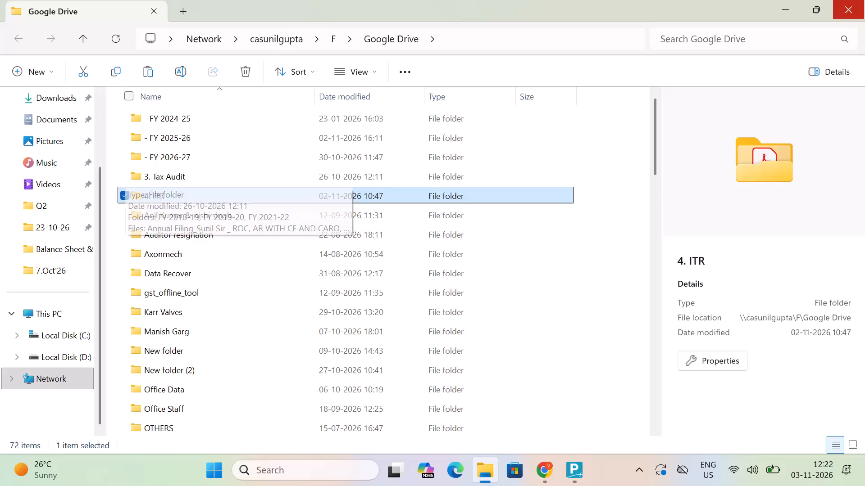
Open the Articles folder inside the Office Staff folder.
{"action": "key", "text": "Down"}
{"action": "key", "text": "Down"}
{"action": "key", "text": "Down"}
{"action": "key", "text": "Down"}
{"action": "key", "text": "Down"}
{"action": "key", "text": "Down"}
{"action": "key", "text": "Down"}
{"action": "key", "text": "Down"}
{"action": "key", "text": "Down"}
{"action": "key", "text": "Down"}
{"action": "key", "text": "Down"}
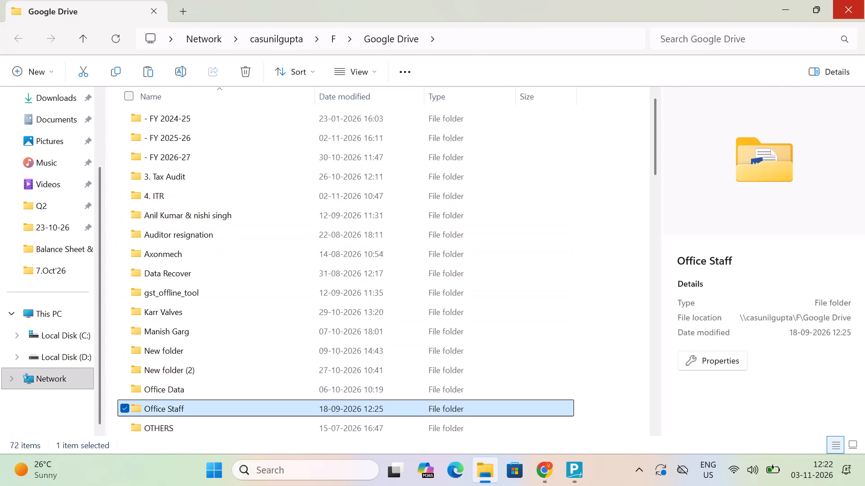
{"action": "key", "text": "Return"}
{"action": "key", "text": "Down"}
{"action": "key", "text": "Return"}
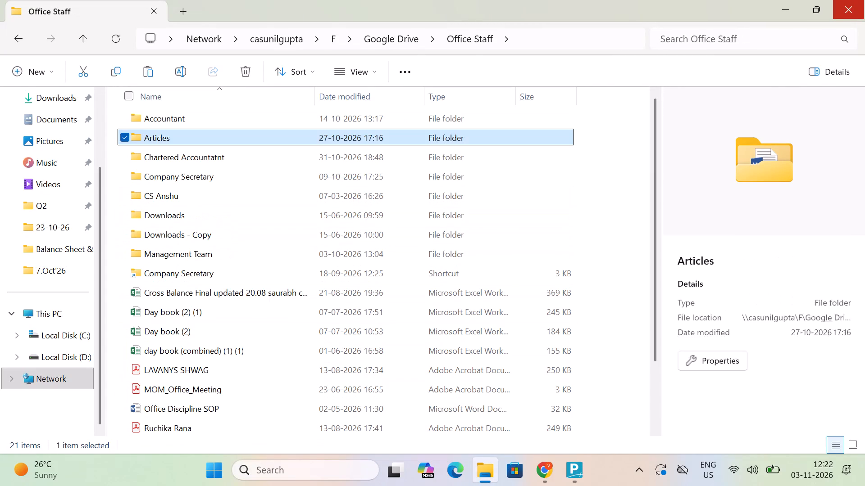
Open the F.Y.26-27 folder inside the folder of the first staff member whose name begins with V.
{"action": "key", "text": "Down"}
{"action": "key", "text": "Down"}
{"action": "key", "text": "v"}
{"action": "key", "text": "Return"}
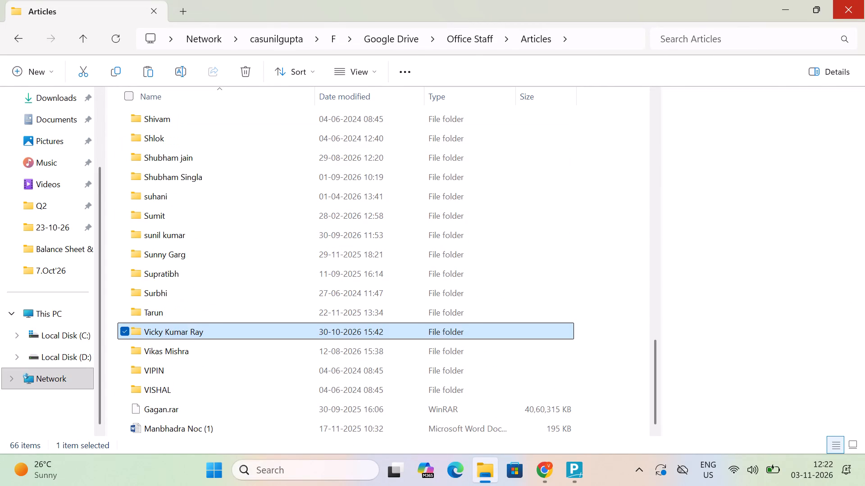
{"action": "key", "text": "Down"}
{"action": "key", "text": "Down"}
{"action": "key", "text": "Up"}
{"action": "key", "text": "Down"}
{"action": "key", "text": "Return"}
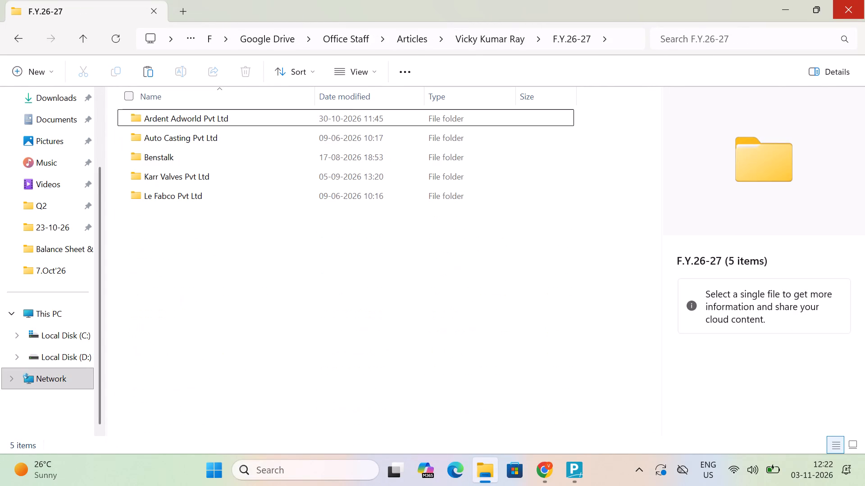
Open the GST Finalisation folder under Ardent Adworld Pvt Ltd, 1-04-2026 To 30-09-2026.
{"action": "key", "text": "Down"}
{"action": "key", "text": "Up"}
{"action": "key", "text": "Return"}
{"action": "key", "text": "Down"}
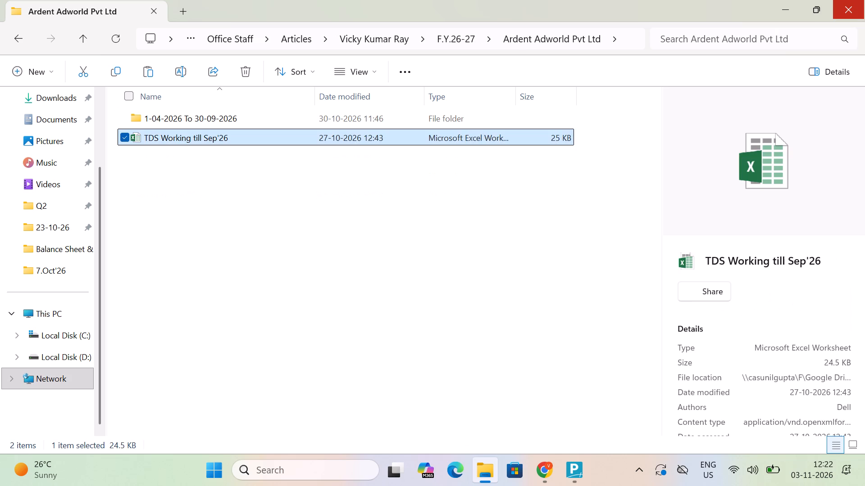
{"action": "key", "text": "Up"}
{"action": "key", "text": "Return"}
{"action": "key", "text": "Down"}
{"action": "key", "text": "Return"}
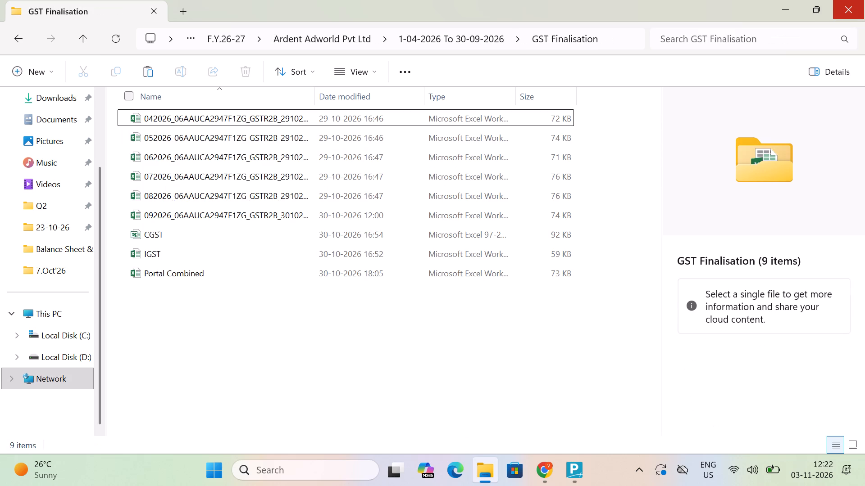
Open the Portal Combined workbook.
{"action": "key", "text": "Down"}
{"action": "key", "text": "Down"}
{"action": "key", "text": "Down"}
{"action": "key", "text": "Down"}
{"action": "key", "text": "Down"}
{"action": "key", "text": "Down"}
{"action": "key", "text": "Down"}
{"action": "key", "text": "Down"}
{"action": "key", "text": "Down"}
{"action": "key", "text": "Down"}
{"action": "key", "text": "Down"}
{"action": "key", "text": "Down"}
{"action": "key", "text": "Down"}
{"action": "key", "text": "Down"}
{"action": "key", "text": "Down"}
{"action": "key", "text": "Down"}
{"action": "key", "text": "Down"}
{"action": "key", "text": "Down"}
{"action": "key", "text": "Down"}
{"action": "key", "text": "Down"}
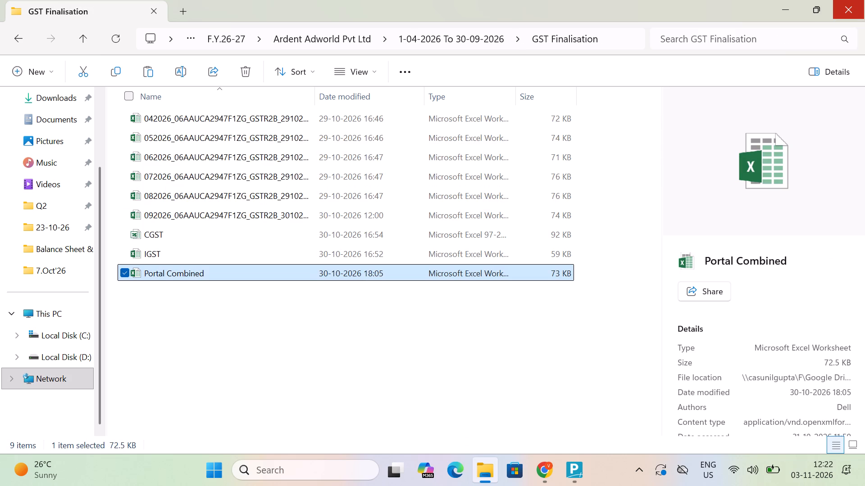
{"action": "key", "text": "Return"}
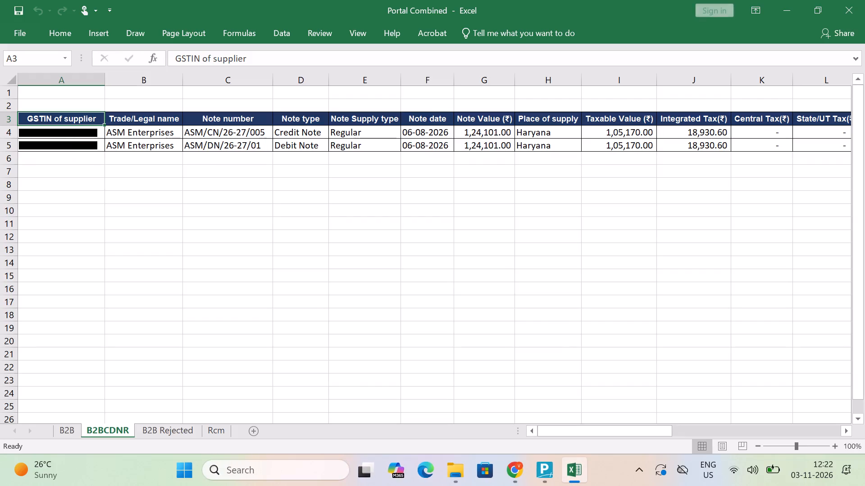
Switch to the B2B sheet.
{"action": "left_click", "coordinate": [70, 427]}
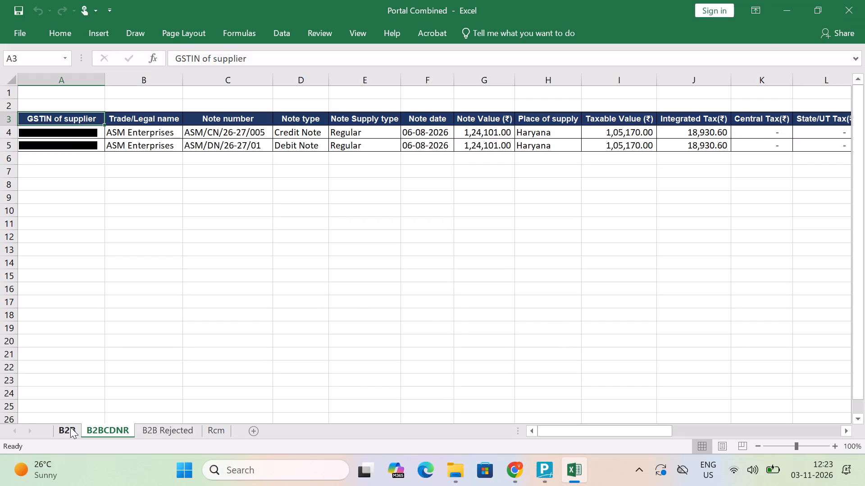
{"action": "left_click", "coordinate": [204, 121]}
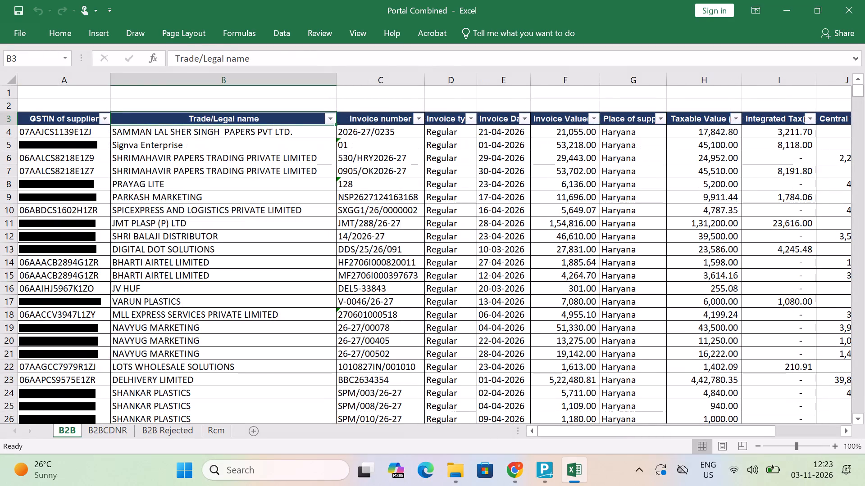
Examine the table's columns and the filter values of the Reason and GSTR-1/1A/IFF/GSTR-5 Period columns.
{"action": "key", "text": "ctrl+Left"}
{"action": "key", "text": "Right"}
{"action": "key", "text": "Right"}
{"action": "key", "text": "Right"}
{"action": "key", "text": "Right"}
{"action": "key", "text": "Right"}
{"action": "key", "text": "ctrl+Right"}
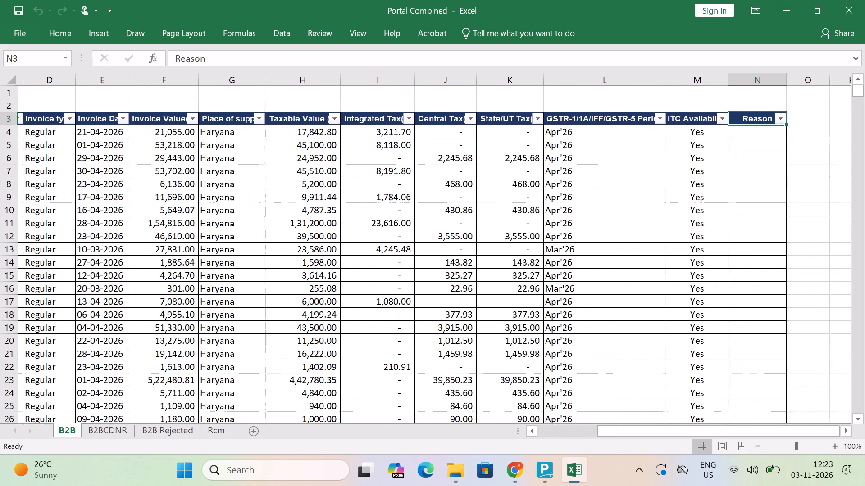
{"action": "key", "text": "Left"}
{"action": "key", "text": "Right"}
{"action": "key", "text": "Left"}
{"action": "key", "text": "Right"}
{"action": "key", "text": "alt+Down"}
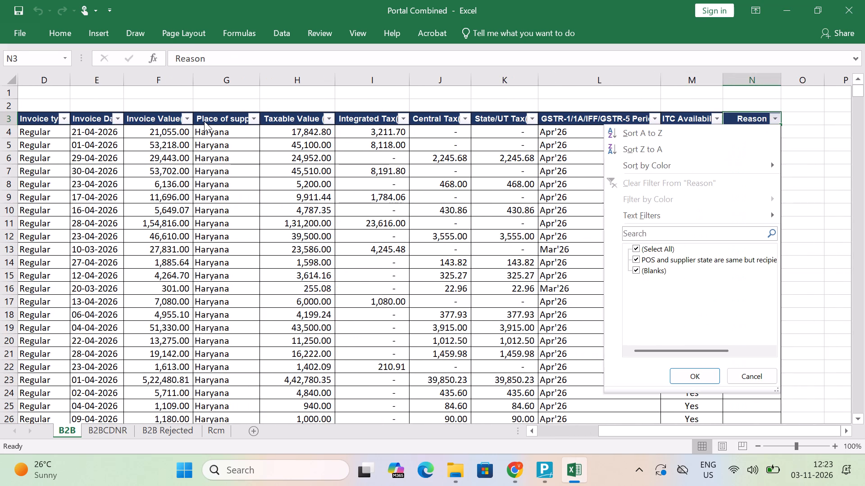
{"action": "key", "text": "Escape"}
{"action": "key", "text": "Left"}
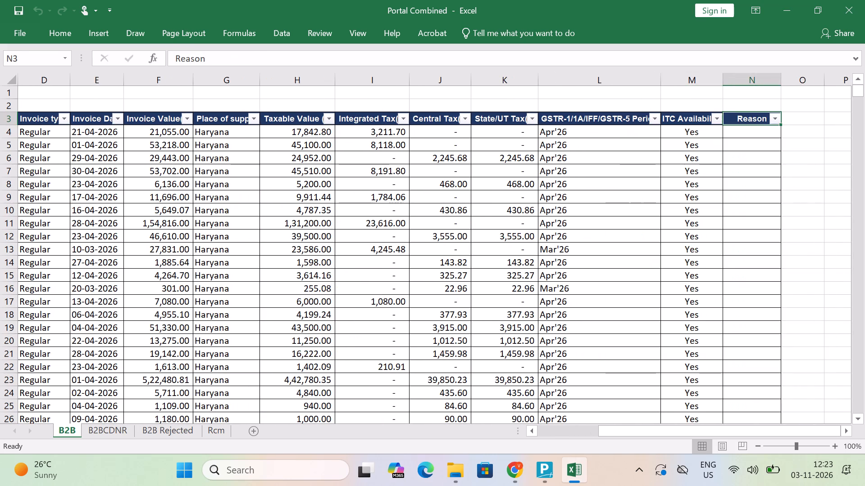
{"action": "key", "text": "Left"}
{"action": "key", "text": "alt+Down"}
{"action": "key", "text": "Escape"}
Delete the Place of supply column (G) from the B2B table.
{"action": "key", "text": "Left"}
{"action": "key", "text": "Left"}
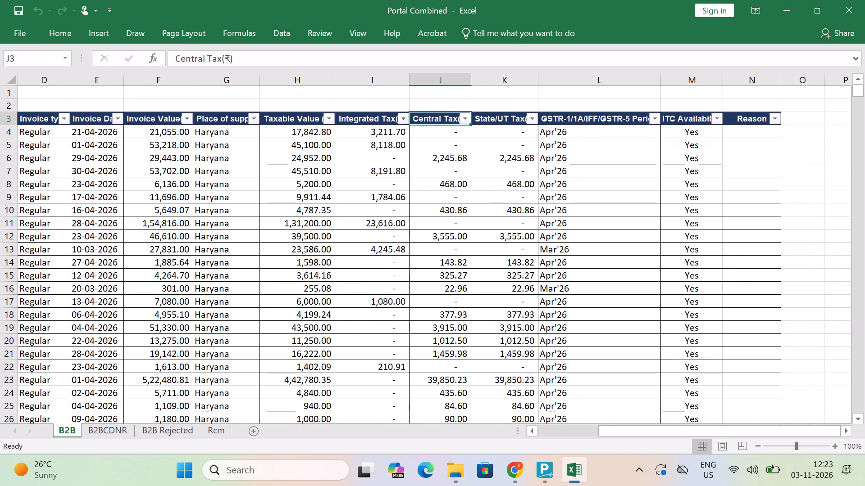
{"action": "key", "text": "Left"}
{"action": "key", "text": "Left"}
{"action": "key", "text": "Left"}
{"action": "key", "text": "Up"}
{"action": "key", "text": "Up"}
{"action": "key", "text": "Up"}
{"action": "key", "text": "Up"}
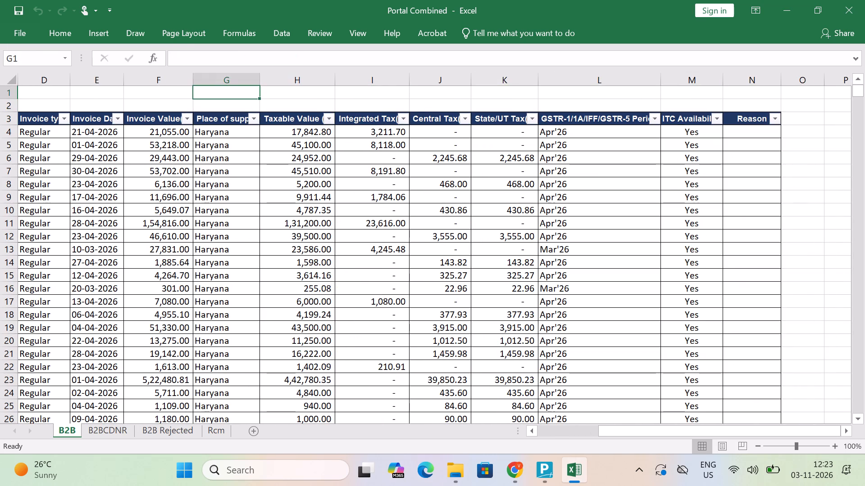
{"action": "key", "text": "ctrl+shift+Down"}
{"action": "key", "text": "ctrl+shift+Down"}
{"action": "key", "text": "ctrl+shift+Down"}
{"action": "key", "text": "ctrl+shift+Down"}
{"action": "key", "text": "ctrl+shift+Down"}
{"action": "key", "text": "ctrl+shift+Down"}
{"action": "key", "text": "ctrl+shift+Down"}
{"action": "key", "text": "ctrl+shift+Down"}
{"action": "key", "text": "ctrl+shift+Down"}
{"action": "key", "text": "ctrl+shift+Down"}
{"action": "key", "text": "ctrl+shift+Down"}
{"action": "key", "text": "ctrl+shift+Down"}
{"action": "key", "text": "ctrl+shift+Down"}
{"action": "key", "text": "ctrl+shift+Down"}
{"action": "key", "text": "ctrl+shift+Down"}
{"action": "key", "text": "ctrl+shift+Down"}
{"action": "key", "text": "ctrl+shift+Down"}
{"action": "key", "text": "ctrl+shift+Down"}
{"action": "key", "text": "ctrl+shift+Down"}
{"action": "key", "text": "ctrl+shift+Down"}
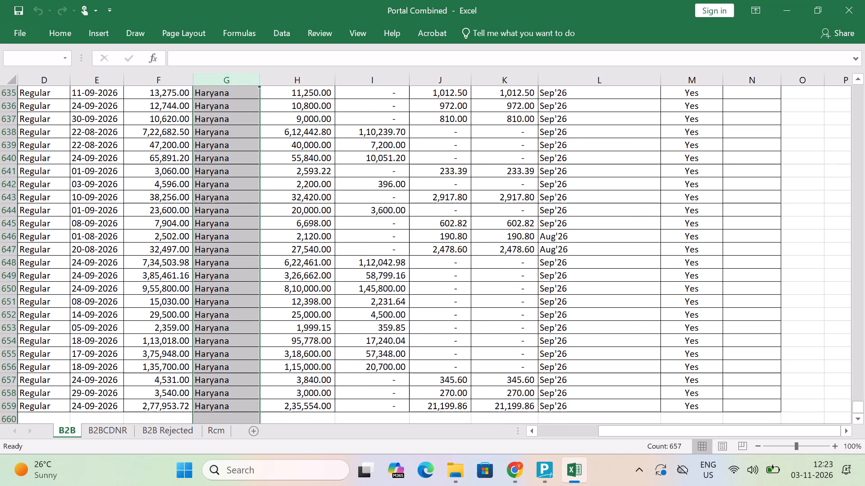
{"action": "key", "text": "ctrl+minus"}
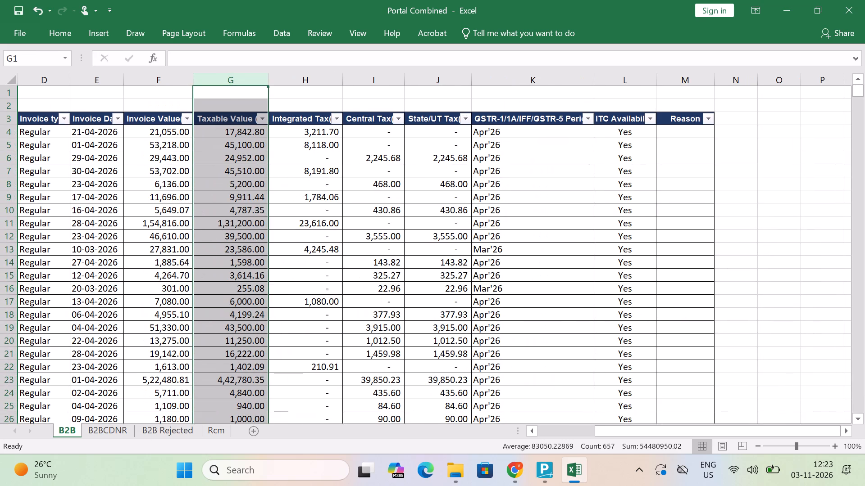
Add the column headers Source in N3 and Remarks in O3, after the Reason column.
{"action": "key", "text": "Down"}
{"action": "key", "text": "Down"}
{"action": "key", "text": "Down"}
{"action": "key", "text": "Up"}
{"action": "key", "text": "ctrl+Left"}
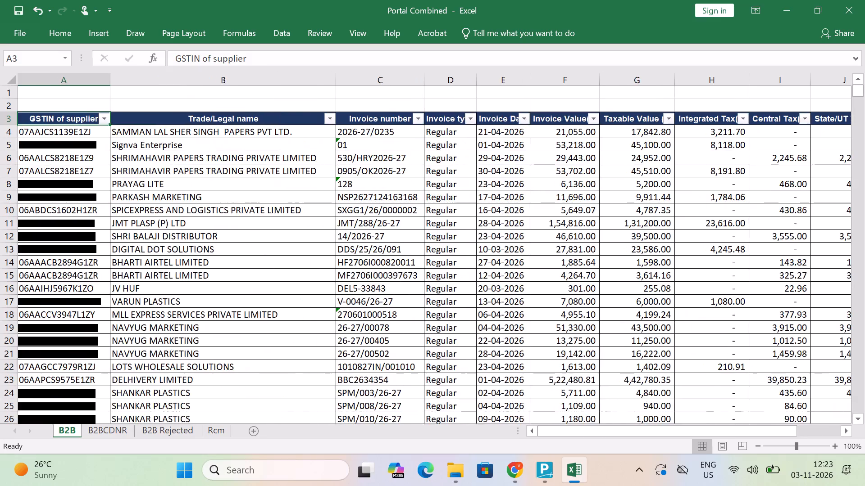
{"action": "key", "text": "ctrl+Right"}
{"action": "key", "text": "Right"}
{"action": "key", "text": "Right"}
{"action": "key", "text": "Left"}
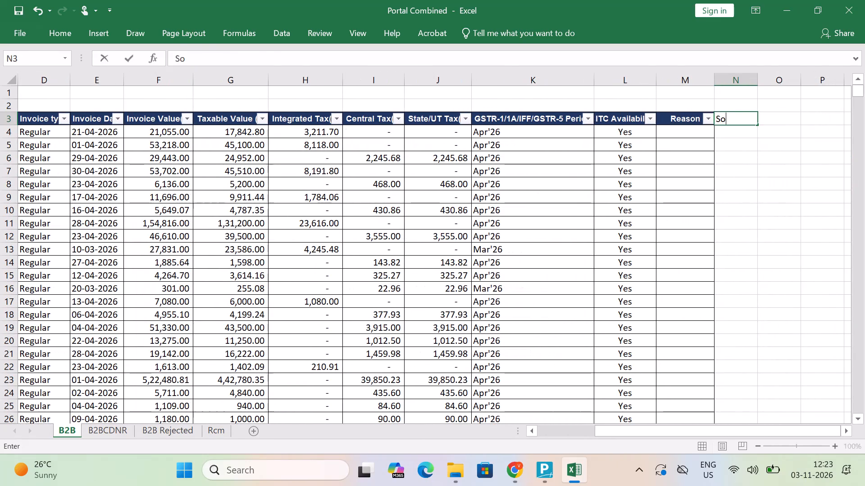
{"action": "key", "text": "Return"}
{"action": "key", "text": "Up"}
{"action": "key", "text": "Right"}
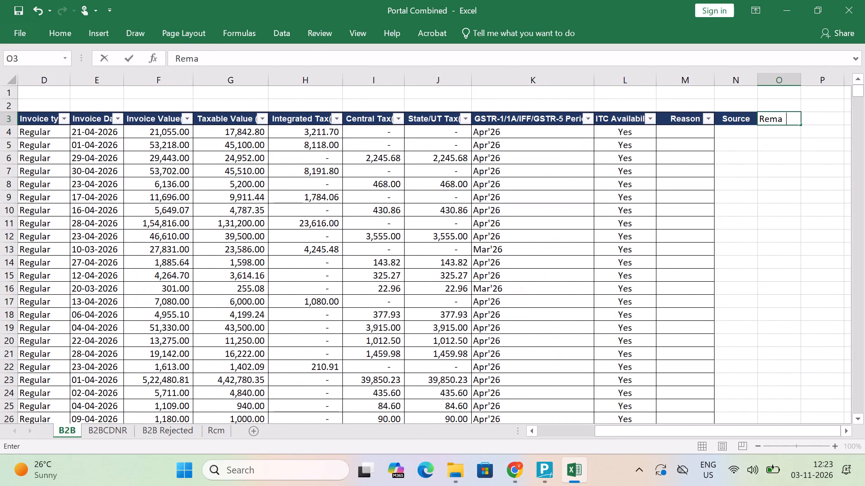
{"action": "key", "text": "Return"}
Apply all borders to the ITC Availability, Reason, Source and Remarks columns down to row 659.
{"action": "key", "text": "Up"}
{"action": "key", "text": "Left"}
{"action": "key", "text": "Left"}
{"action": "key", "text": "Left"}
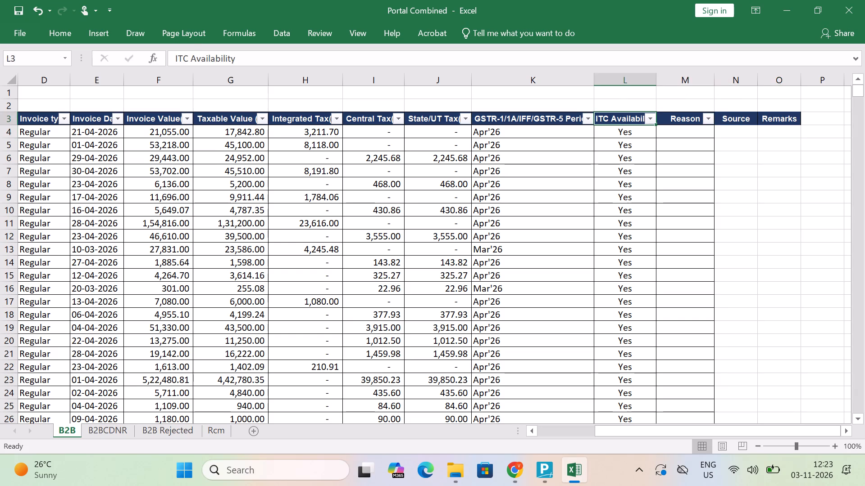
{"action": "key", "text": "shift+Right"}
{"action": "key", "text": "shift+Right"}
{"action": "key", "text": "shift+Right"}
{"action": "key", "text": "ctrl+shift+Down"}
{"action": "key", "text": "shift+Down"}
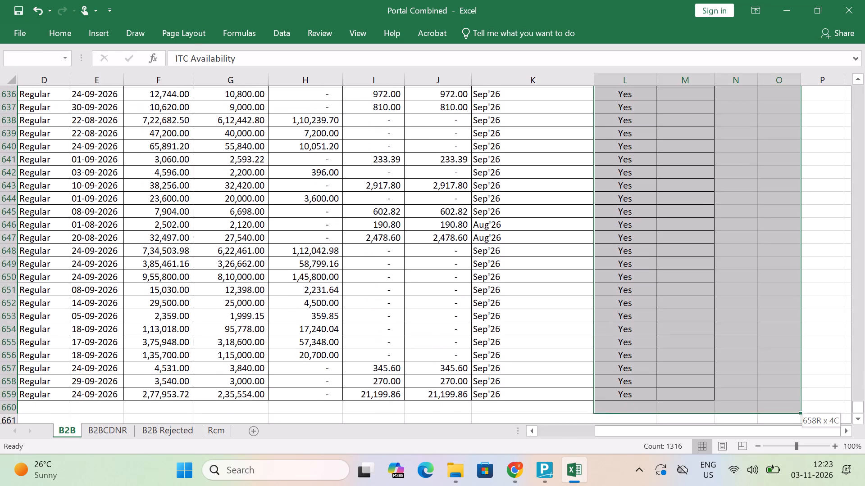
{"action": "key", "text": "shift+Up"}
{"action": "key", "text": "alt+h"}
{"action": "type", "text": "ba"}
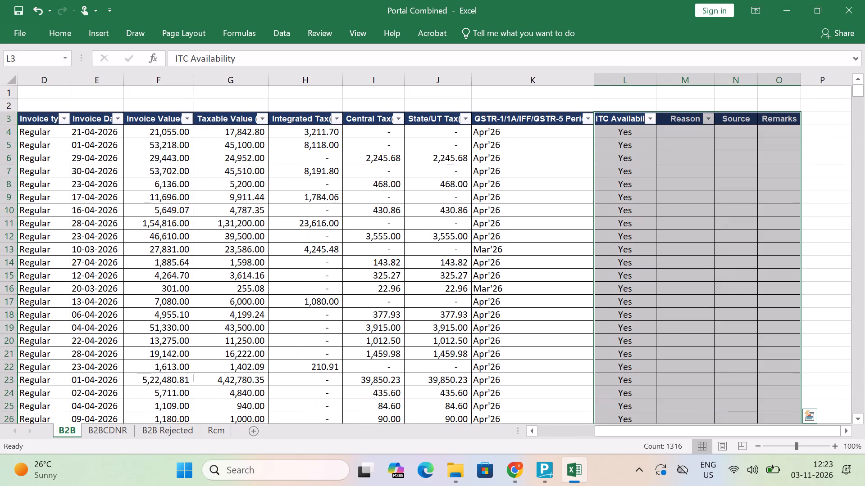
Reapply the filter to the whole B2B table, A3:O659, so it includes the Source and Remarks columns.
{"action": "key", "text": "Up"}
{"action": "key", "text": "Left"}
{"action": "key", "text": "Down"}
{"action": "key", "text": "ctrl+Left"}
{"action": "key", "text": "ctrl+Left"}
{"action": "key", "text": "ctrl+shift+Right"}
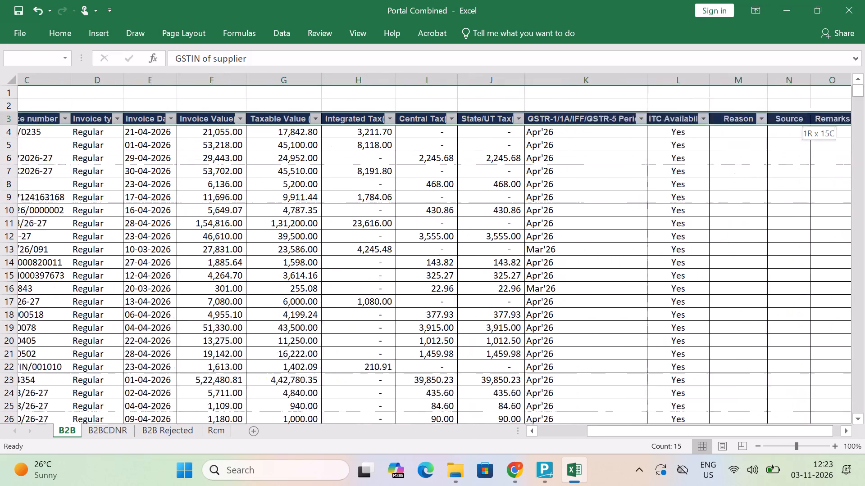
{"action": "key", "text": "ctrl+shift+Down"}
{"action": "key", "text": "shift+Down"}
{"action": "key", "text": "shift+Up"}
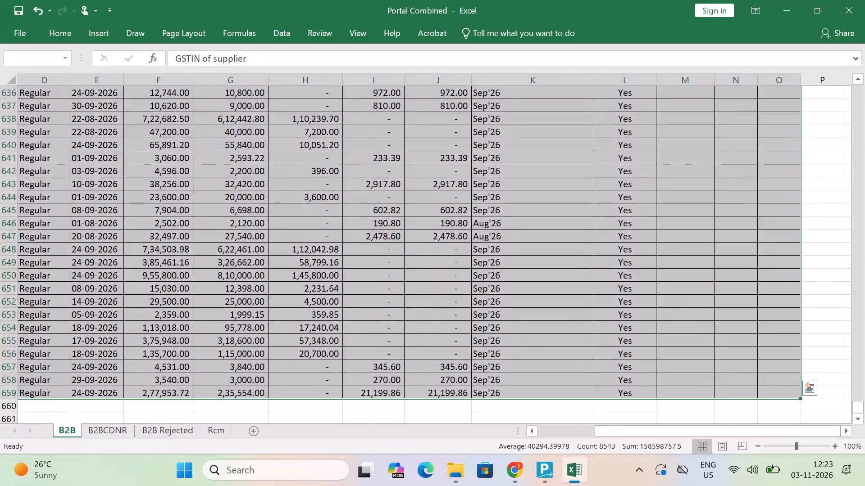
{"action": "key", "text": "ctrl+shift+l"}
{"action": "key", "text": "ctrl+shift+l"}
{"action": "key", "text": "Up"}
{"action": "key", "text": "Down"}
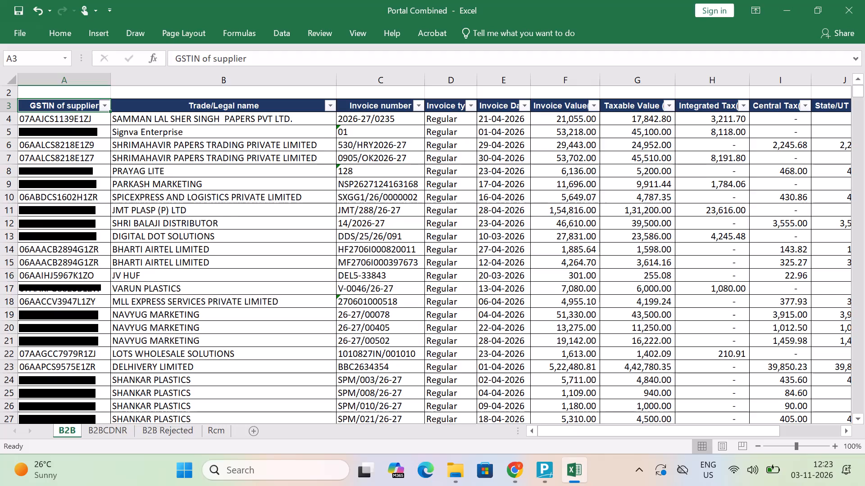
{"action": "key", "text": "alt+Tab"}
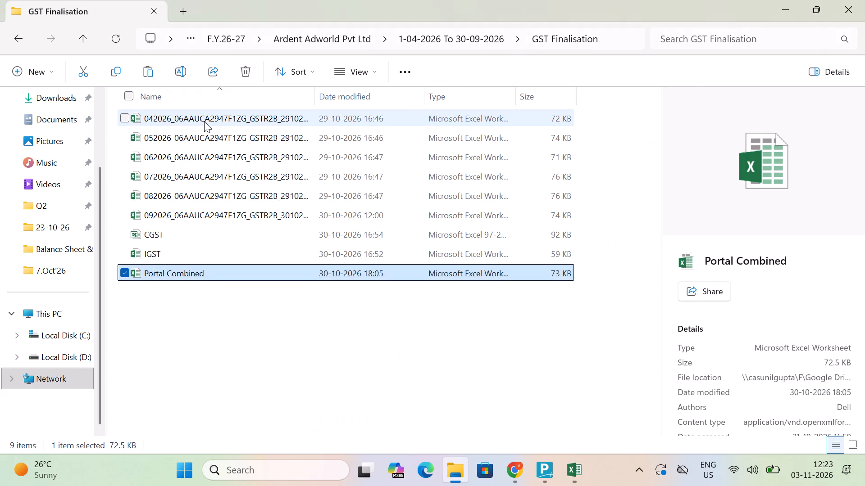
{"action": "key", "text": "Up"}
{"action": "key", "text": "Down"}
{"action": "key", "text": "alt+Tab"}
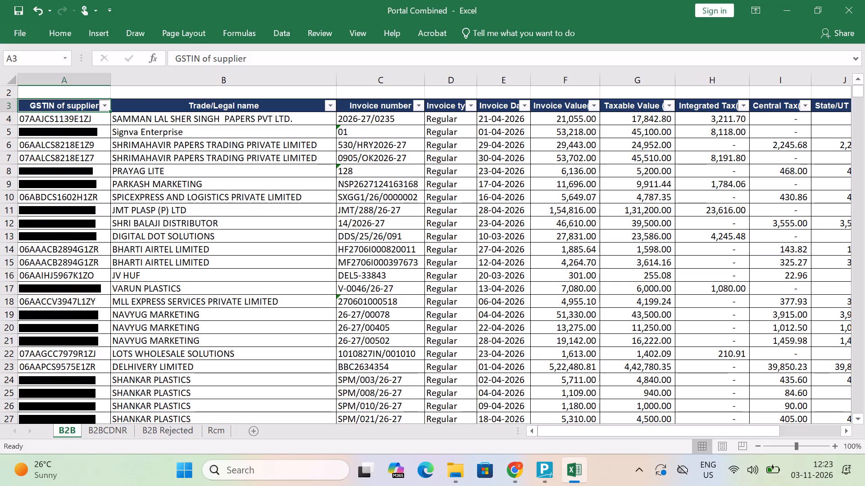
Check the filter values of the Reason column.
{"action": "key", "text": "ctrl+Right"}
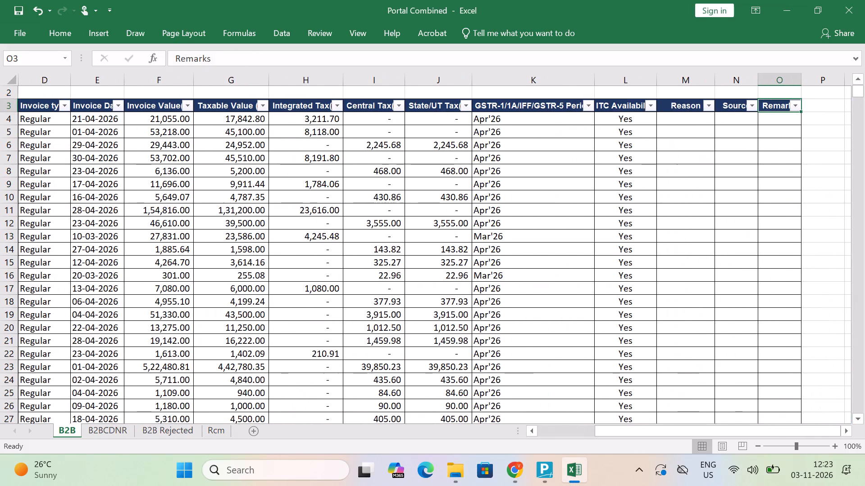
{"action": "key", "text": "Left"}
{"action": "key", "text": "Left"}
{"action": "key", "text": "Left"}
{"action": "key", "text": "Right"}
{"action": "key", "text": "alt+Down"}
{"action": "key", "text": "Escape"}
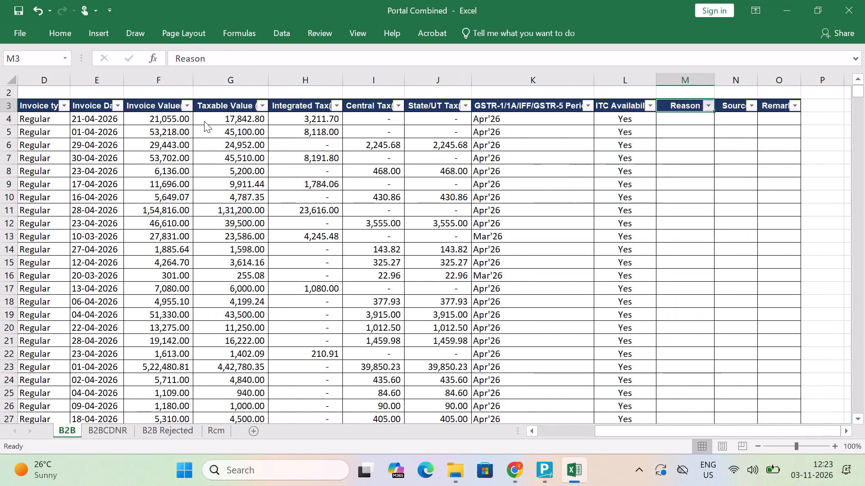
Enter Portal as the source of the first invoice row, in N4.
{"action": "key", "text": "Right"}
{"action": "key", "text": "Down"}
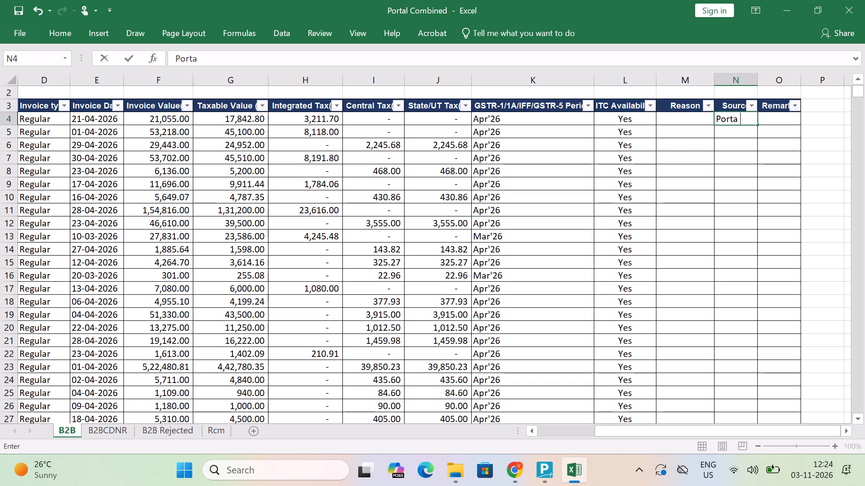
{"action": "key", "text": "Return"}
Fill Portal down the Source column of the B2B sheet from N4 to the last invoice row, 659.
{"action": "key", "text": "Up"}
{"action": "key", "text": "Left"}
{"action": "key", "text": "Left"}
{"action": "key", "text": "ctrl+Down"}
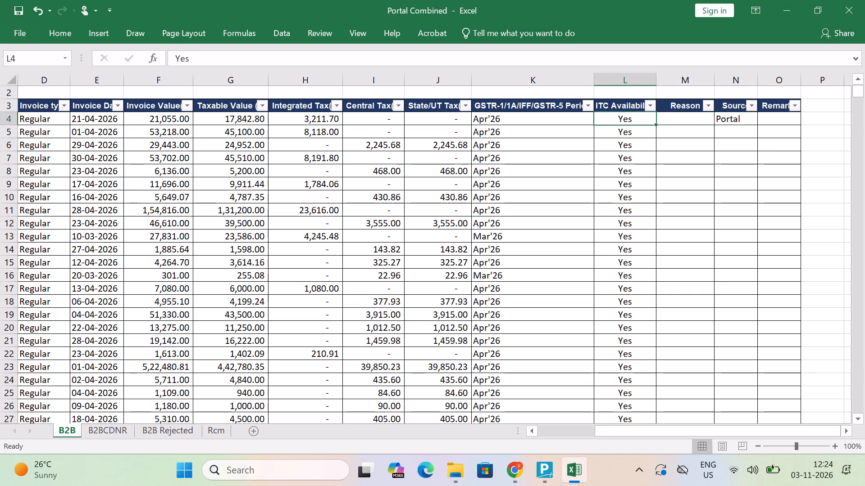
{"action": "key", "text": "Down"}
{"action": "key", "text": "Up"}
{"action": "key", "text": "Right"}
{"action": "key", "text": "Right"}
{"action": "key", "text": "ctrl+shift+Up"}
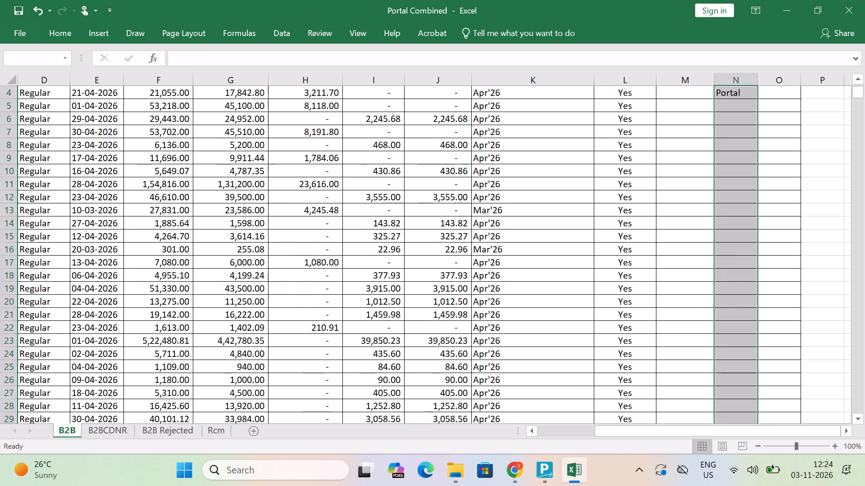
{"action": "key", "text": "ctrl+d"}
{"action": "key", "text": "ctrl+Up"}
{"action": "key", "text": "Up"}
{"action": "key", "text": "Up"}
{"action": "key", "text": "Down"}
{"action": "key", "text": "Down"}
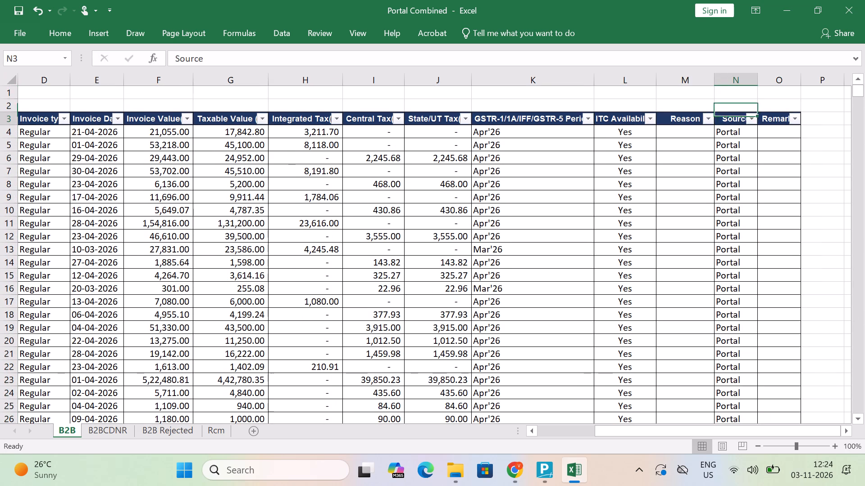
Check the filter values of the Invoice type column on the B2B sheet.
{"action": "key", "text": "Left"}
{"action": "key", "text": "Left"}
{"action": "key", "text": "Left"}
{"action": "key", "text": "Left"}
{"action": "key", "text": "Left"}
{"action": "key", "text": "Left"}
{"action": "key", "text": "Up"}
{"action": "key", "text": "Left"}
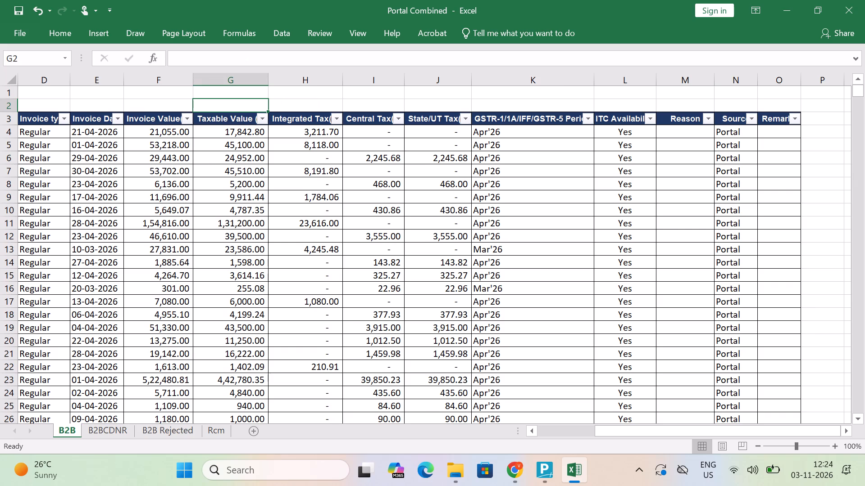
{"action": "key", "text": "Down"}
{"action": "key", "text": "Left"}
{"action": "key", "text": "Left"}
{"action": "key", "text": "alt+Down"}
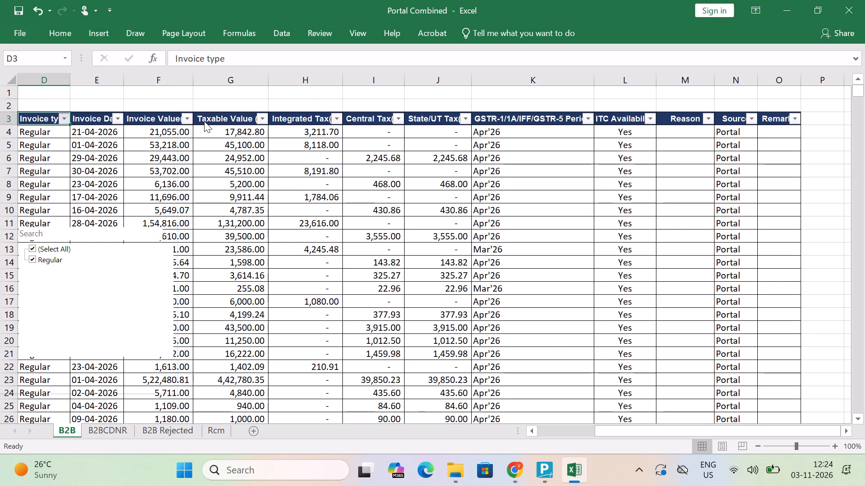
{"action": "key", "text": "Escape"}
Locate the end of the B2B table and examine the note columns and records on the B2BCDNR sheet.
{"action": "key", "text": "ctrl+Left"}
{"action": "key", "text": "ctrl+Left"}
{"action": "key", "text": "ctrl+Down"}
{"action": "key", "text": "ctrl+Down"}
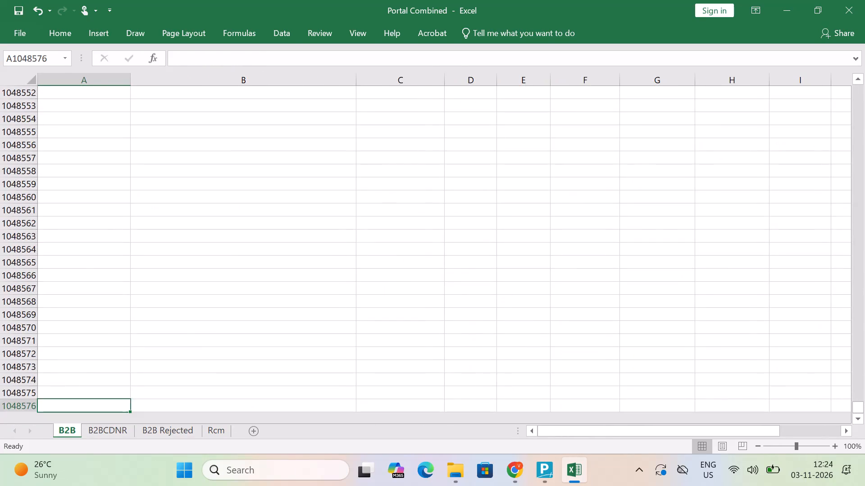
{"action": "key", "text": "ctrl+Up"}
{"action": "left_click", "coordinate": [100, 437]}
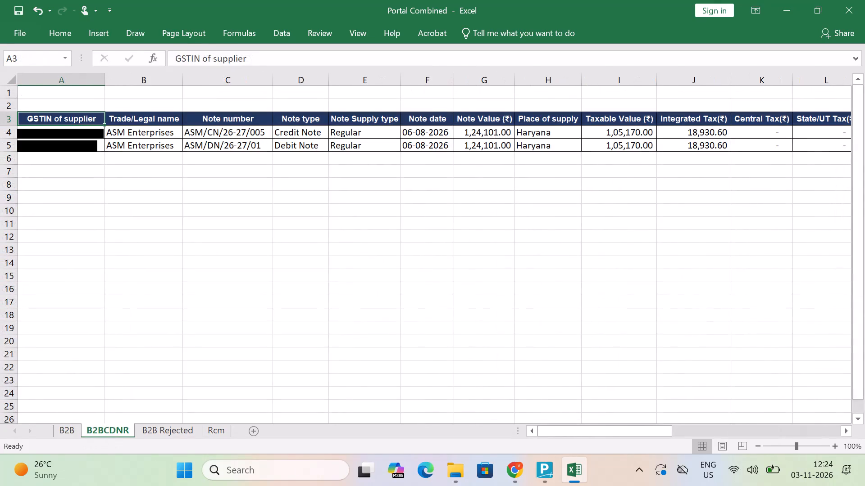
{"action": "left_click", "coordinate": [164, 433]}
{"action": "left_click", "coordinate": [110, 432]}
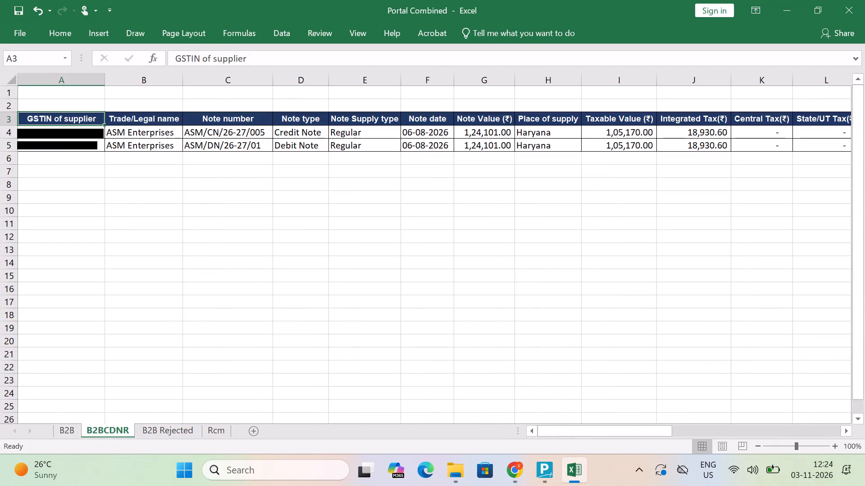
{"action": "key", "text": "Left"}
{"action": "key", "text": "Right"}
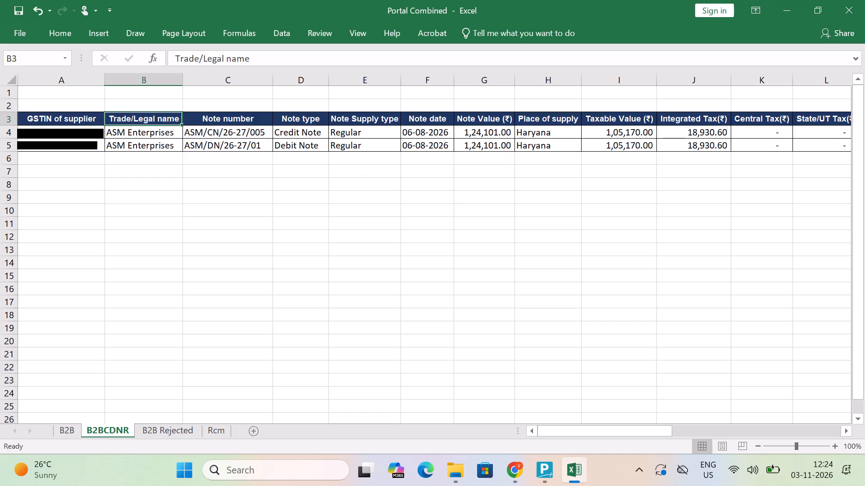
{"action": "key", "text": "Left"}
{"action": "key", "text": "Left"}
{"action": "key", "text": "Left"}
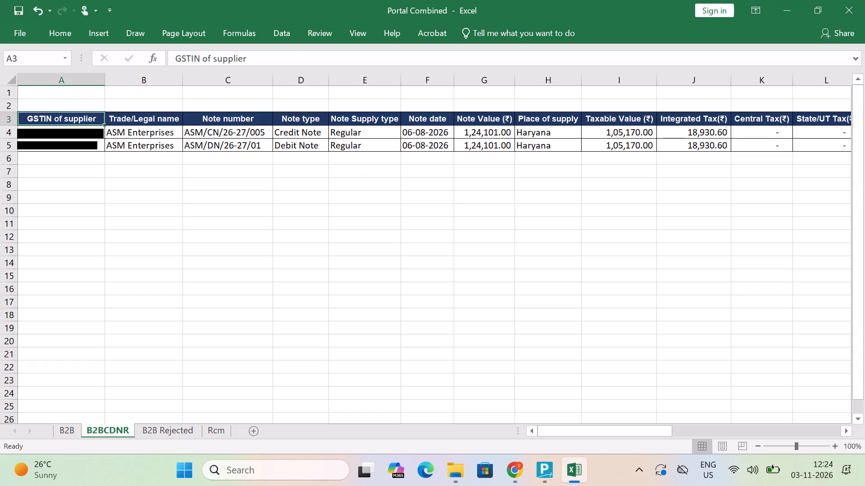
{"action": "key", "text": "Left"}
Copy the supplier GSTIN, trade name, note number and note type of both B2BCDNR notes, A4:D5.
{"action": "key", "text": "Down"}
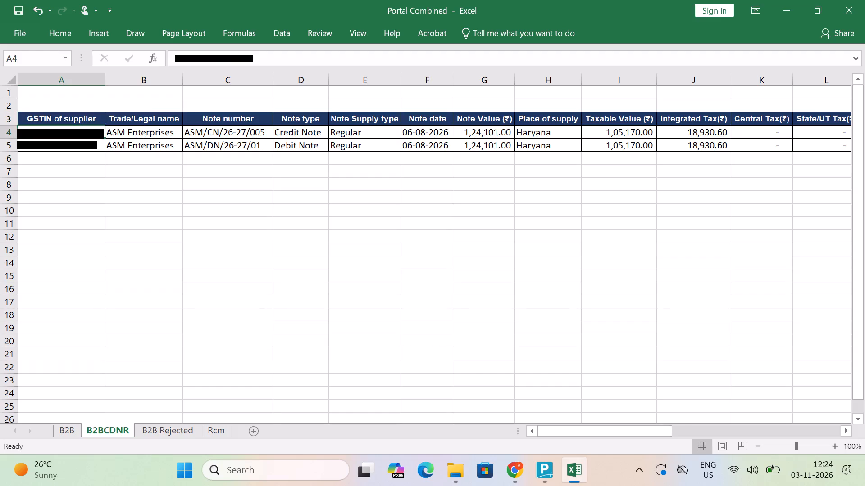
{"action": "key", "text": "shift+Right"}
{"action": "key", "text": "shift+Right"}
{"action": "key", "text": "shift+Right"}
{"action": "key", "text": "shift+Right"}
{"action": "key", "text": "shift+Right"}
{"action": "key", "text": "shift+Left"}
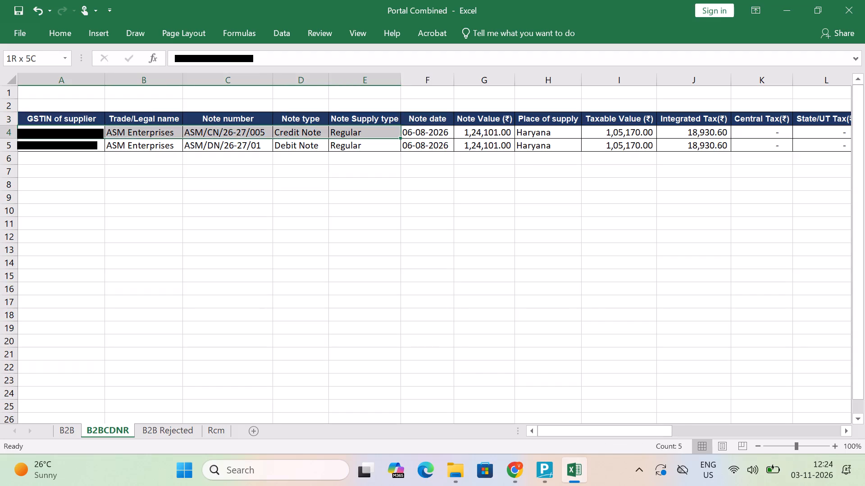
{"action": "key", "text": "shift+Left"}
{"action": "key", "text": "shift+Right"}
{"action": "key", "text": "shift+Left"}
{"action": "key", "text": "shift+Down"}
{"action": "key", "text": "shift+Down"}
{"action": "key", "text": "shift+Up"}
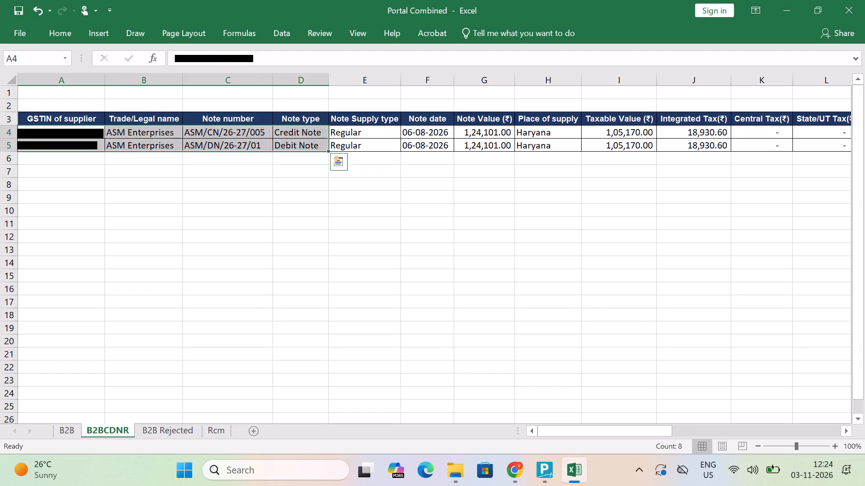
{"action": "key", "text": "alt+semicolon"}
{"action": "key", "text": "ctrl+c"}
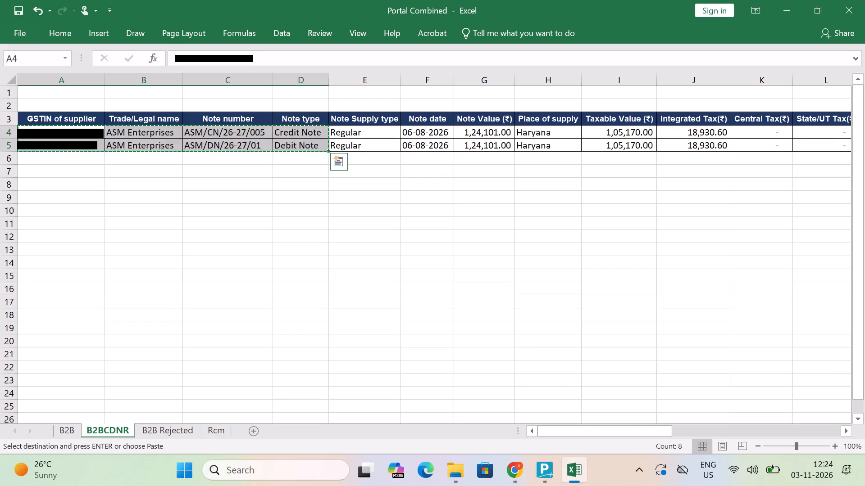
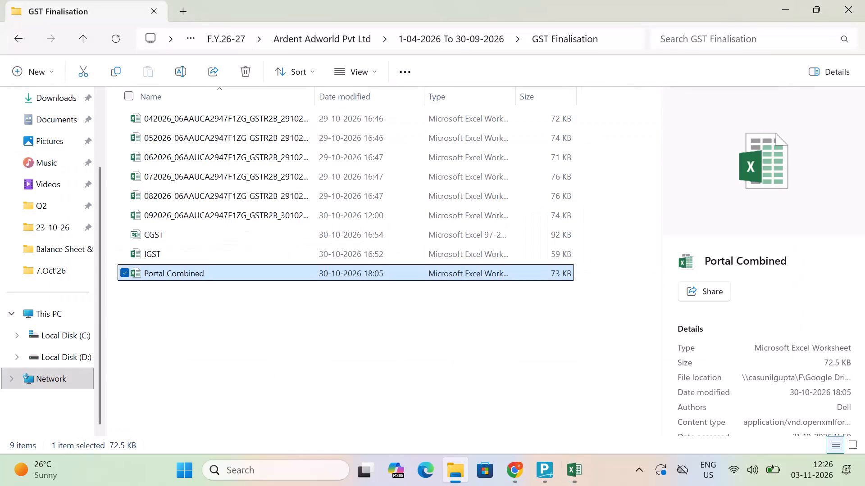
Paste the two copied notes into A660:D661, directly below the last invoice row on the B2B sheet.
{"action": "key", "text": "alt+Tab"}
{"action": "key", "text": "alt+Tab"}
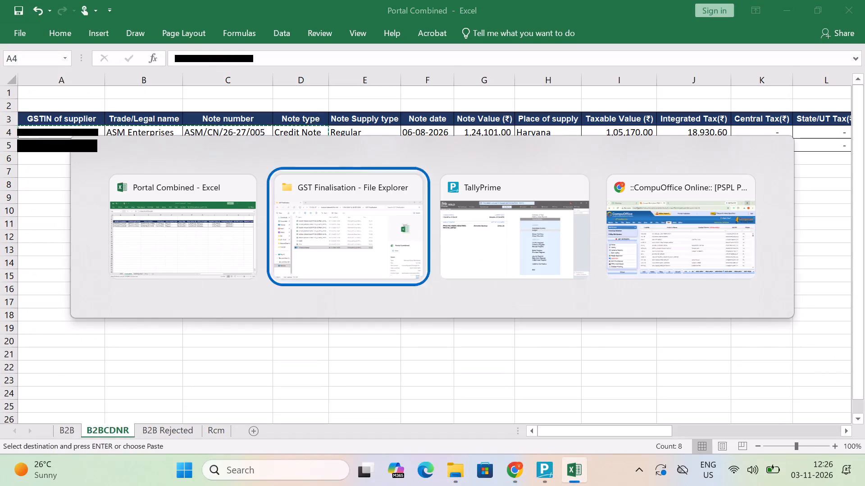
{"action": "key", "text": "alt+Tab"}
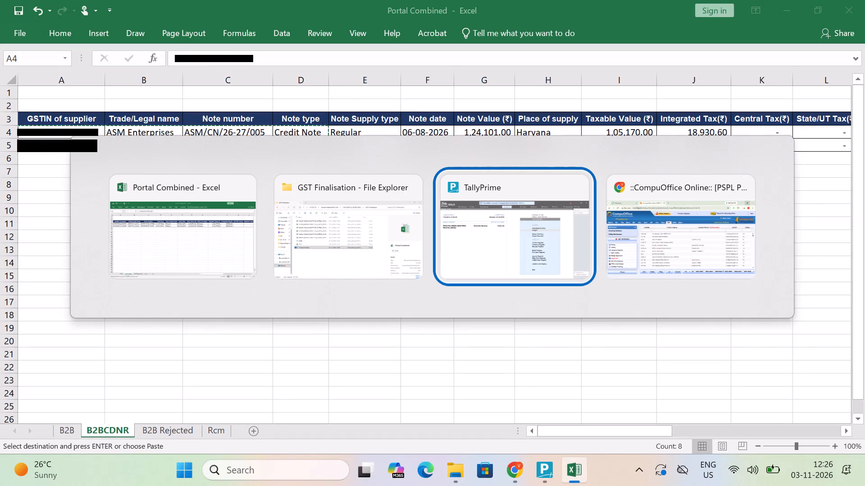
{"action": "key", "text": "alt+Left"}
{"action": "key", "text": "alt+Left"}
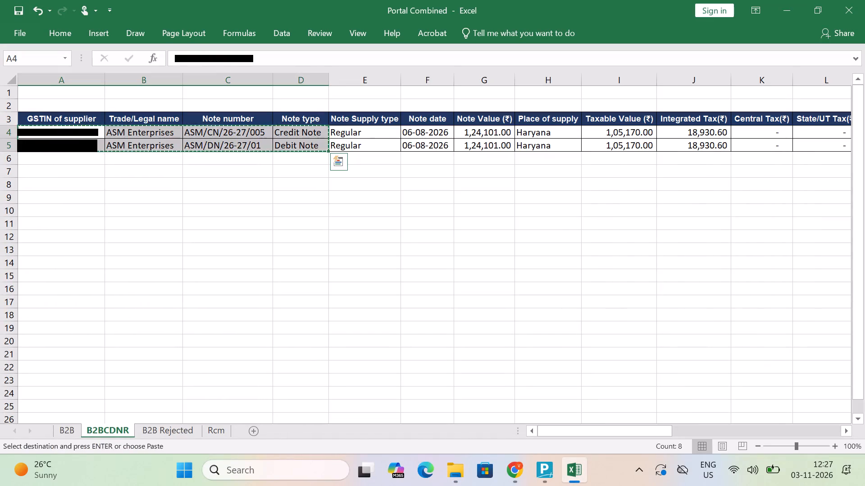
{"action": "left_click", "coordinate": [53, 436]}
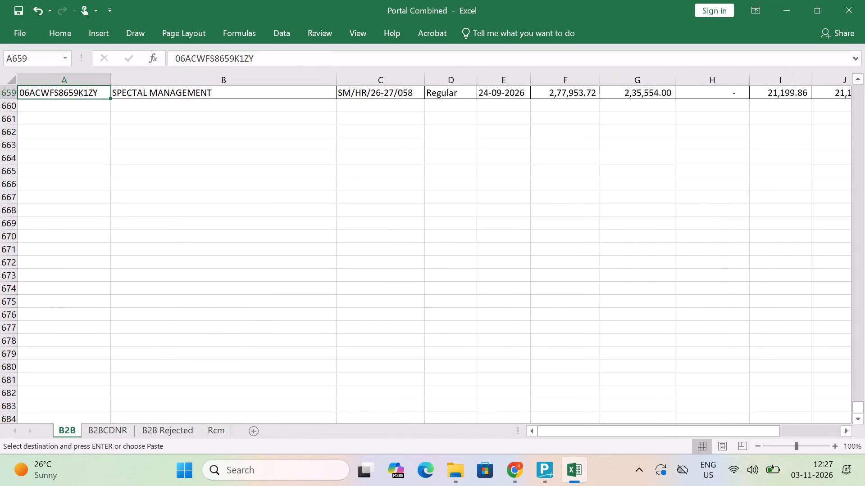
{"action": "key", "text": "Down"}
{"action": "key", "text": "ctrl+v"}
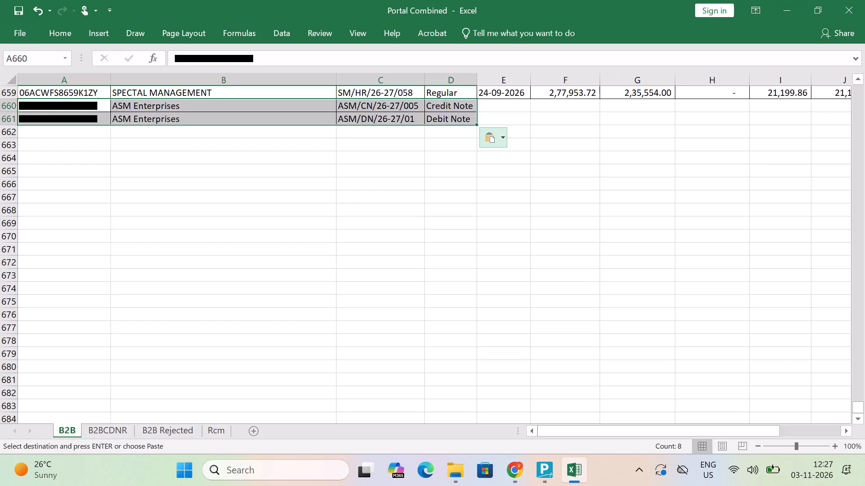
Apply all borders to the two added note rows on the B2B sheet, A660:O661.
{"action": "key", "text": "shift+Right"}
{"action": "key", "text": "shift+Right"}
{"action": "key", "text": "shift+Right"}
{"action": "key", "text": "shift+Right"}
{"action": "key", "text": "shift+Right"}
{"action": "key", "text": "shift+Right"}
{"action": "key", "text": "shift+Right"}
{"action": "key", "text": "shift+Right"}
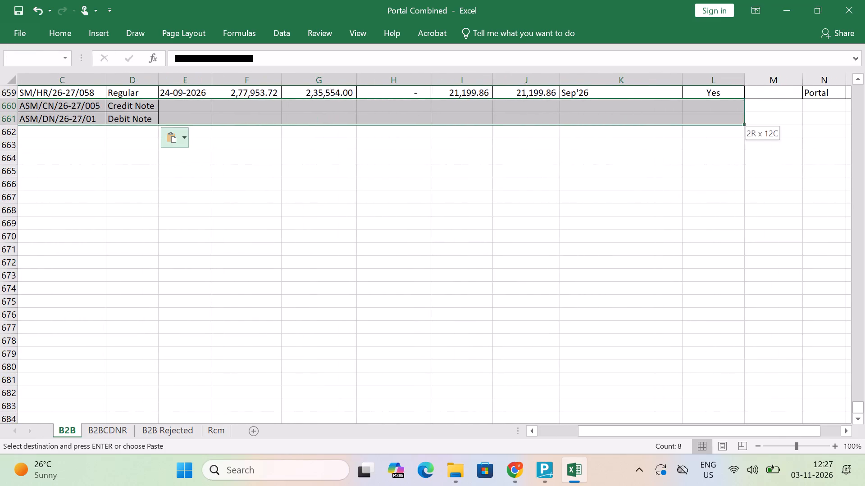
{"action": "key", "text": "shift+Right"}
{"action": "key", "text": "shift+Right"}
{"action": "key", "text": "shift+Right"}
{"action": "key", "text": "alt+h"}
{"action": "type", "text": "ba"}
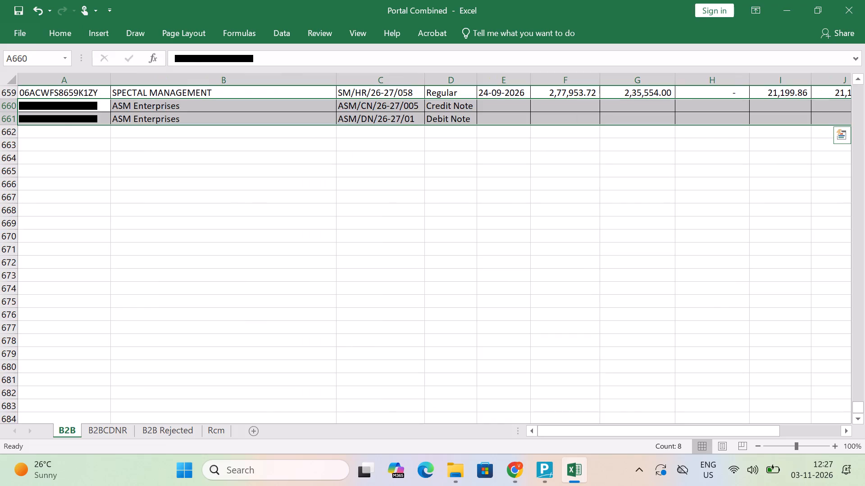
Copy both note dates, F4:F5 on the B2BCDNR sheet, into E660:E661 on the B2B sheet.
{"action": "key", "text": "Right"}
{"action": "key", "text": "Right"}
{"action": "key", "text": "Right"}
{"action": "key", "text": "Right"}
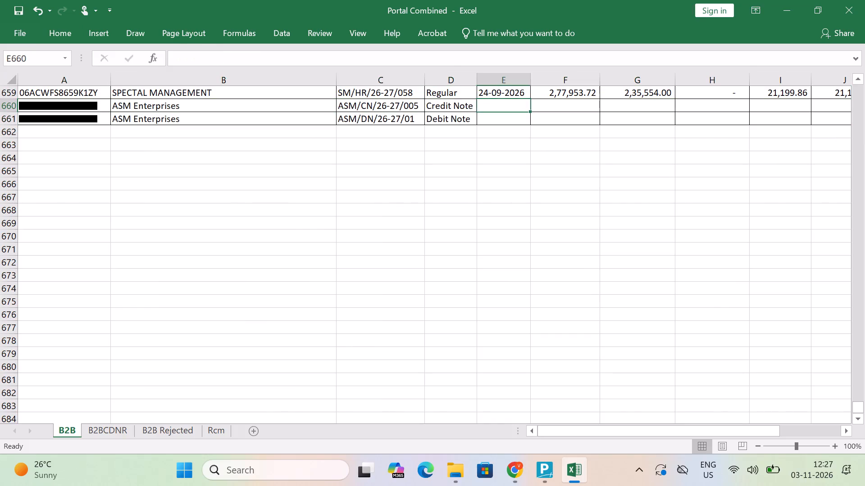
{"action": "key", "text": "alt+Tab"}
{"action": "key", "text": "alt+Tab"}
{"action": "key", "text": "Escape"}
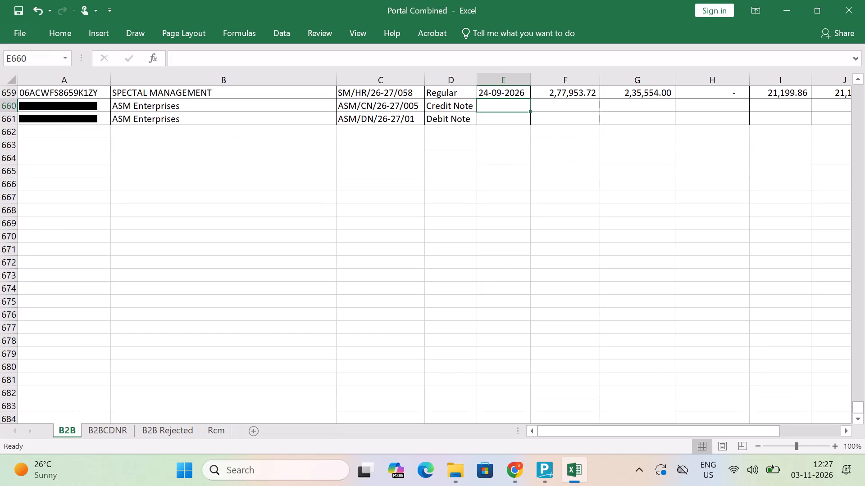
{"action": "left_click", "coordinate": [115, 428]}
{"action": "key", "text": "Right"}
{"action": "key", "text": "Right"}
{"action": "key", "text": "Right"}
{"action": "key", "text": "Right"}
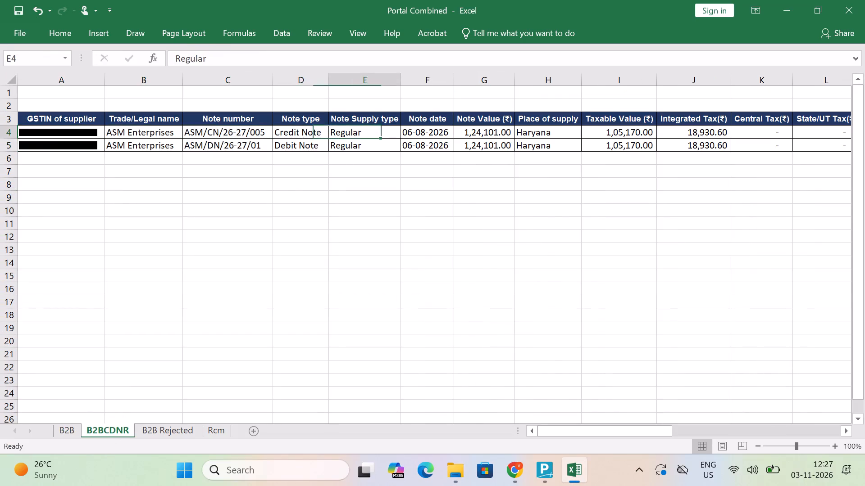
{"action": "key", "text": "Right"}
{"action": "key", "text": "shift+Down"}
{"action": "key", "text": "ctrl+c"}
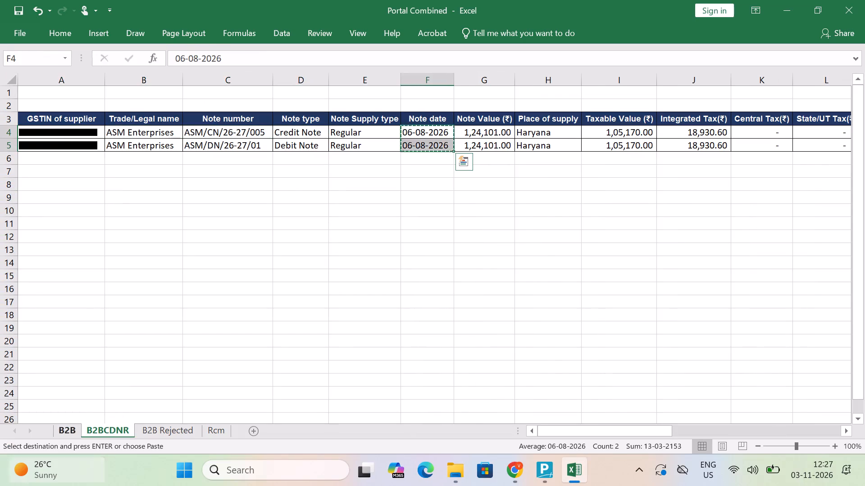
{"action": "left_click", "coordinate": [73, 431]}
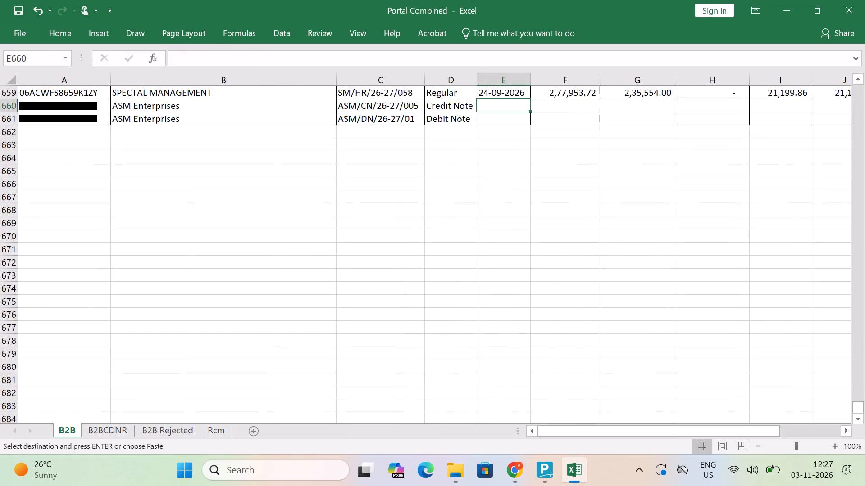
{"action": "key", "text": "ctrl+v"}
Copy both note values, G4:G5 on the B2BCDNR sheet, into F660:F661 on the B2B sheet.
{"action": "key", "text": "Right"}
{"action": "key", "text": "Right"}
{"action": "key", "text": "Left"}
{"action": "key", "text": "alt+Tab"}
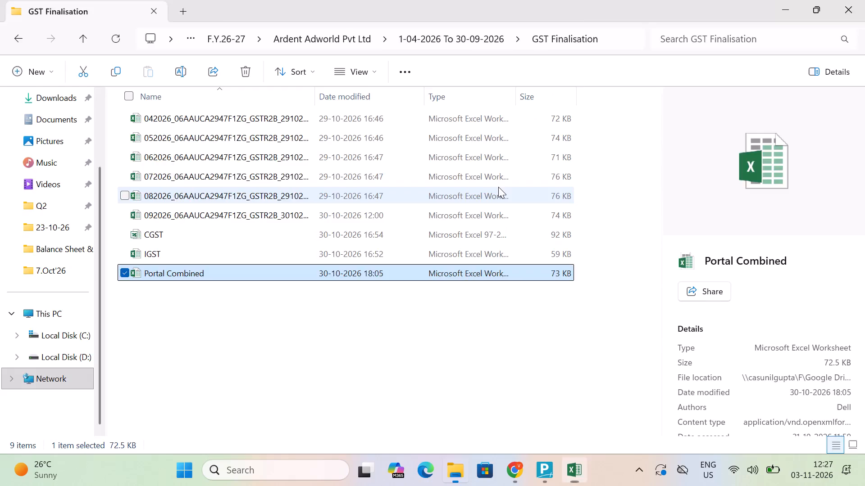
{"action": "key", "text": "alt+Tab"}
{"action": "left_click", "coordinate": [105, 427]}
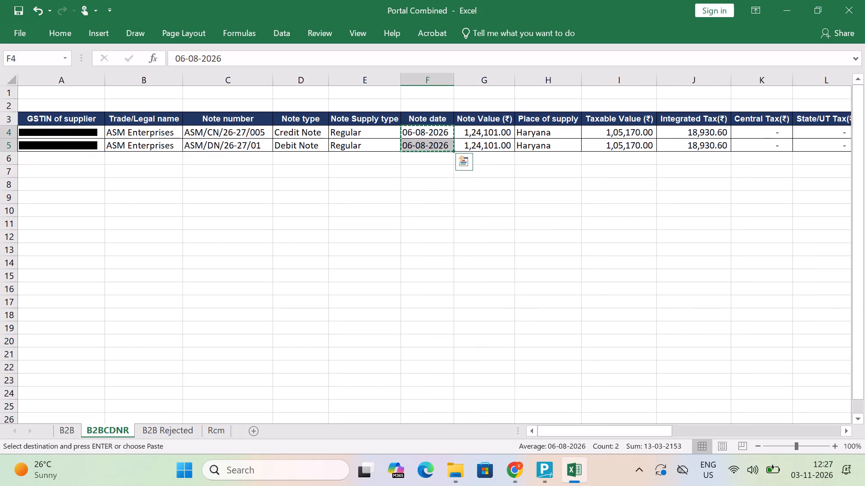
{"action": "key", "text": "Right"}
{"action": "key", "text": "Right"}
{"action": "key", "text": "Left"}
{"action": "key", "text": "shift+Down"}
{"action": "key", "text": "ctrl+c"}
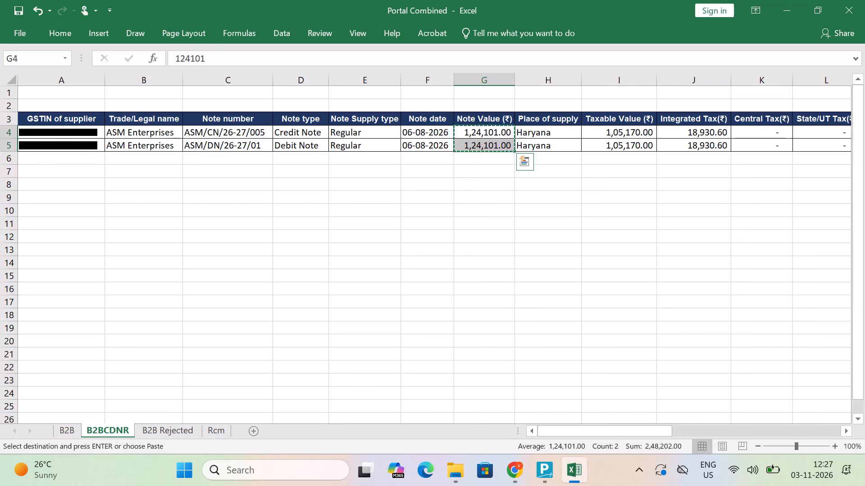
{"action": "left_click", "coordinate": [75, 430]}
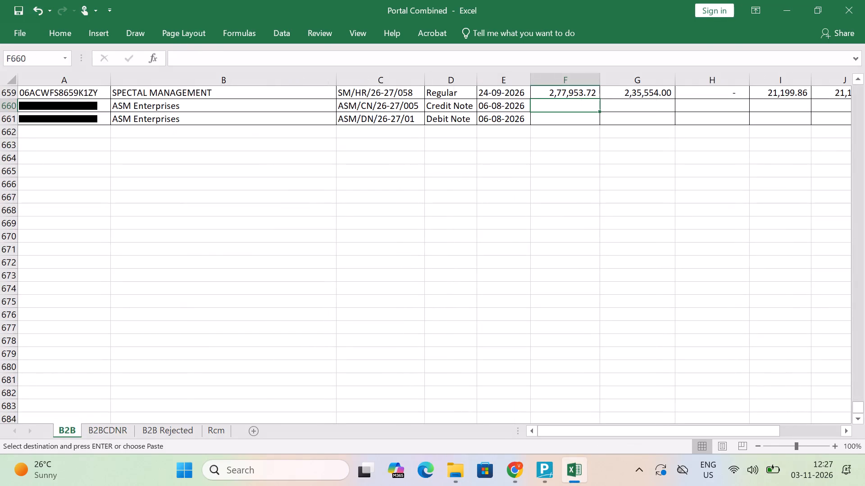
{"action": "key", "text": "ctrl+v"}
Copy the notes' taxable value and integrated, central and state tax, I4:L5 on B2BCDNR, into G660:J661 on the B2B sheet.
{"action": "key", "text": "Right"}
{"action": "key", "text": "Right"}
{"action": "key", "text": "Right"}
{"action": "key", "text": "Right"}
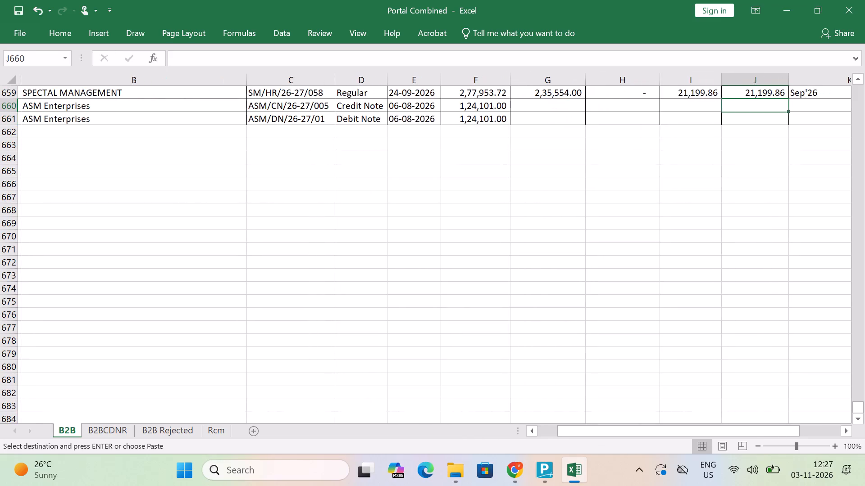
{"action": "key", "text": "Left"}
{"action": "key", "text": "Right"}
{"action": "key", "text": "Right"}
{"action": "key", "text": "Right"}
{"action": "key", "text": "Left"}
{"action": "key", "text": "Left"}
{"action": "key", "text": "Left"}
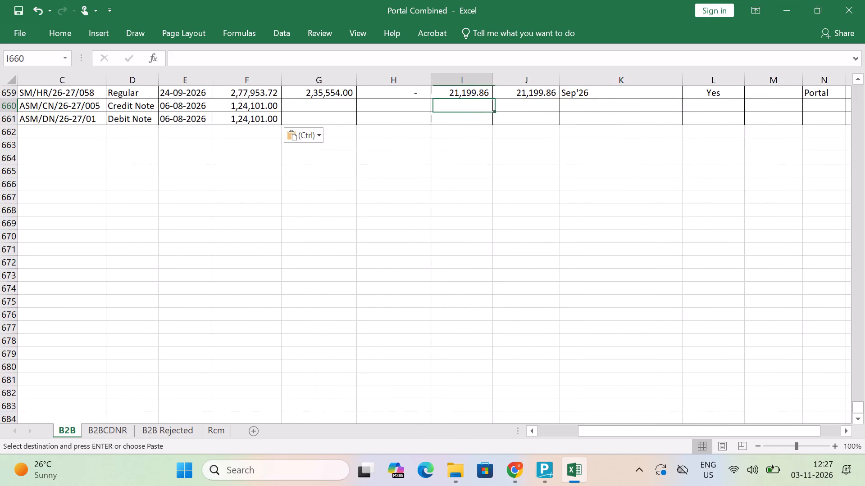
{"action": "key", "text": "Left"}
{"action": "key", "text": "Left"}
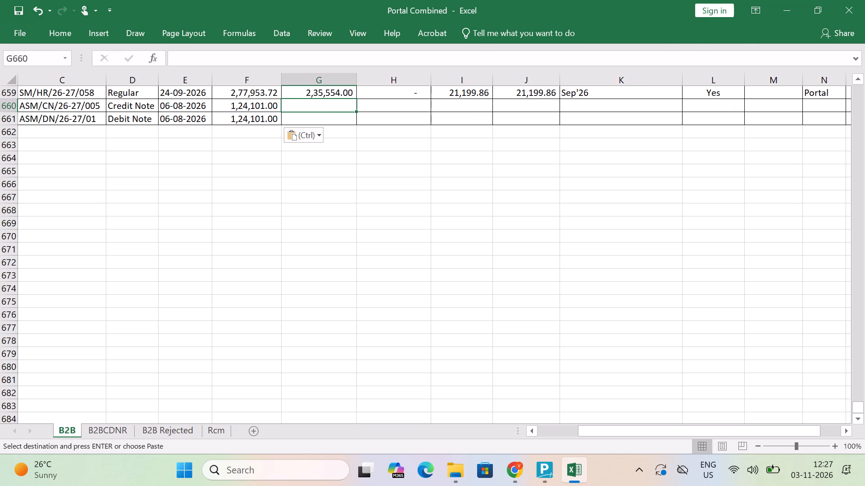
{"action": "key", "text": "alt+Tab"}
{"action": "key", "text": "alt+Tab"}
{"action": "left_click", "coordinate": [109, 443]}
{"action": "left_click", "coordinate": [123, 429]}
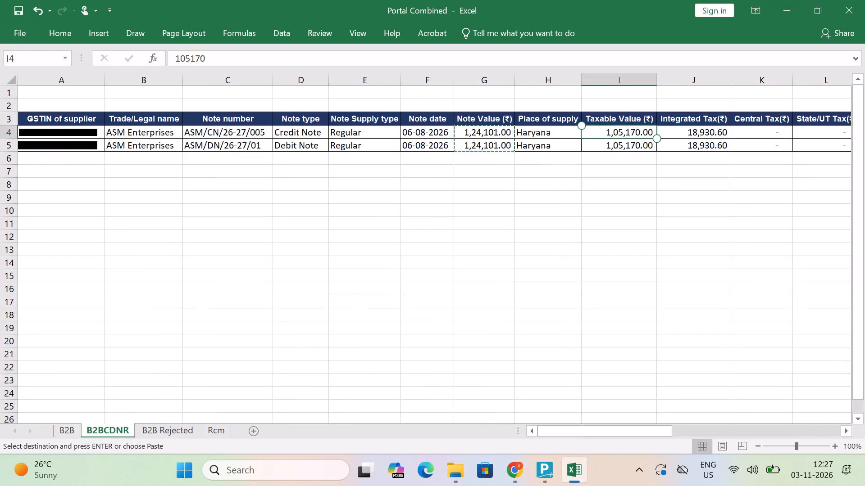
{"action": "key", "text": "shift+Right"}
{"action": "key", "text": "shift+Right"}
{"action": "key", "text": "shift+Right"}
{"action": "key", "text": "shift+Right"}
{"action": "key", "text": "shift+Down"}
{"action": "key", "text": "shift+Down"}
{"action": "key", "text": "shift+Up"}
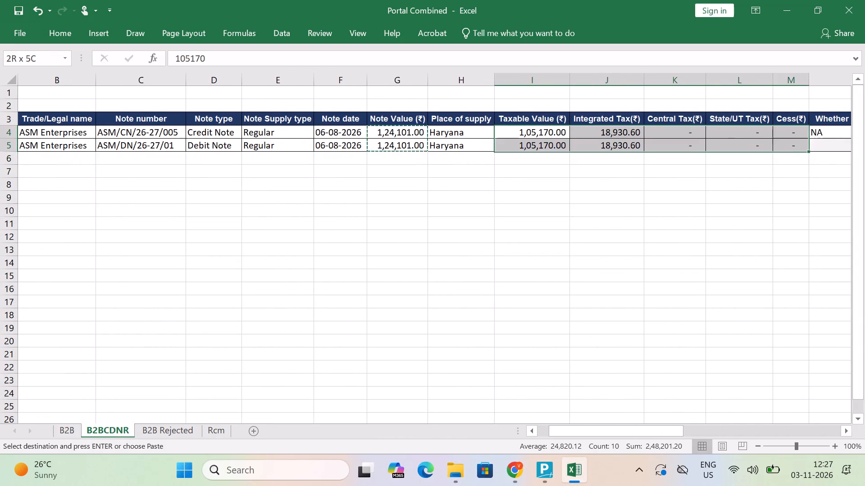
{"action": "key", "text": "shift+Left"}
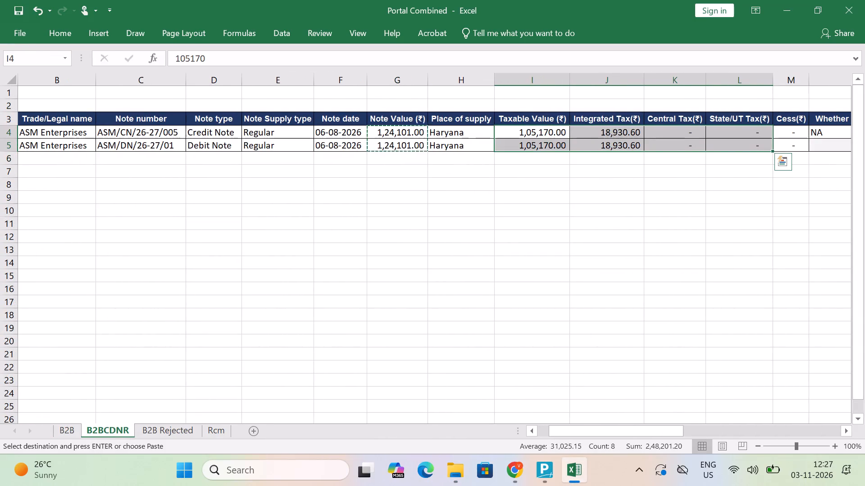
{"action": "key", "text": "ctrl+c"}
{"action": "left_click", "coordinate": [71, 431]}
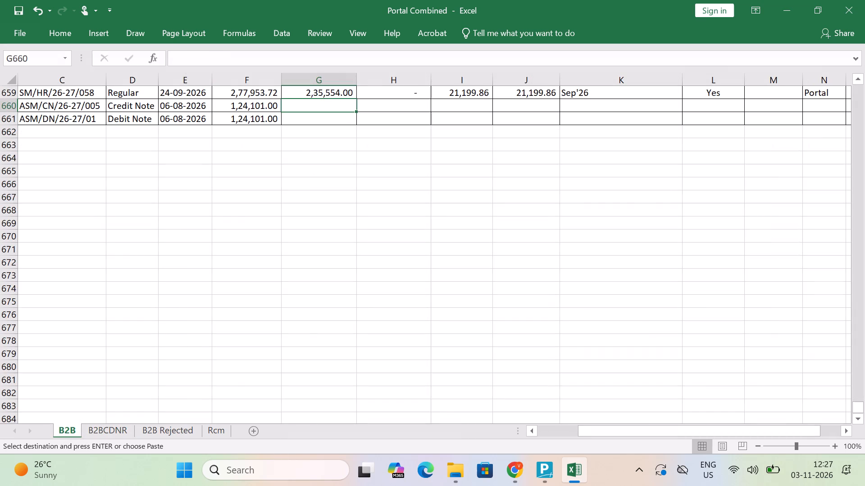
{"action": "key", "text": "ctrl+v"}
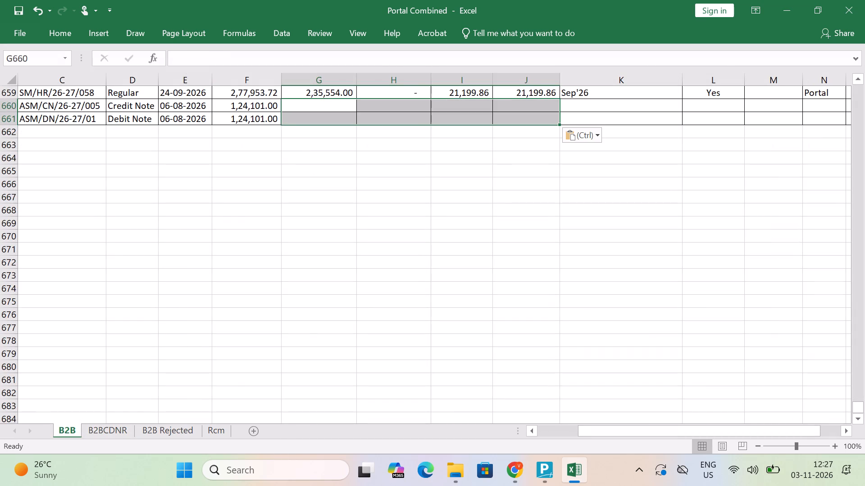
{"action": "key", "text": "Escape"}
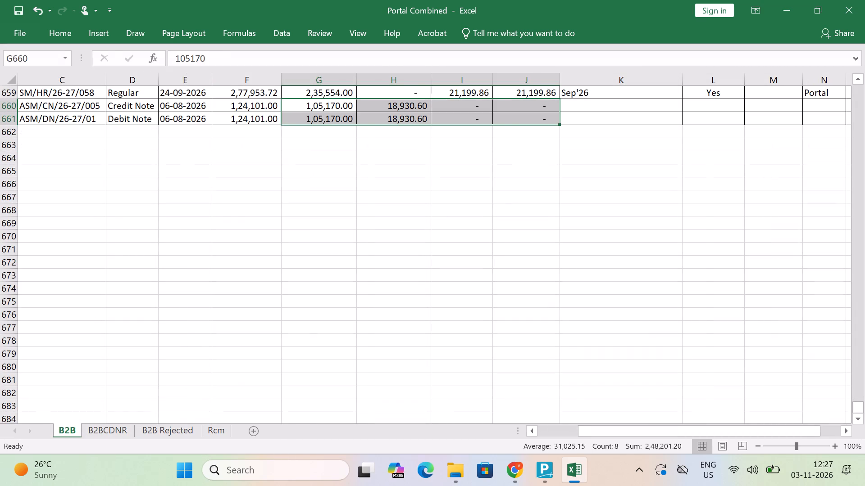
Copy the notes' GSTR-1 period Aug'26, T4:T5 on the B2BCDNR sheet, into K660:K661 on the B2B sheet.
{"action": "left_click", "coordinate": [115, 425]}
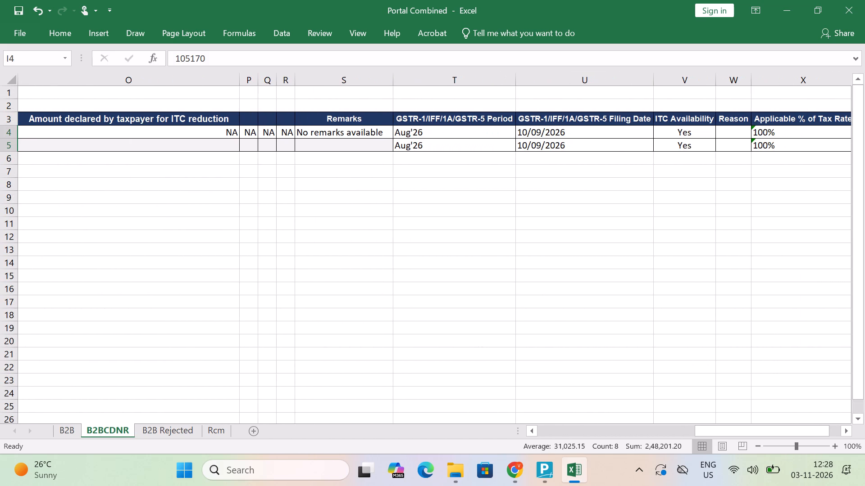
{"action": "key", "text": "Up"}
{"action": "key", "text": "shift+Down"}
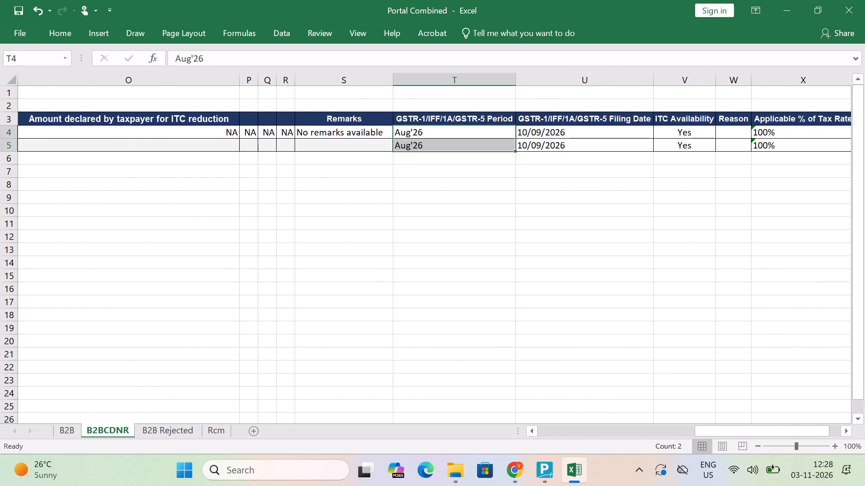
{"action": "key", "text": "ctrl+c"}
{"action": "left_click", "coordinate": [67, 432]}
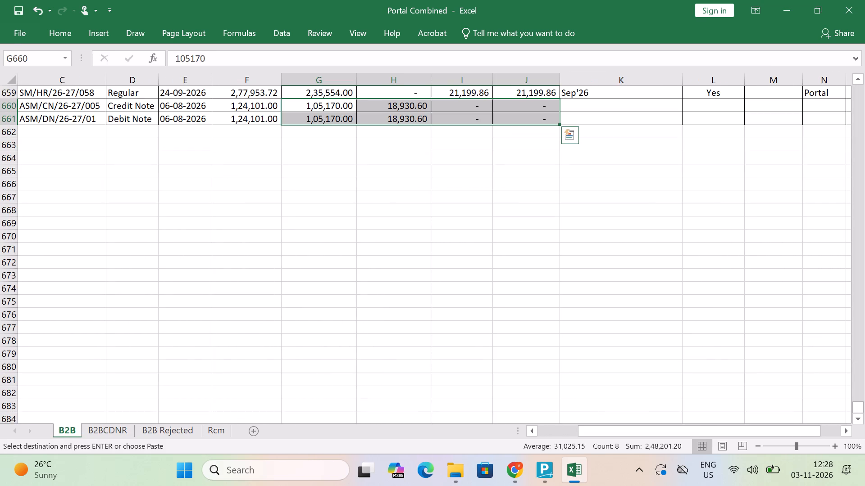
{"action": "key", "text": "ctrl+v"}
Set the Source column to Portal for both added note rows on the B2B sheet, N660:N661.
{"action": "key", "text": "Right"}
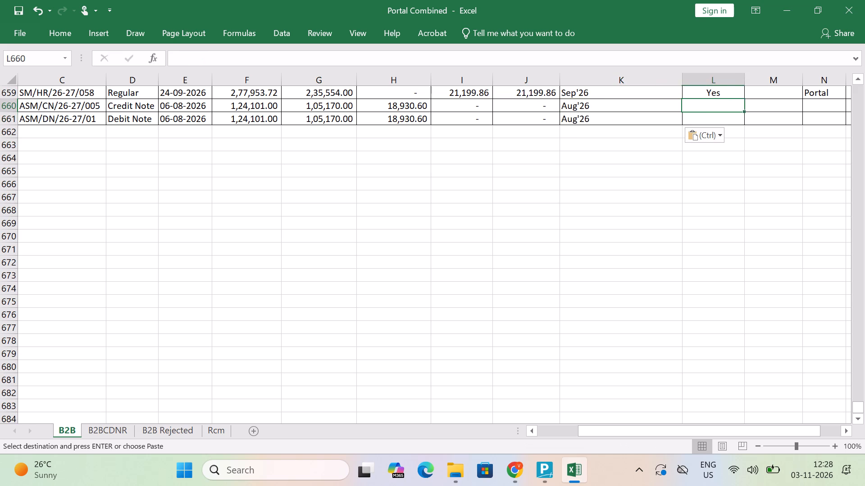
{"action": "key", "text": "Right"}
{"action": "key", "text": "Right"}
{"action": "key", "text": "Right"}
{"action": "key", "text": "Right"}
{"action": "key", "text": "Left"}
{"action": "key", "text": "Left"}
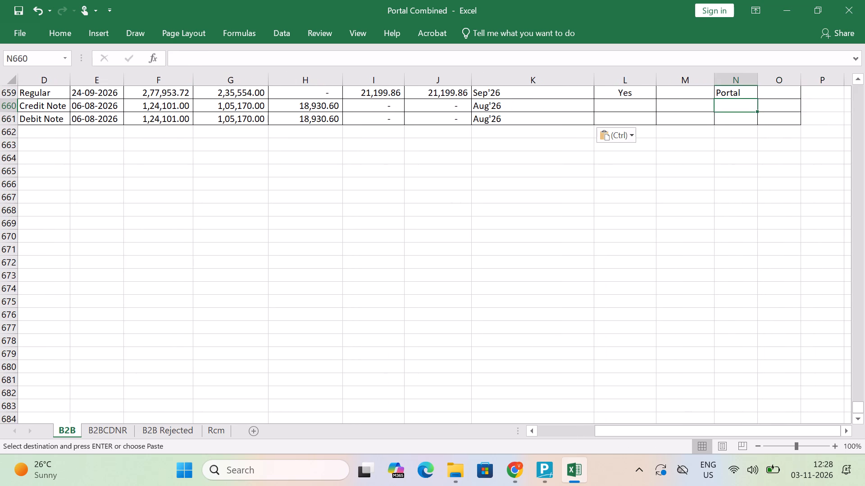
{"action": "key", "text": "alt+Down"}
{"action": "key", "text": "Down"}
{"action": "key", "text": "space"}
{"action": "key", "text": "Down"}
{"action": "key", "text": "alt+Down"}
{"action": "key", "text": "Down"}
{"action": "key", "text": "Down"}
{"action": "key", "text": "Up"}
{"action": "key", "text": "space"}
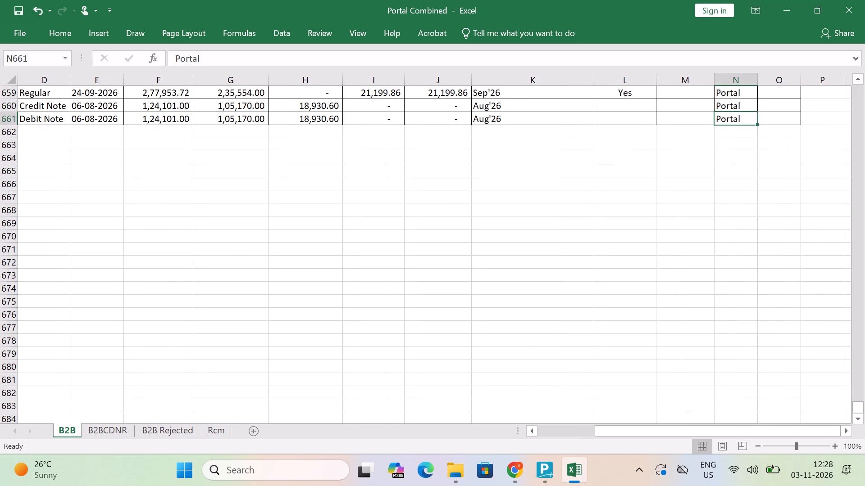
Go to the empty column L cell of the added credit note row, L660.
{"action": "key", "text": "Up"}
{"action": "key", "text": "Left"}
{"action": "key", "text": "Left"}
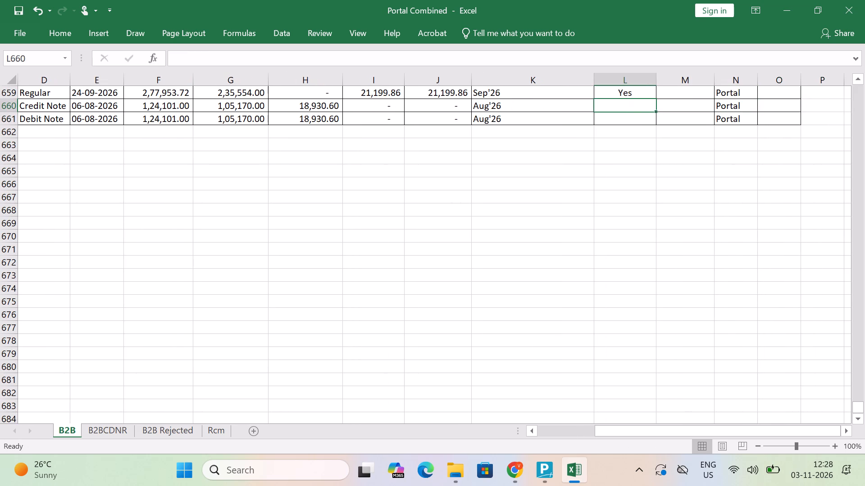
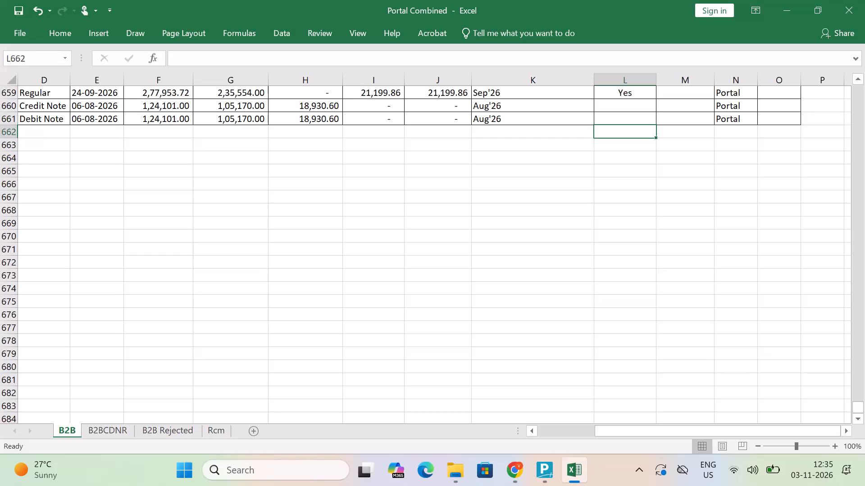
Fill the ITC availability value Yes from L659 down to both added note rows, L660:L661, on the B2B sheet.
{"action": "key", "text": "Up"}
{"action": "key", "text": "shift+Up"}
{"action": "key", "text": "shift+Up"}
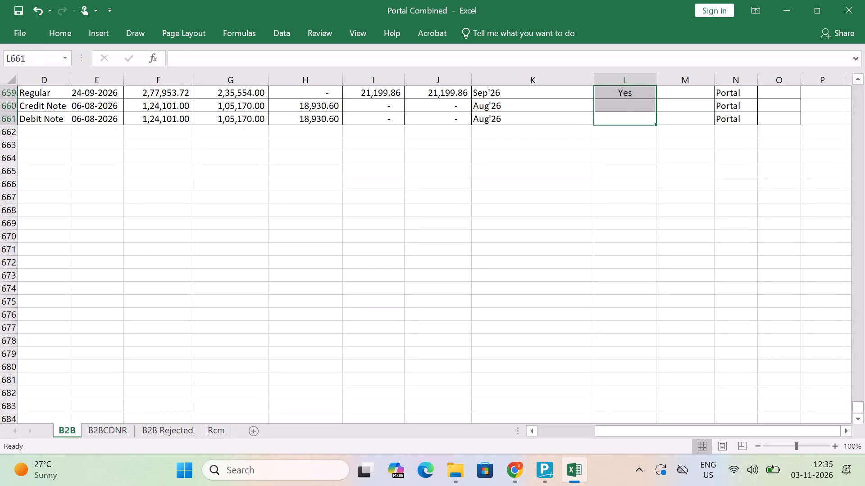
{"action": "key", "text": "ctrl+d"}
Enter the formula =SUBTOTAL(9,F4:F661) in F2, above the Invoice Value header.
{"action": "key", "text": "Up"}
{"action": "key", "text": "Up"}
{"action": "key", "text": "ctrl+Up"}
{"action": "key", "text": "Up"}
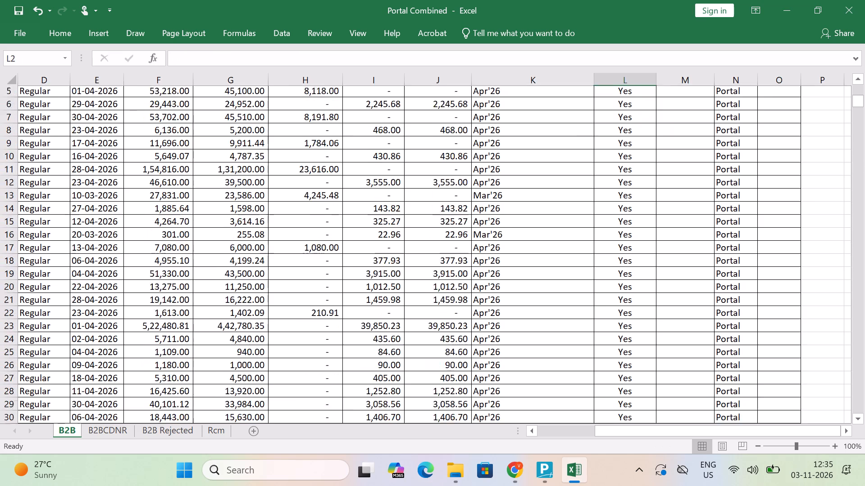
{"action": "key", "text": "Down"}
{"action": "key", "text": "Left"}
{"action": "key", "text": "Left"}
{"action": "key", "text": "Up"}
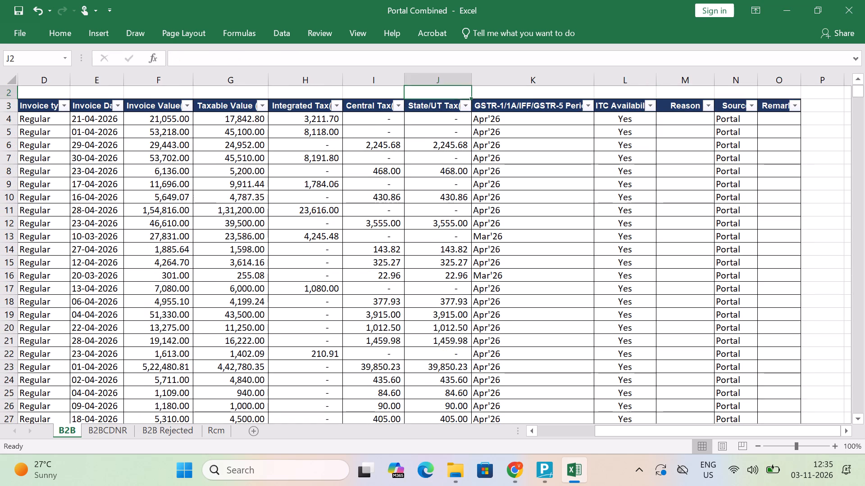
{"action": "key", "text": "Left"}
{"action": "key", "text": "Left"}
{"action": "key", "text": "Left"}
{"action": "key", "text": "Left"}
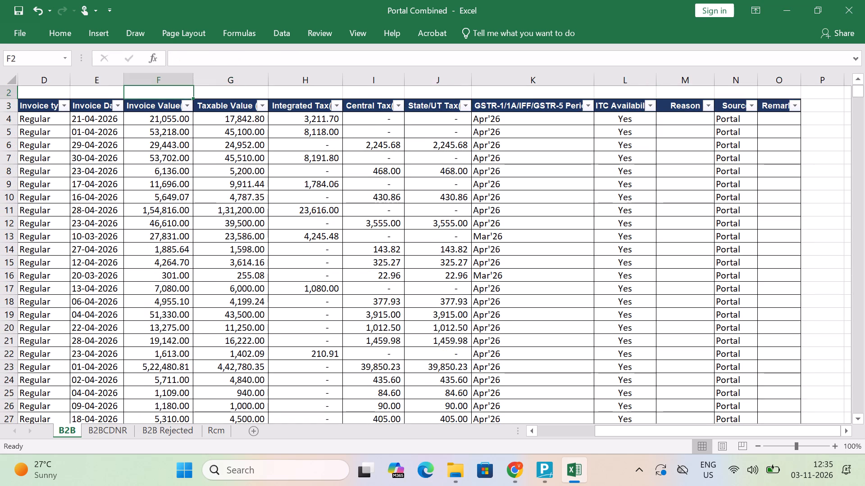
{"action": "type", "text": "=subt"}
{"action": "key", "text": "Tab"}
{"action": "type", "text": "9,"}
{"action": "key", "text": "Down"}
{"action": "key", "text": "Down"}
{"action": "key", "text": "ctrl+shift+Down"}
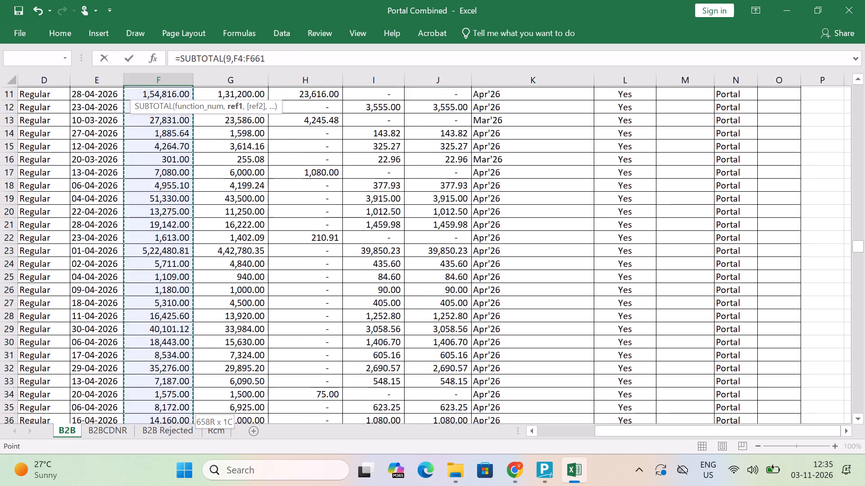
{"action": "key", "text": "shift+Down"}
{"action": "key", "text": "shift+Up"}
{"action": "key", "text": "Return"}
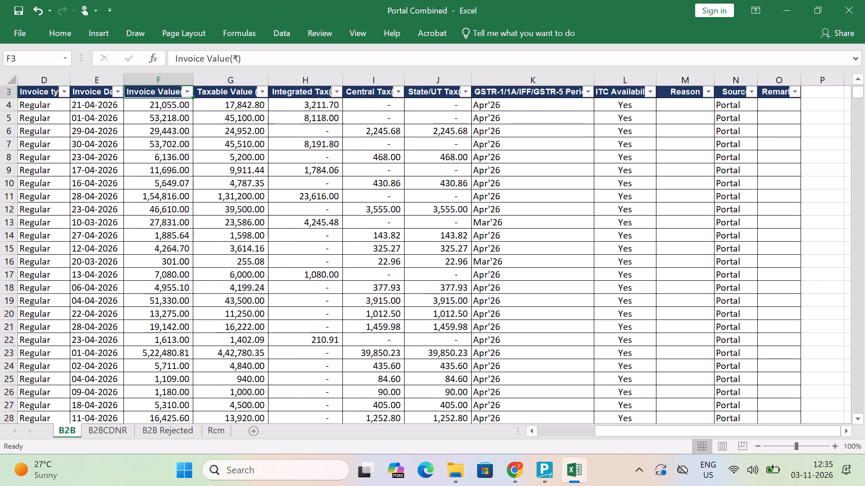
Fill the F2 subtotal formula across to J2 and format F2:J2 in comma style and bold.
{"action": "key", "text": "Up"}
{"action": "key", "text": "shift+Right"}
{"action": "key", "text": "shift+Right"}
{"action": "key", "text": "shift+Right"}
{"action": "key", "text": "shift+Right"}
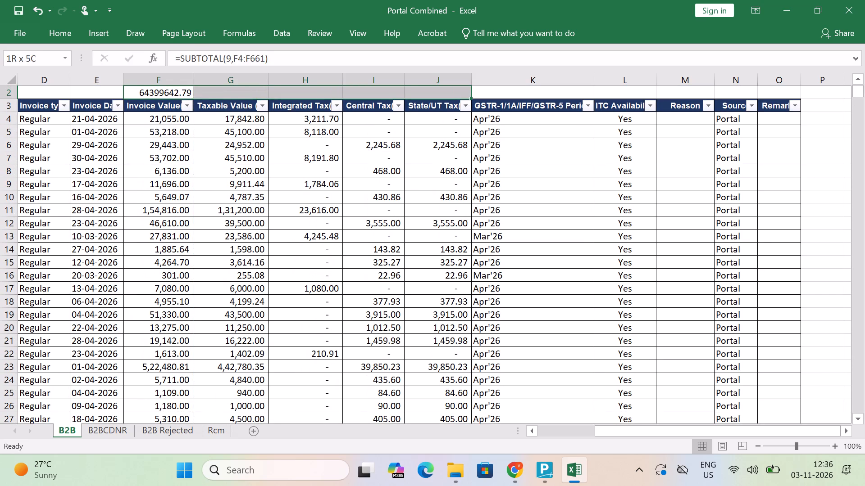
{"action": "key", "text": "ctrl+r"}
{"action": "type", "text": "hk"}
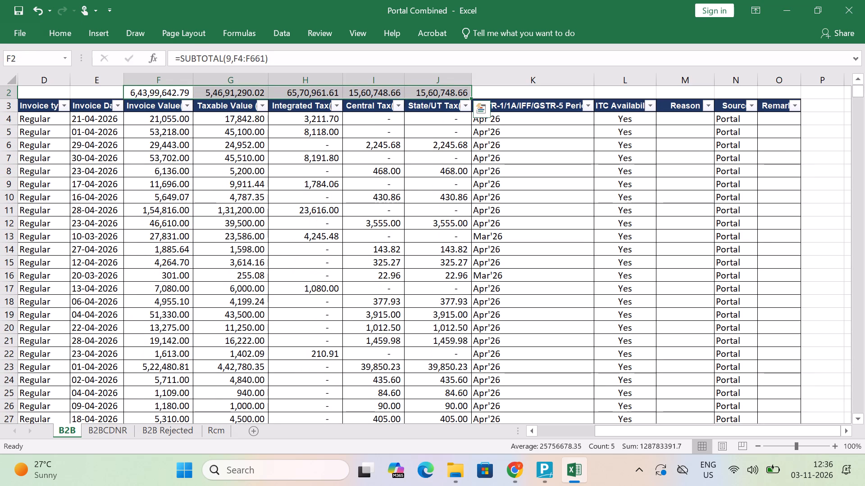
{"action": "key", "text": "ctrl+b"}
Label the totals row with a bold "Subtotal" in E2.
{"action": "key", "text": "Left"}
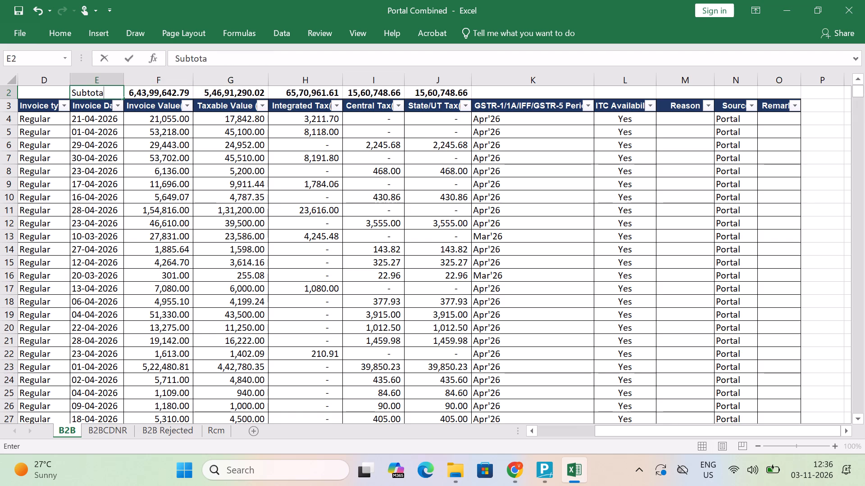
{"action": "key", "text": "l"}
{"action": "key", "text": "Return"}
{"action": "key", "text": "Up"}
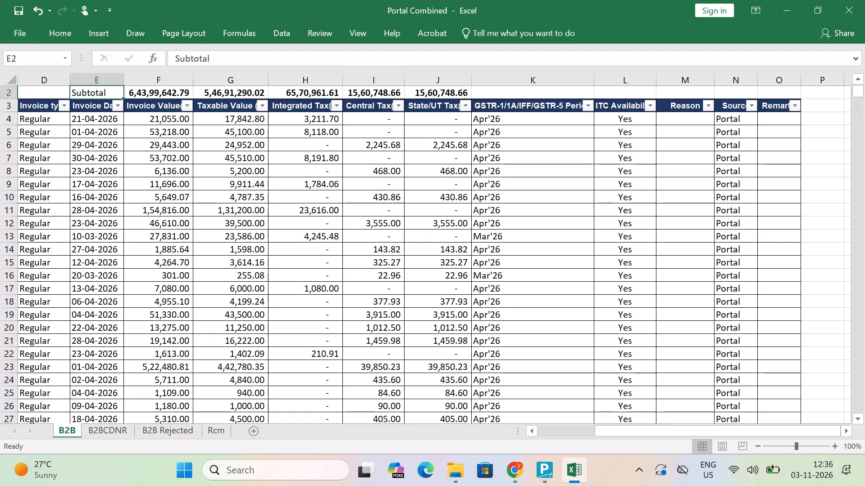
{"action": "key", "text": "ctrl+b"}
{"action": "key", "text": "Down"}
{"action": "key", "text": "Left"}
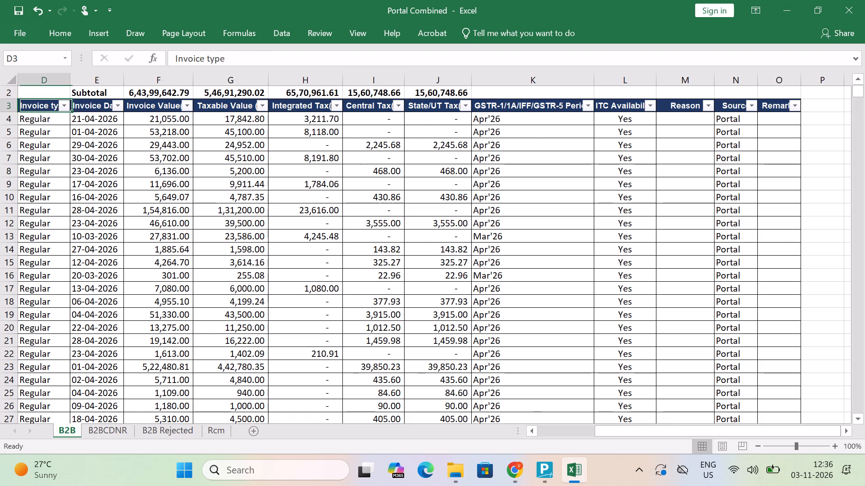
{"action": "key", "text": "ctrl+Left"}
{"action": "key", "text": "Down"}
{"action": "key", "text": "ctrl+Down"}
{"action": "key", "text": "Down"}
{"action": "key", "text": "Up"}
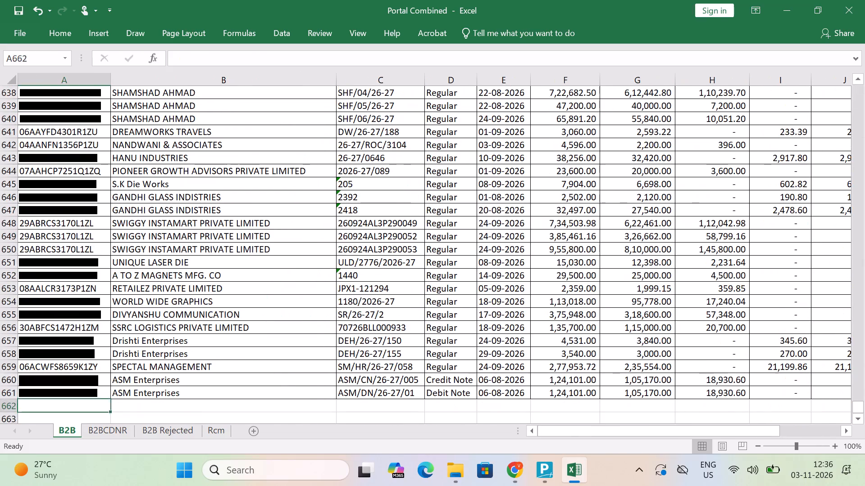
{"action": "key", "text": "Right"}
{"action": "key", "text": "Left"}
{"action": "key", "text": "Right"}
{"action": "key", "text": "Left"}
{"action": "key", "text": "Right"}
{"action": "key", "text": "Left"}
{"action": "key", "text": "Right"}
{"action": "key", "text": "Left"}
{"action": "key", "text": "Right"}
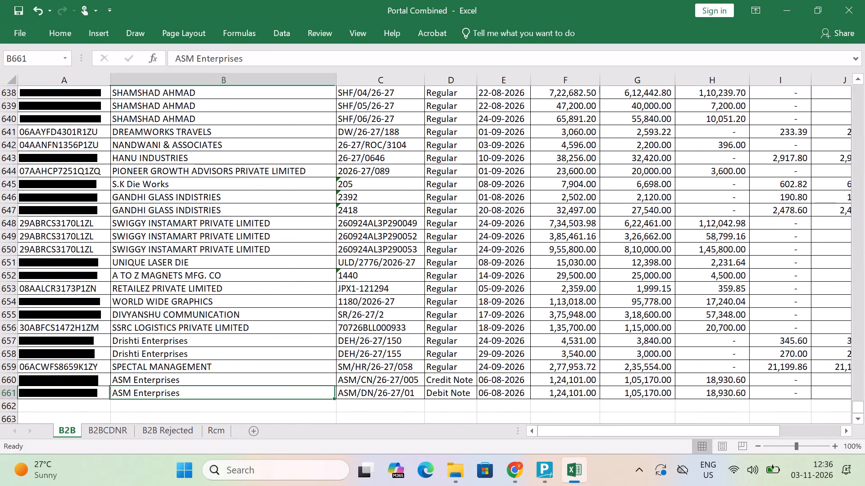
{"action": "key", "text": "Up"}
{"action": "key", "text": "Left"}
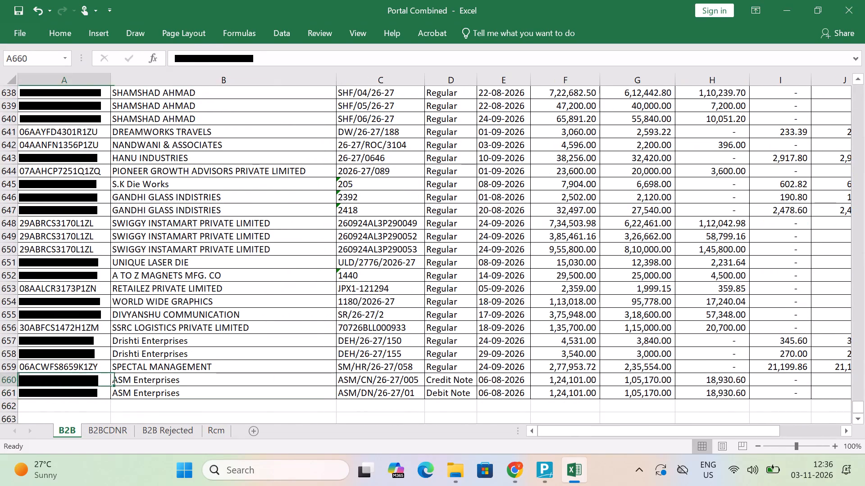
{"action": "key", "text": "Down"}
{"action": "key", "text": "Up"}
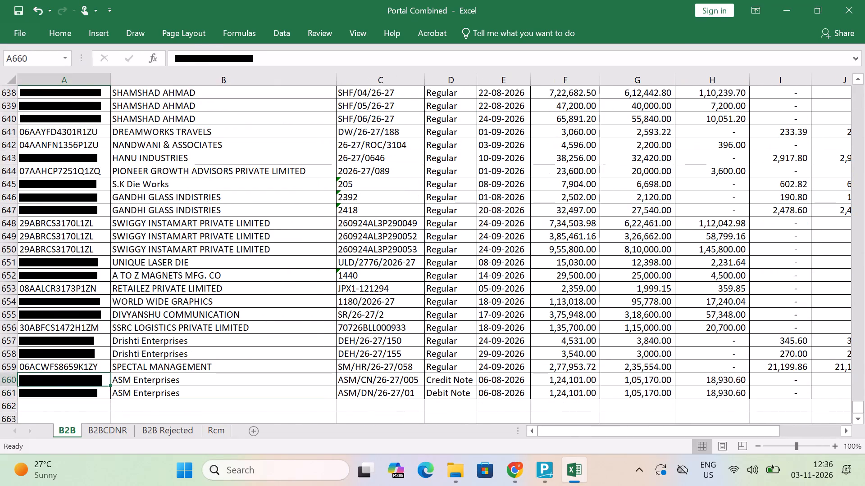
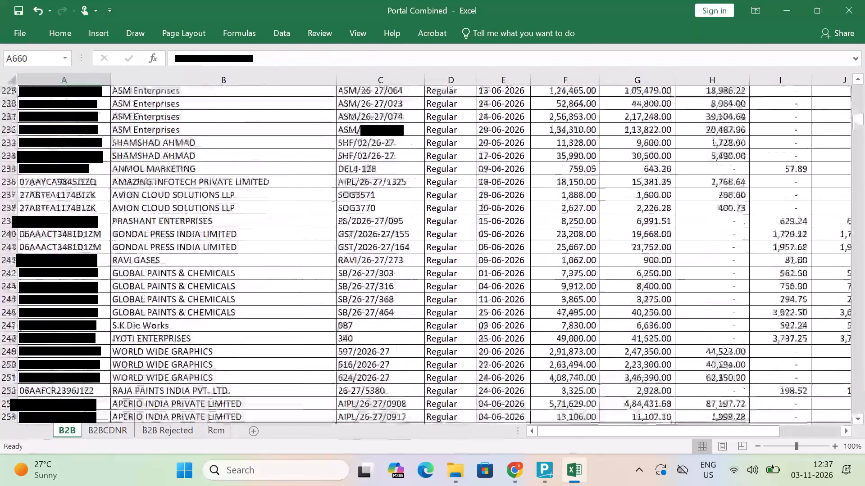
Review the ASM Enterprises credit note entry in row 660 at the end of the B2B sheet, column by column.
{"action": "left_click_drag", "start_coordinate": [861, 119], "coordinate": [855, 81]}
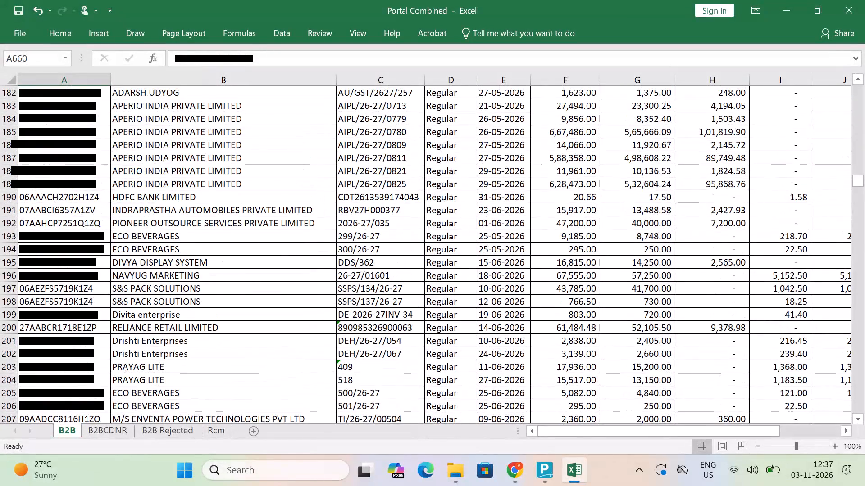
{"action": "left_click_drag", "start_coordinate": [855, 183], "coordinate": [855, 390]}
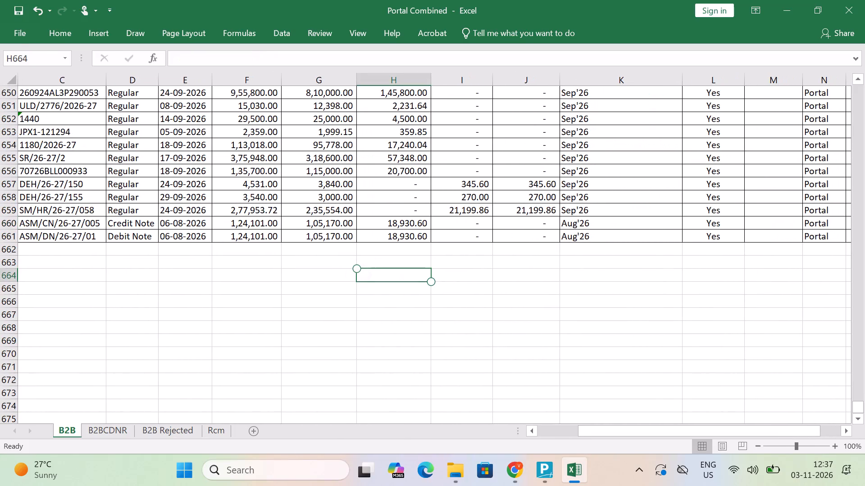
{"action": "key", "text": "Up"}
{"action": "key", "text": "Left"}
{"action": "key", "text": "Up"}
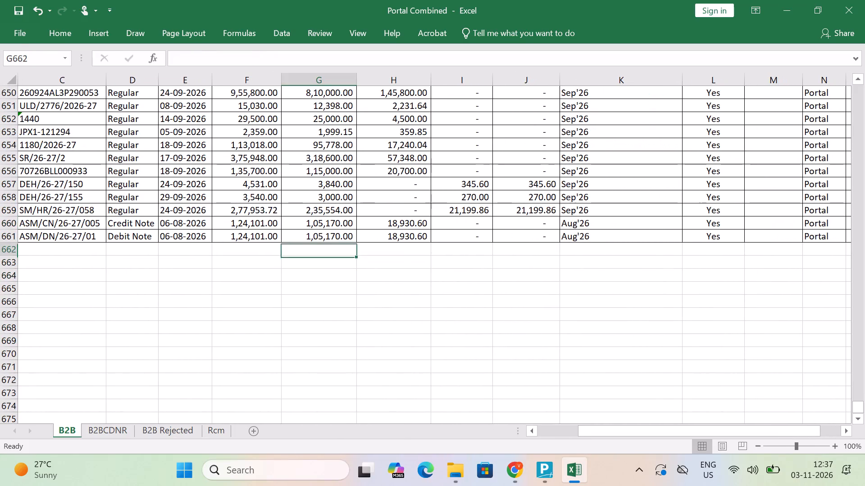
{"action": "key", "text": "Up"}
{"action": "key", "text": "Up"}
{"action": "key", "text": "Left"}
{"action": "key", "text": "Right"}
{"action": "key", "text": "Left"}
{"action": "key", "text": "Right"}
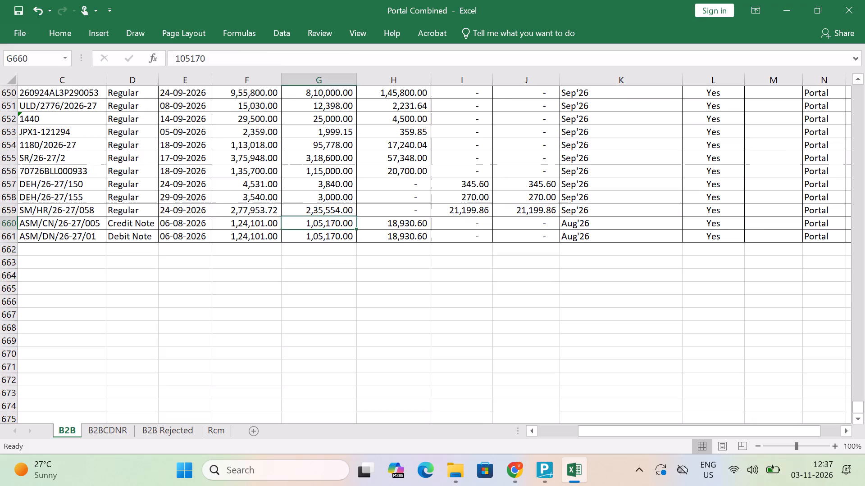
{"action": "key", "text": "Left"}
{"action": "key", "text": "Left"}
{"action": "key", "text": "Left"}
{"action": "key", "text": "Left"}
{"action": "key", "text": "Left"}
{"action": "key", "text": "Left"}
{"action": "key", "text": "Left"}
{"action": "key", "text": "Right"}
{"action": "key", "text": "Right"}
{"action": "key", "text": "Left"}
{"action": "key", "text": "Right"}
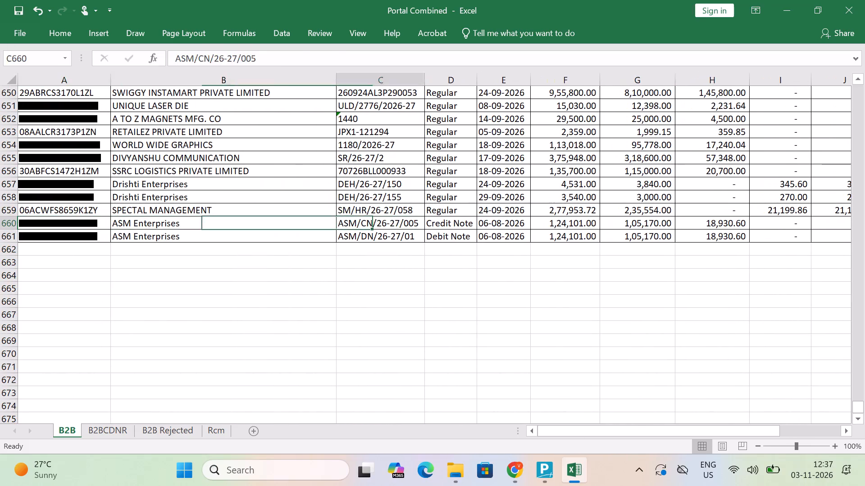
{"action": "key", "text": "Left"}
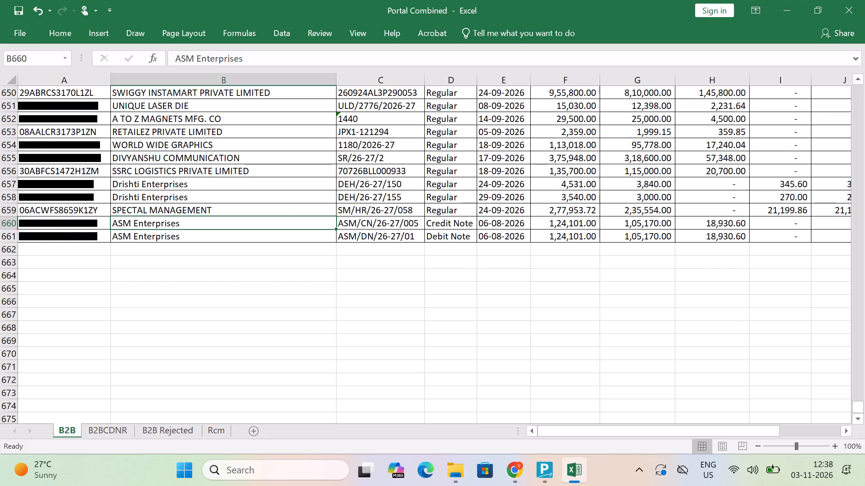
{"action": "key", "text": "Right"}
{"action": "key", "text": "Right"}
{"action": "key", "text": "Left"}
{"action": "key", "text": "Right"}
{"action": "key", "text": "Left"}
{"action": "key", "text": "Right"}
{"action": "key", "text": "Left"}
{"action": "key", "text": "Right"}
{"action": "key", "text": "Left"}
{"action": "key", "text": "Right"}
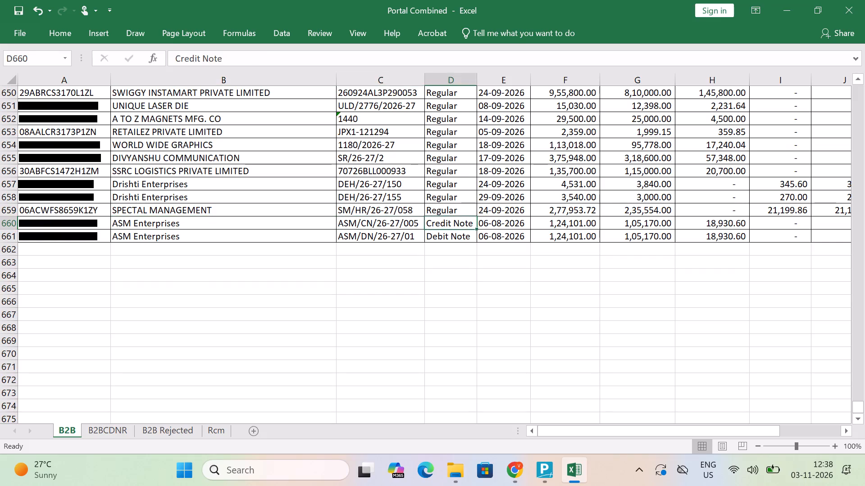
{"action": "key", "text": "Right"}
{"action": "key", "text": "Left"}
{"action": "key", "text": "Right"}
{"action": "key", "text": "Right"}
{"action": "key", "text": "Right"}
{"action": "key", "text": "Right"}
{"action": "key", "text": "Left"}
{"action": "key", "text": "Right"}
{"action": "key", "text": "Left"}
{"action": "key", "text": "Right"}
{"action": "key", "text": "Right"}
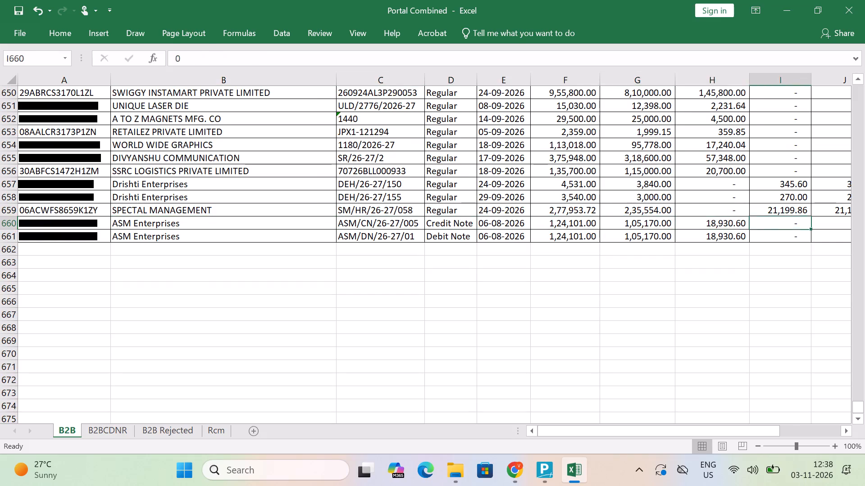
{"action": "key", "text": "Right"}
{"action": "key", "text": "Right"}
{"action": "key", "text": "Right"}
{"action": "key", "text": "Right"}
{"action": "key", "text": "Left"}
{"action": "key", "text": "Left"}
{"action": "key", "text": "Left"}
{"action": "key", "text": "Left"}
{"action": "key", "text": "Left"}
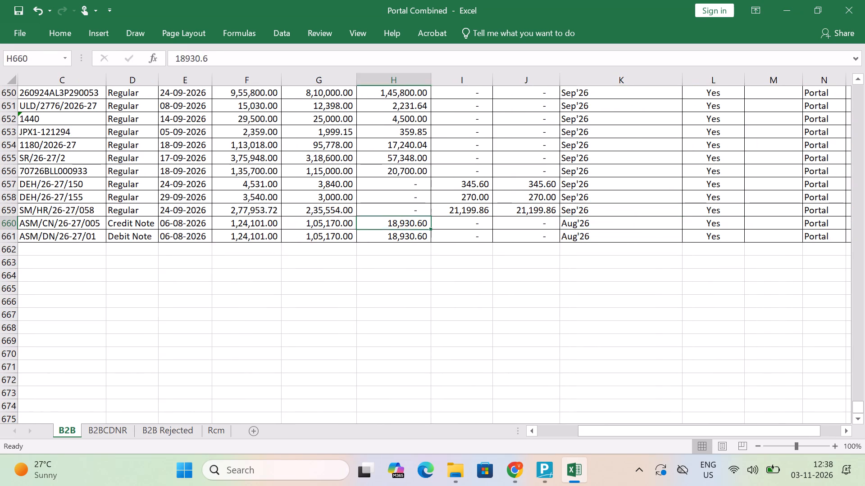
{"action": "key", "text": "Left"}
{"action": "key", "text": "Left"}
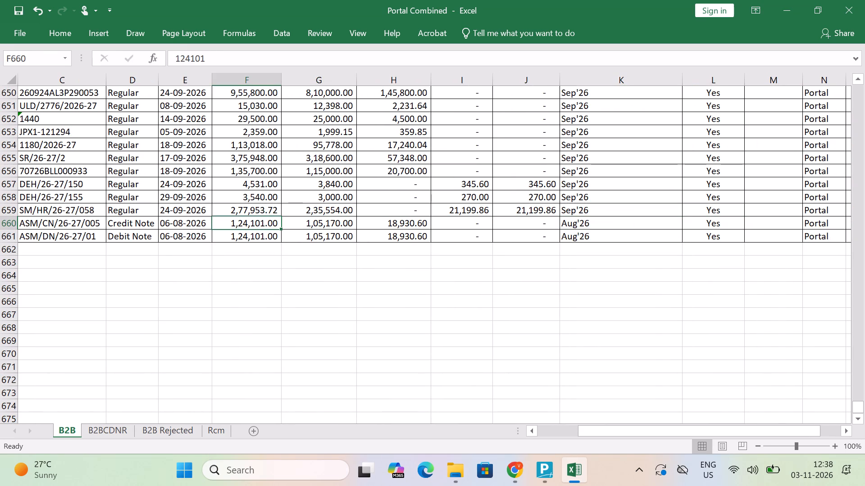
Compare the amounts in debit note row 661 with those in credit note row 660.
{"action": "key", "text": "Down"}
{"action": "key", "text": "Left"}
{"action": "key", "text": "Right"}
{"action": "key", "text": "Left"}
{"action": "key", "text": "Right"}
{"action": "key", "text": "Left"}
{"action": "key", "text": "Right"}
{"action": "key", "text": "Right"}
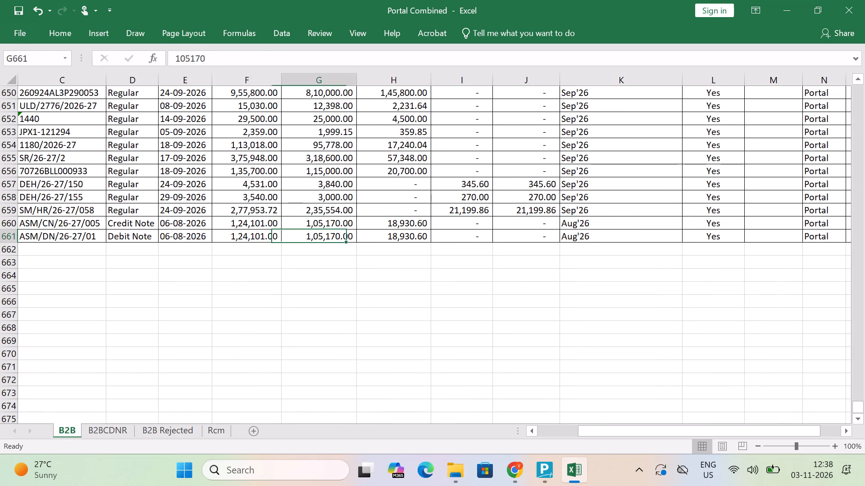
{"action": "key", "text": "Left"}
{"action": "key", "text": "Left"}
{"action": "key", "text": "Right"}
{"action": "key", "text": "Left"}
{"action": "key", "text": "Right"}
{"action": "key", "text": "Left"}
{"action": "key", "text": "Left"}
{"action": "key", "text": "Right"}
{"action": "key", "text": "Right"}
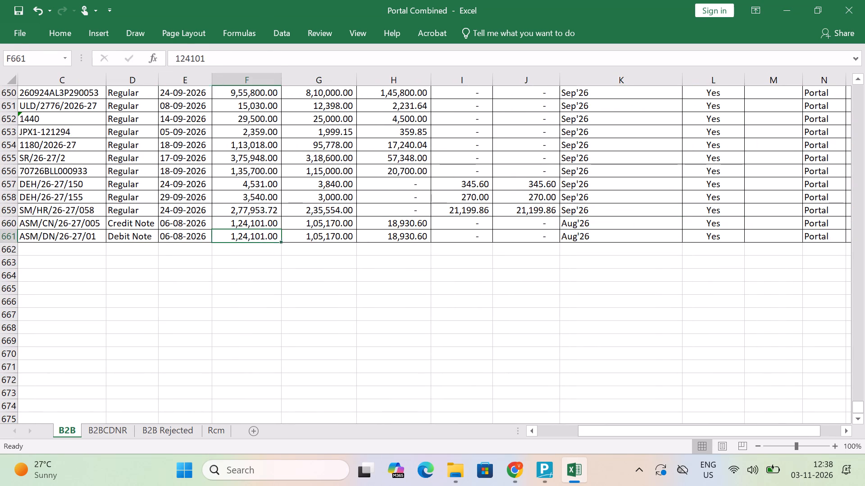
{"action": "key", "text": "Right"}
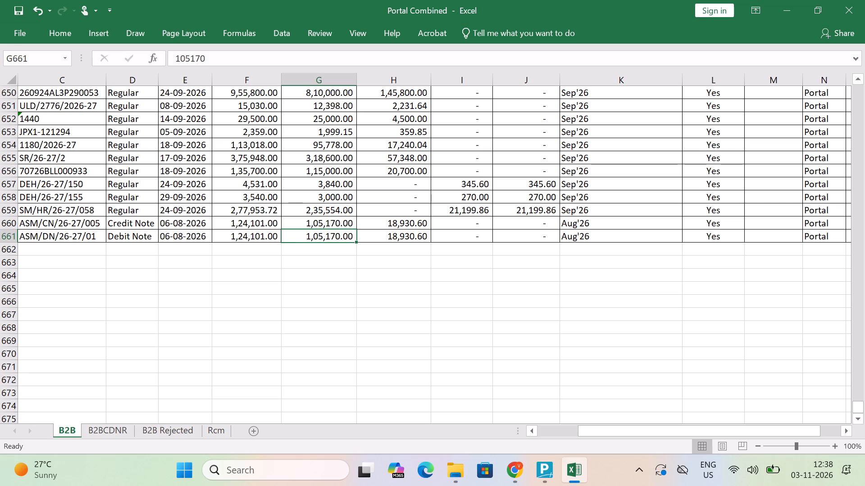
{"action": "key", "text": "Up"}
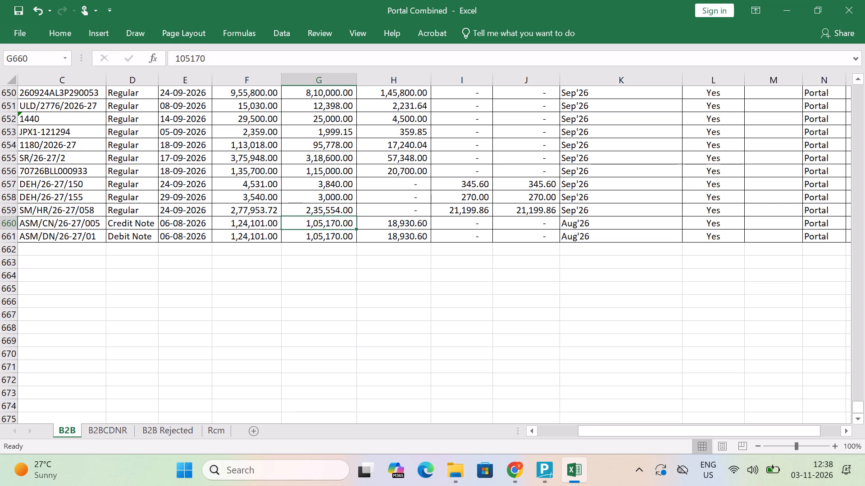
{"action": "key", "text": "Left"}
{"action": "key", "text": "Left"}
{"action": "key", "text": "Left"}
{"action": "key", "text": "Right"}
{"action": "key", "text": "Right"}
{"action": "key", "text": "Right"}
{"action": "key", "text": "Left"}
{"action": "key", "text": "Right"}
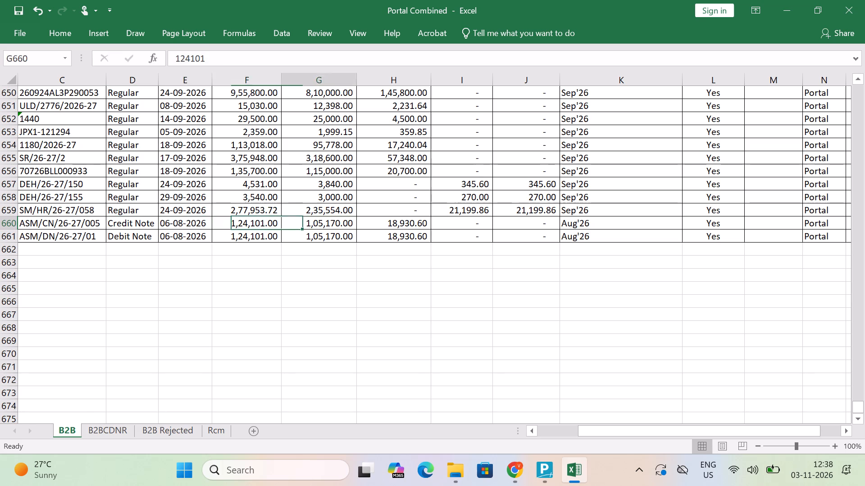
{"action": "key", "text": "Left"}
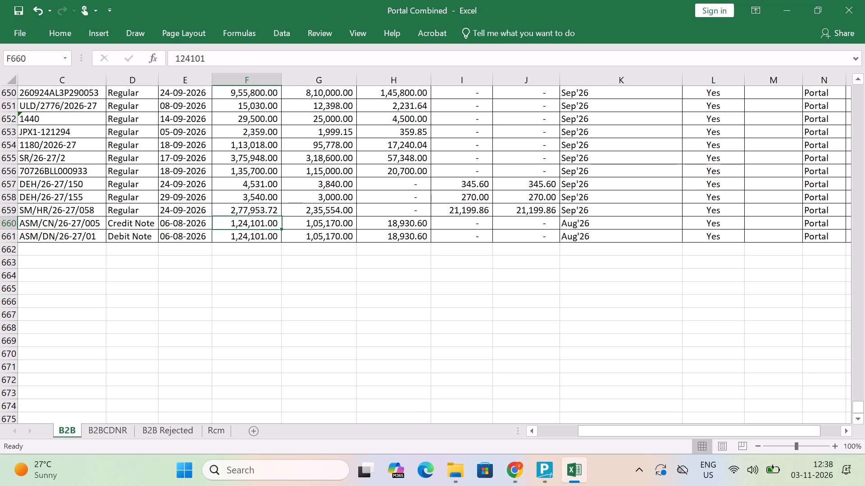
Make the debit note's invoice value in F661 negative, as -124101.
{"action": "key", "text": "Down"}
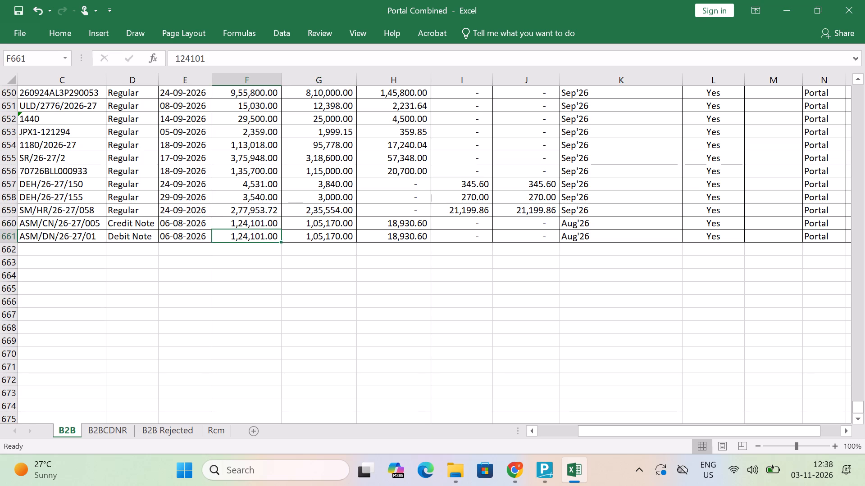
{"action": "key", "text": "F2"}
{"action": "key", "text": "Left"}
{"action": "key", "text": "Left"}
{"action": "key", "text": "Left"}
{"action": "key", "text": "Left"}
{"action": "key", "text": "Left"}
{"action": "key", "text": "Left"}
{"action": "key", "text": "Left"}
{"action": "key", "text": "Left"}
{"action": "key", "text": "Left"}
{"action": "key", "text": "Left"}
{"action": "key", "text": "Left"}
{"action": "key", "text": "Left"}
{"action": "key", "text": "Left"}
{"action": "key", "text": "Left"}
{"action": "key", "text": "Left"}
{"action": "key", "text": "Left"}
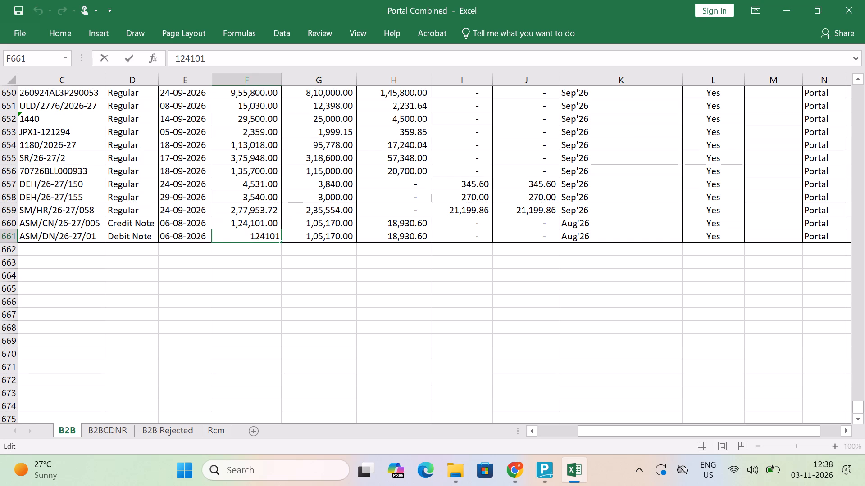
{"action": "key", "text": "minus"}
{"action": "key", "text": "Tab"}
Make the debit note amount in G661 negative, as -105170.
{"action": "key", "text": "F2"}
{"action": "key", "text": "Left"}
{"action": "key", "text": "Left"}
{"action": "key", "text": "Left"}
{"action": "key", "text": "Left"}
{"action": "key", "text": "Left"}
{"action": "key", "text": "Left"}
{"action": "key", "text": "Left"}
{"action": "key", "text": "Left"}
{"action": "key", "text": "Left"}
{"action": "key", "text": "Left"}
{"action": "key", "text": "Left"}
{"action": "key", "text": "Left"}
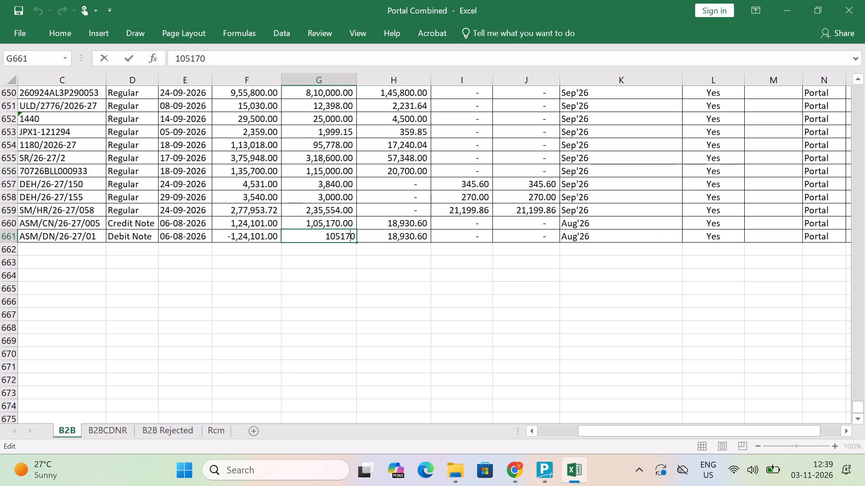
{"action": "key", "text": "minus"}
{"action": "key", "text": "Tab"}
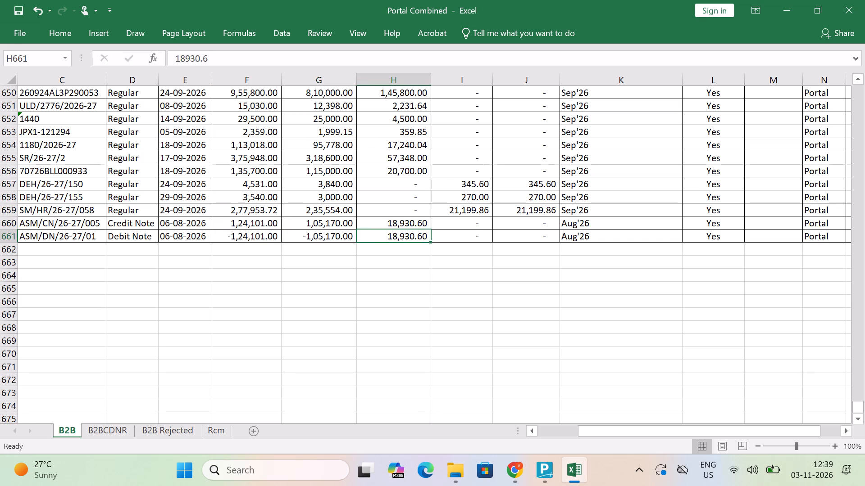
Make the debit note's tax amount in H661 negative, as -18930.6.
{"action": "key", "text": "F2"}
{"action": "key", "text": "Left"}
{"action": "key", "text": "Left"}
{"action": "key", "text": "Left"}
{"action": "key", "text": "Left"}
{"action": "key", "text": "Left"}
{"action": "key", "text": "Left"}
{"action": "key", "text": "Left"}
{"action": "key", "text": "Left"}
{"action": "key", "text": "Left"}
{"action": "key", "text": "Left"}
{"action": "key", "text": "minus"}
{"action": "key", "text": "Tab"}
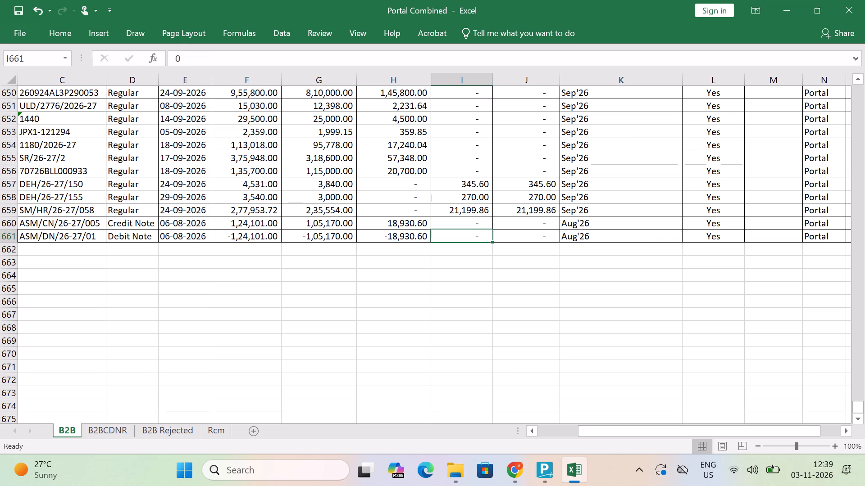
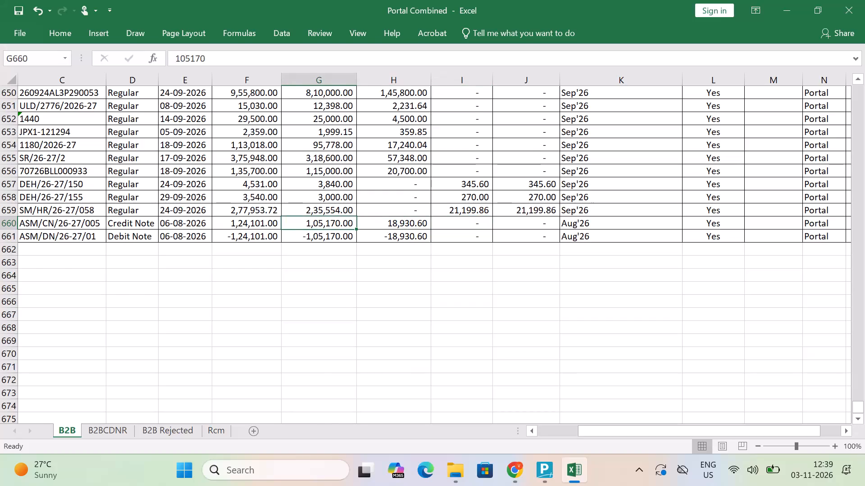
Check the range of the Taxable Value subtotal formula in G2 against the last data row of the B2B sheet.
{"action": "key", "text": "ctrl+Up"}
{"action": "key", "text": "ctrl+Up"}
{"action": "key", "text": "ctrl+Up"}
{"action": "key", "text": "Up"}
{"action": "key", "text": "Down"}
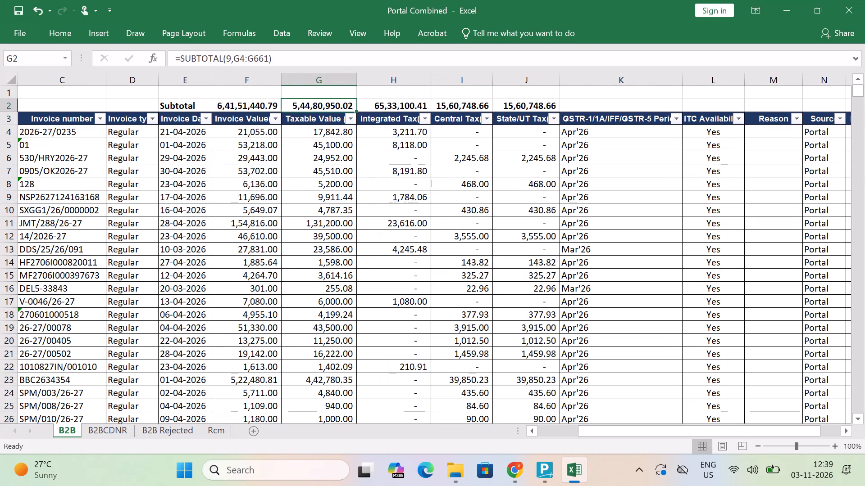
{"action": "key", "text": "F2"}
{"action": "key", "text": "Return"}
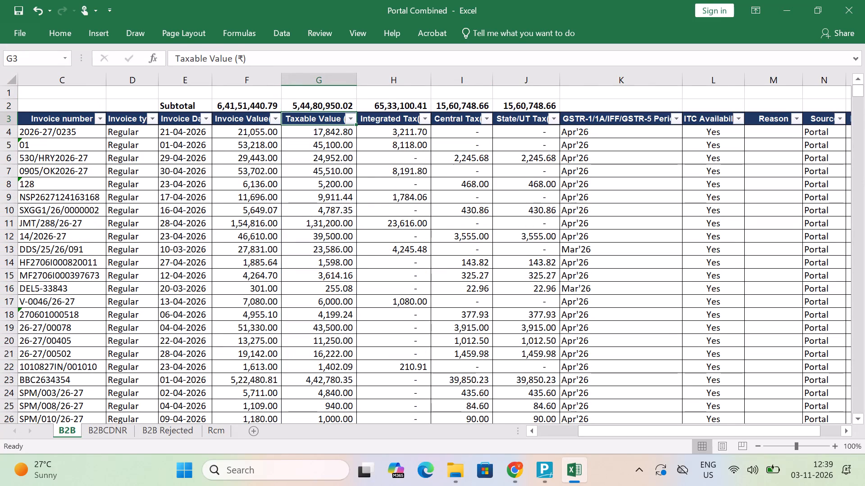
{"action": "key", "text": "Up"}
{"action": "key", "text": "F2"}
{"action": "key", "text": "Down"}
{"action": "key", "text": "Down"}
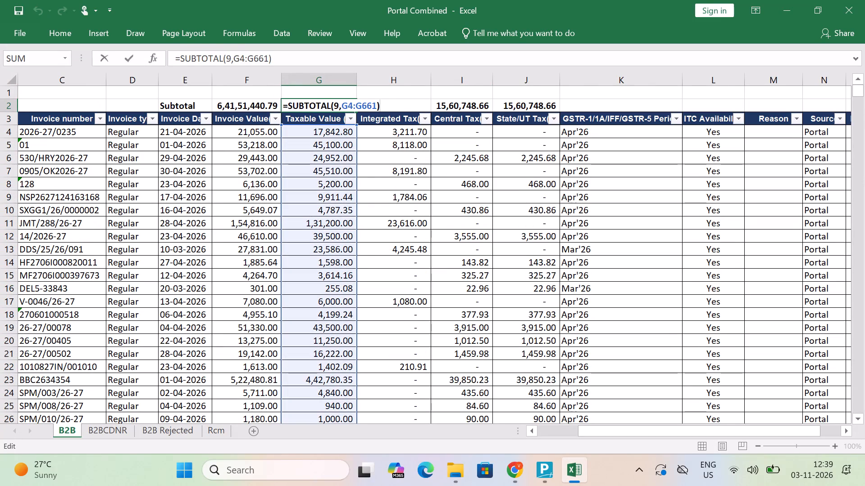
{"action": "key", "text": "Return"}
{"action": "key", "text": "Down"}
{"action": "key", "text": "ctrl+Down"}
{"action": "key", "text": "Down"}
{"action": "key", "text": "Down"}
{"action": "key", "text": "Up"}
{"action": "key", "text": "Up"}
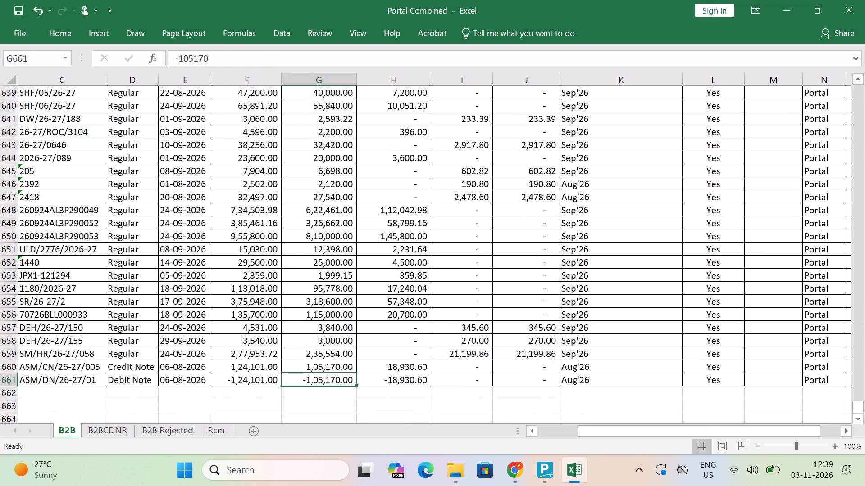
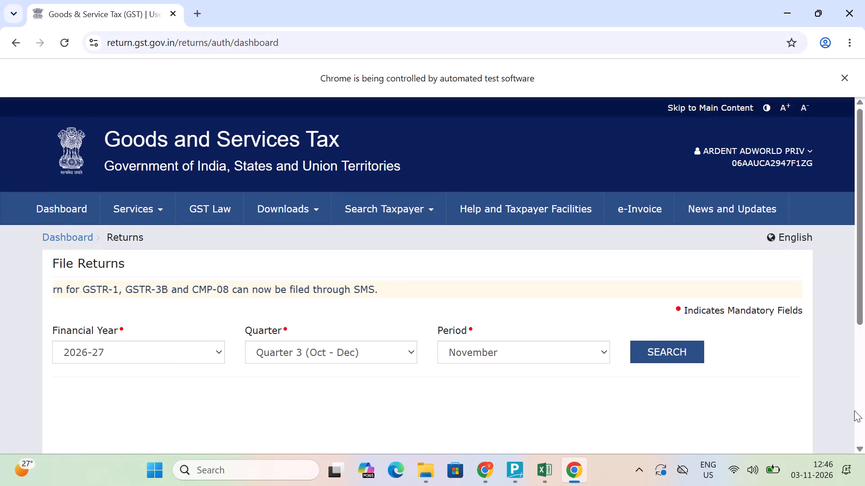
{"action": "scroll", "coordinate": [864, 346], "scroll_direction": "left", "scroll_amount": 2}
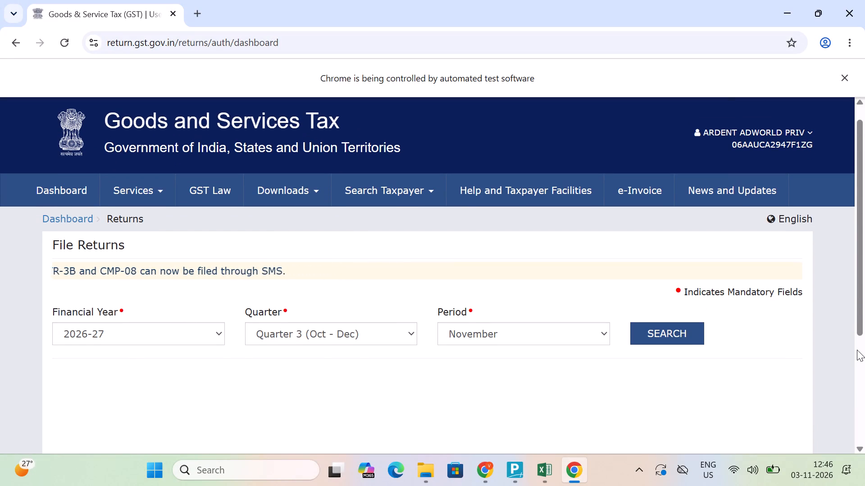
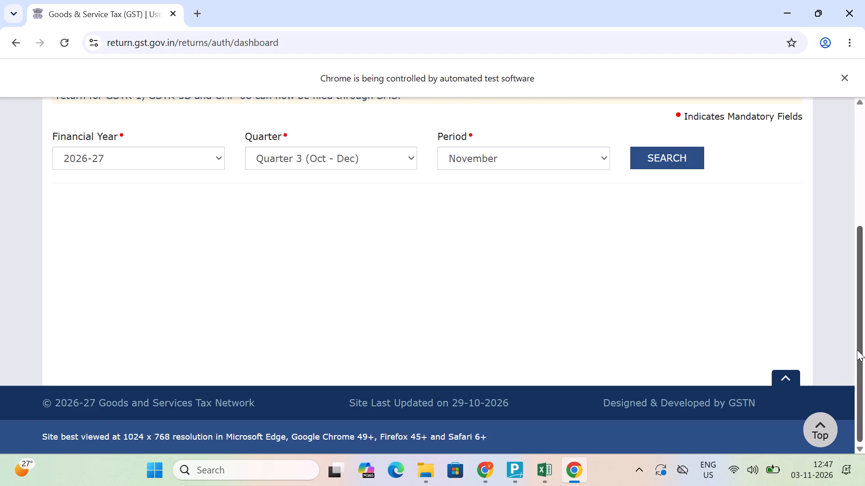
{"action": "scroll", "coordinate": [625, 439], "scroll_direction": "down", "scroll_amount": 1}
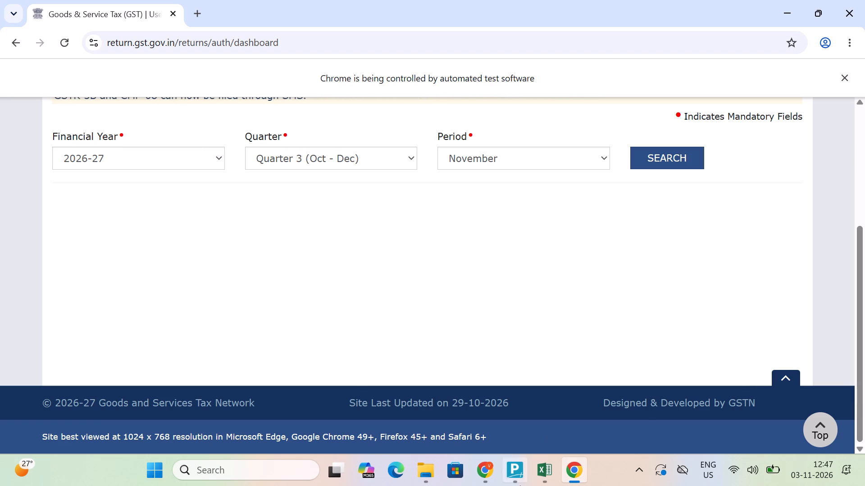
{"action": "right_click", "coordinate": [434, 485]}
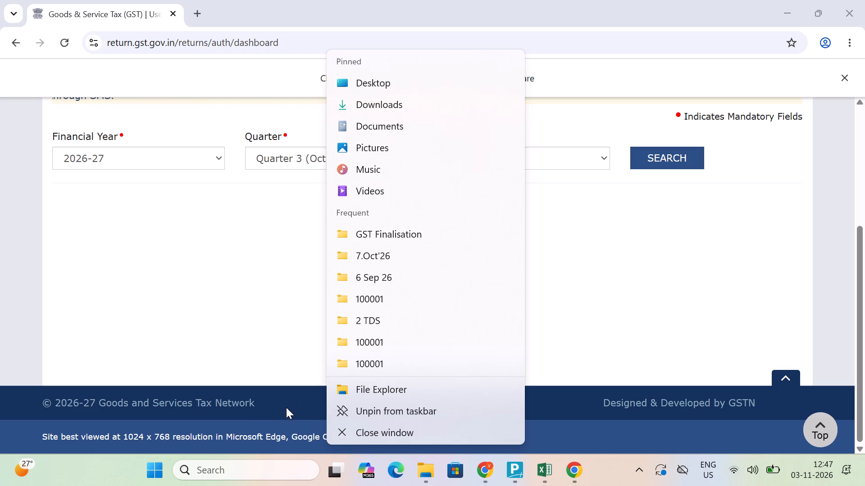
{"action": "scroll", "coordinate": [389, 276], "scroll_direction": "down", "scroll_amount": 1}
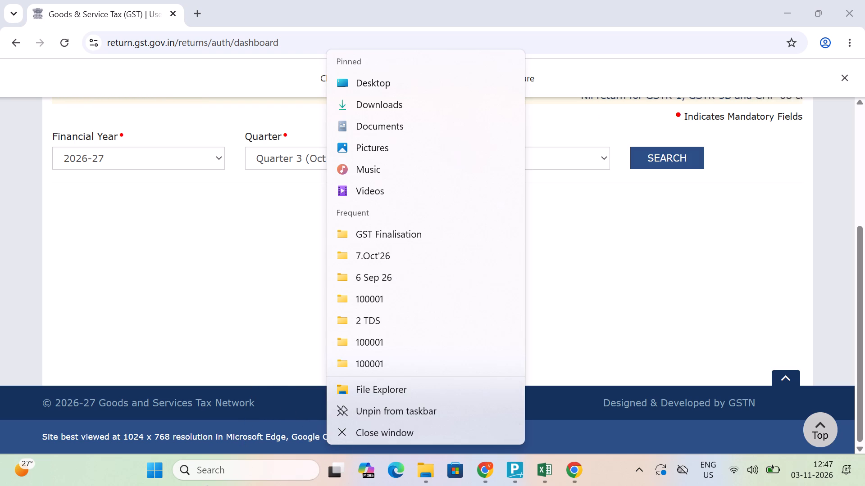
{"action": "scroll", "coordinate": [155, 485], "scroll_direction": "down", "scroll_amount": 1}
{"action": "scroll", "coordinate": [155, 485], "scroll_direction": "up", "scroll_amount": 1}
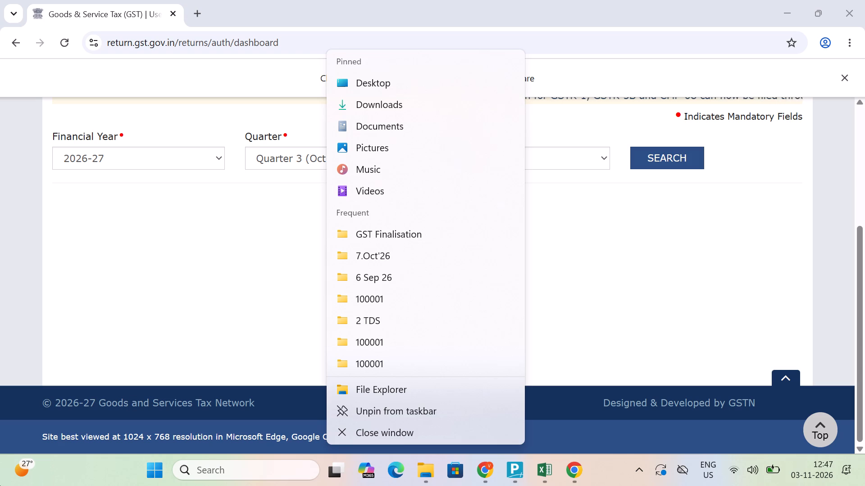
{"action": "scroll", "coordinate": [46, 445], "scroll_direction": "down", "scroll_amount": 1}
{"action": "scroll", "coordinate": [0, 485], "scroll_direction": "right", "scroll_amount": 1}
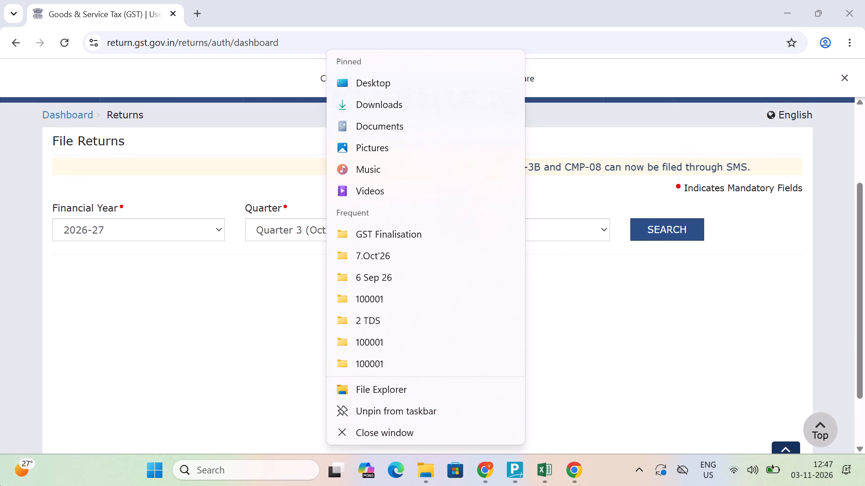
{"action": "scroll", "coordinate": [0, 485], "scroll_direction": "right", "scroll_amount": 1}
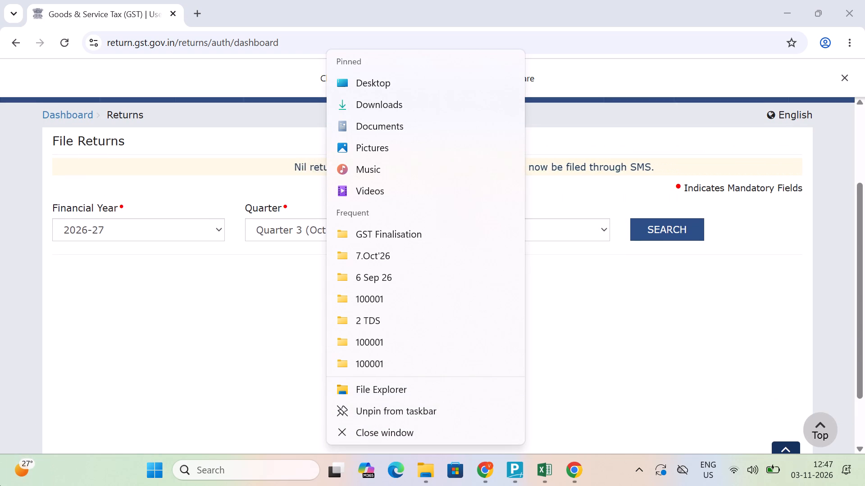
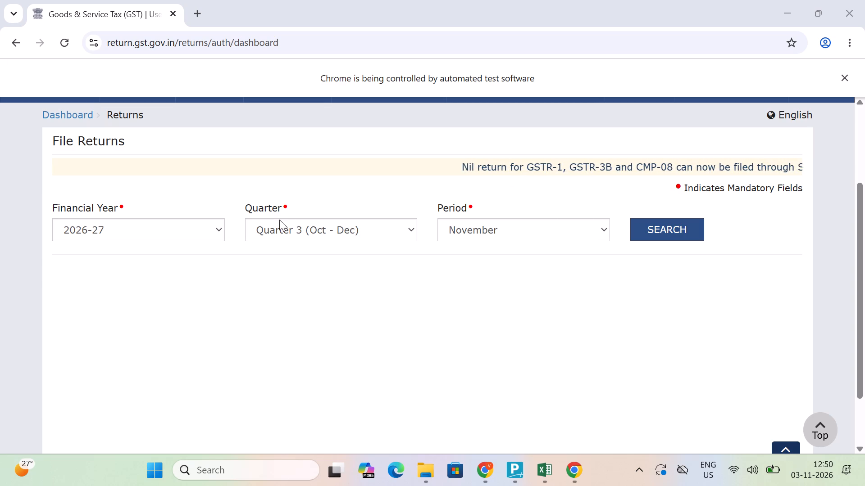
Open the Tax liabilities and ITC comparison page on the GST portal.
{"action": "left_click", "coordinate": [463, 227]}
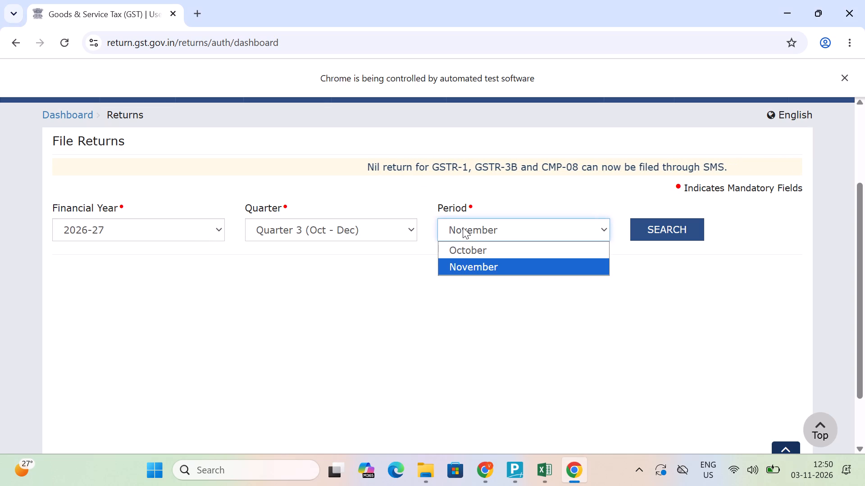
{"action": "scroll", "coordinate": [359, 213], "scroll_direction": "up", "scroll_amount": 4}
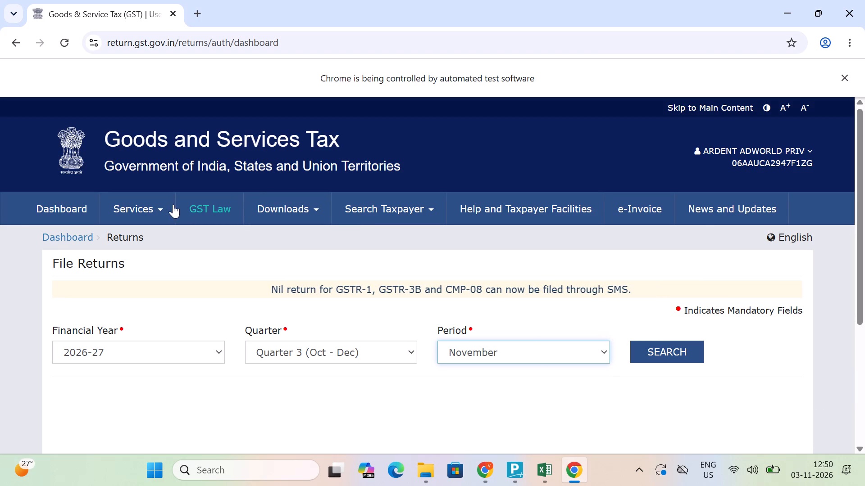
{"action": "left_click", "coordinate": [140, 204]}
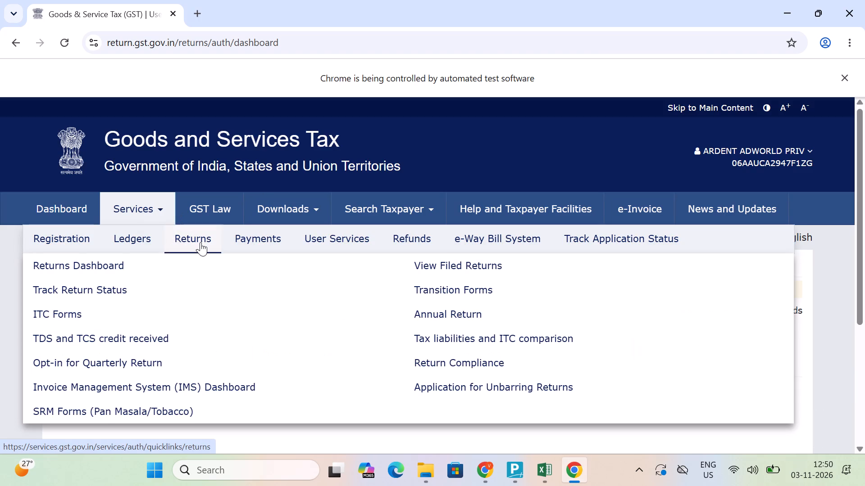
{"action": "left_click", "coordinate": [441, 335]}
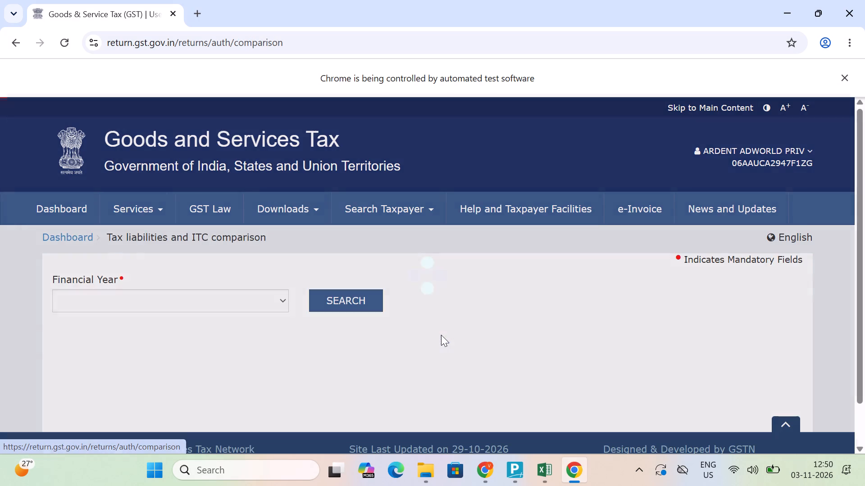
Choose a financial year and search for its tax liabilities and ITC comparison.
{"action": "left_click", "coordinate": [254, 303]}
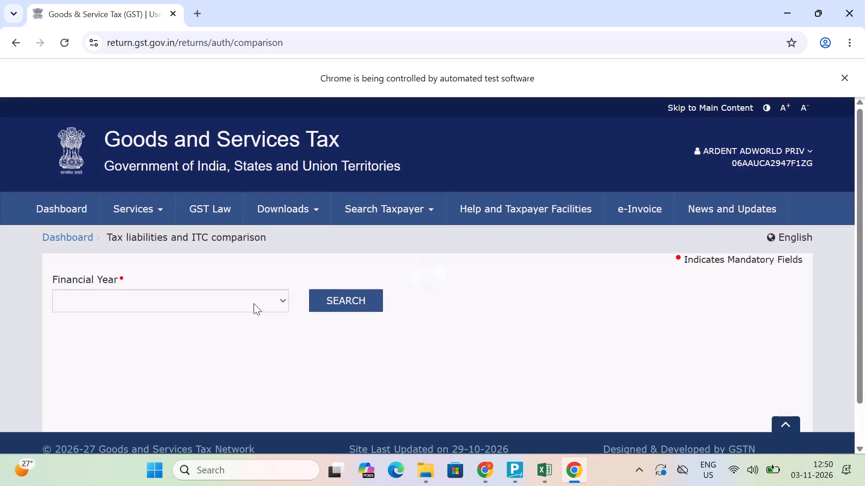
{"action": "left_click", "coordinate": [254, 303]}
{"action": "left_click", "coordinate": [226, 330]}
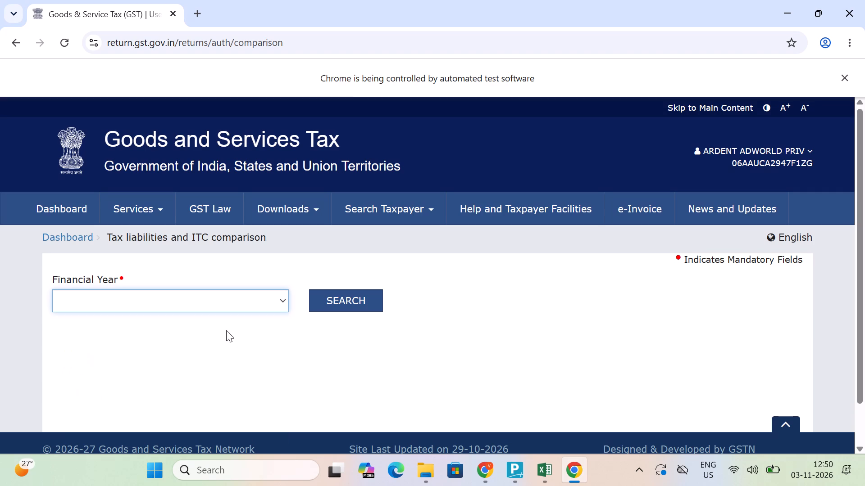
{"action": "left_click", "coordinate": [335, 301]}
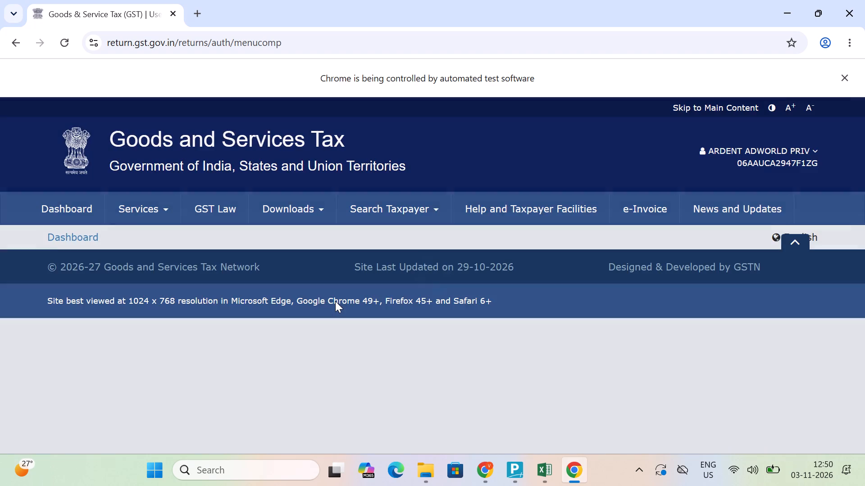
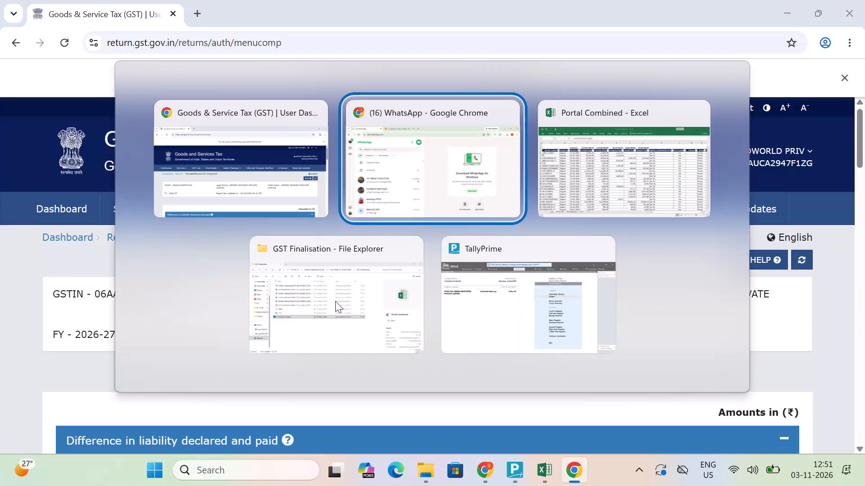
Return to the GST portal and examine the month-wise table in the FY 2026-27 Tax liabilities and ITC comparison report.
{"action": "key", "text": "alt+Tab"}
{"action": "key", "text": "alt+Left"}
{"action": "key", "text": "alt+Left"}
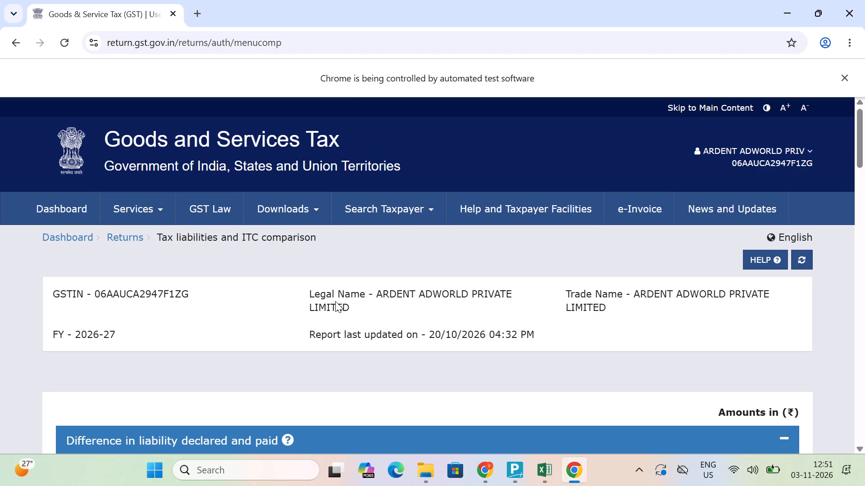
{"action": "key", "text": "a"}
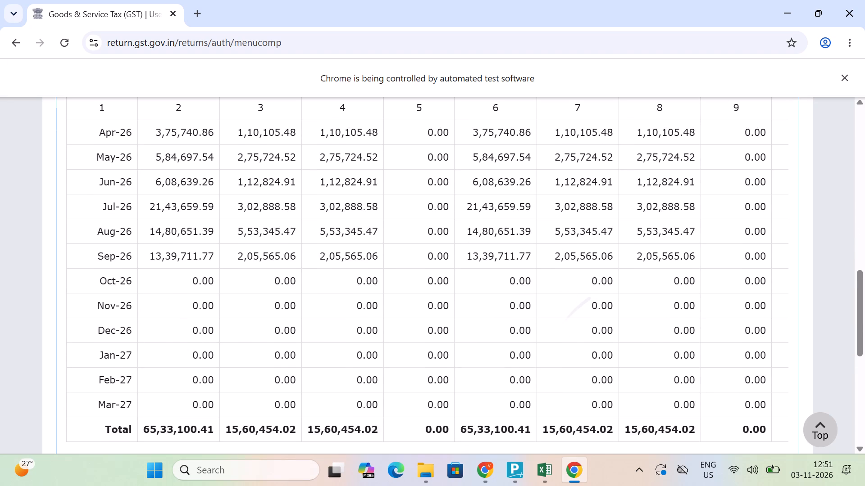
Compare the GST portal's total tax amounts with the B2B sheet's subtotals in the Portal Combined workbook.
{"action": "key", "text": "alt+Tab"}
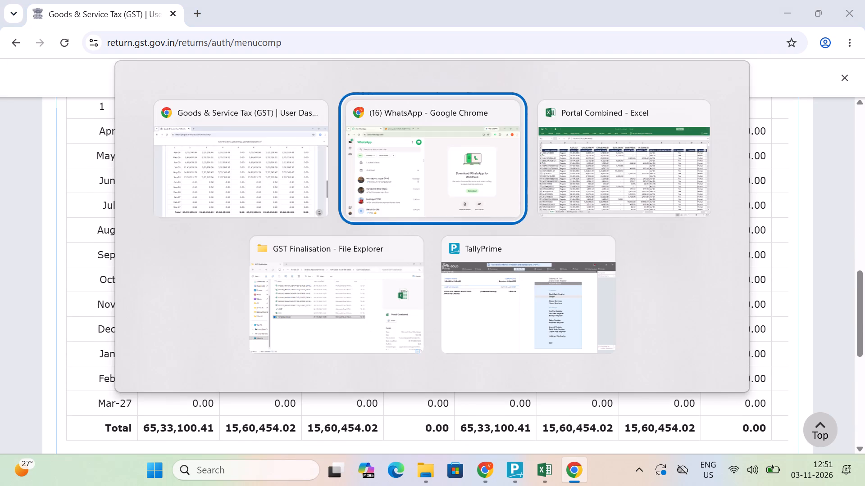
{"action": "key", "text": "alt+Tab"}
{"action": "key", "text": "Up"}
{"action": "key", "text": "Down"}
{"action": "key", "text": "alt+Tab"}
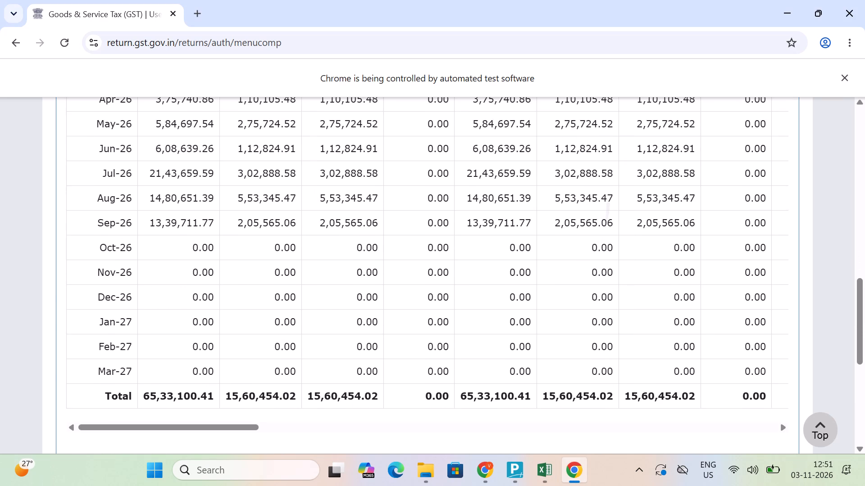
{"action": "key", "text": "alt+Tab"}
{"action": "key", "text": "alt+Tab"}
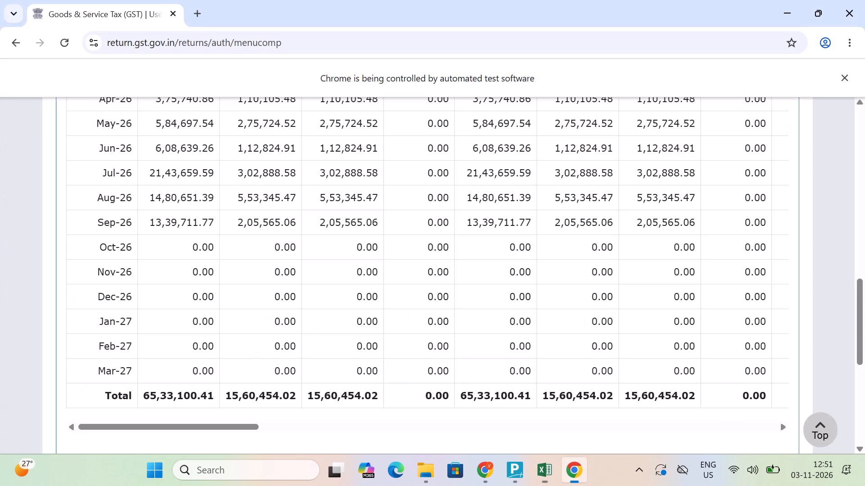
{"action": "key", "text": "alt+Tab"}
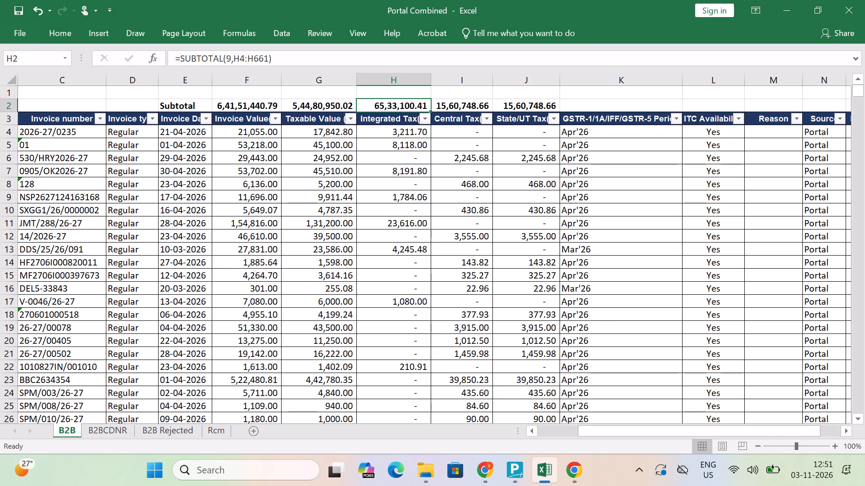
Filter the B2B sheet's Reason column to exclude the "POS and supplier state are same" entries and compare the subtotals with the portal totals.
{"action": "key", "text": "Right"}
{"action": "key", "text": "Right"}
{"action": "key", "text": "Down"}
{"action": "key", "text": "ctrl+Right"}
{"action": "key", "text": "Left"}
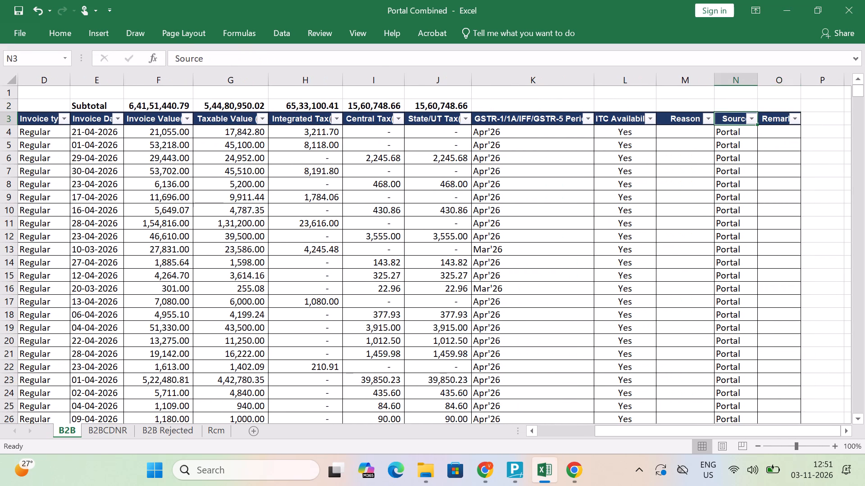
{"action": "key", "text": "Right"}
{"action": "key", "text": "Left"}
{"action": "key", "text": "Left"}
{"action": "key", "text": "alt+Down"}
{"action": "key", "text": "alt+Down"}
{"action": "key", "text": "alt+Down"}
{"action": "key", "text": "alt+Down"}
{"action": "key", "text": "alt+Down"}
{"action": "key", "text": "alt+Down"}
{"action": "key", "text": "alt+Down"}
{"action": "key", "text": "alt+Down"}
{"action": "key", "text": "alt+Down"}
{"action": "key", "text": "alt+Down"}
{"action": "key", "text": "alt+Down"}
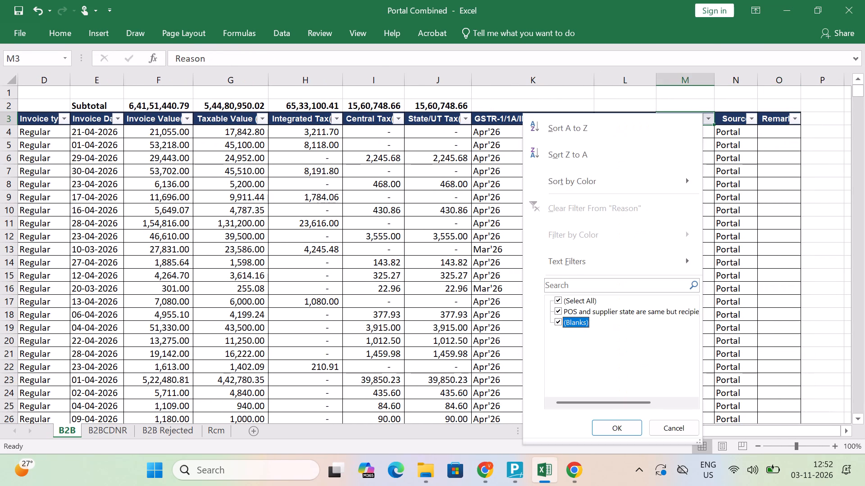
{"action": "key", "text": "Up"}
{"action": "key", "text": "space"}
{"action": "key", "text": "Return"}
{"action": "key", "text": "alt+Tab"}
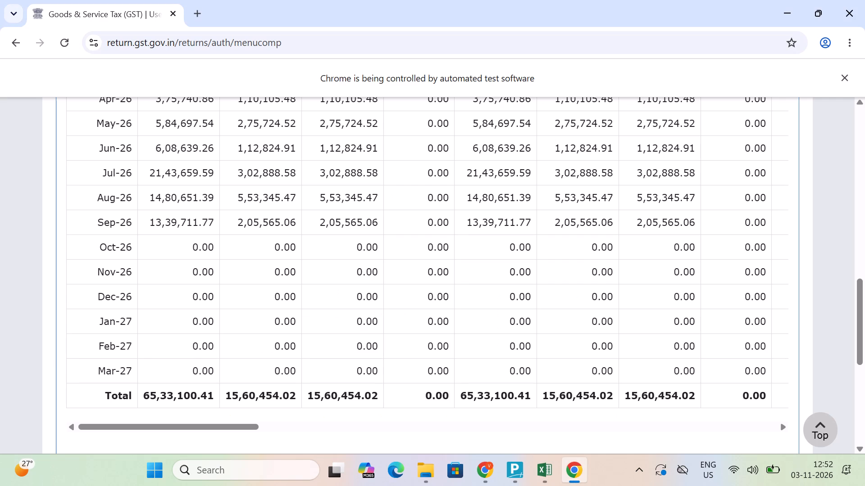
{"action": "key", "text": "alt+Tab"}
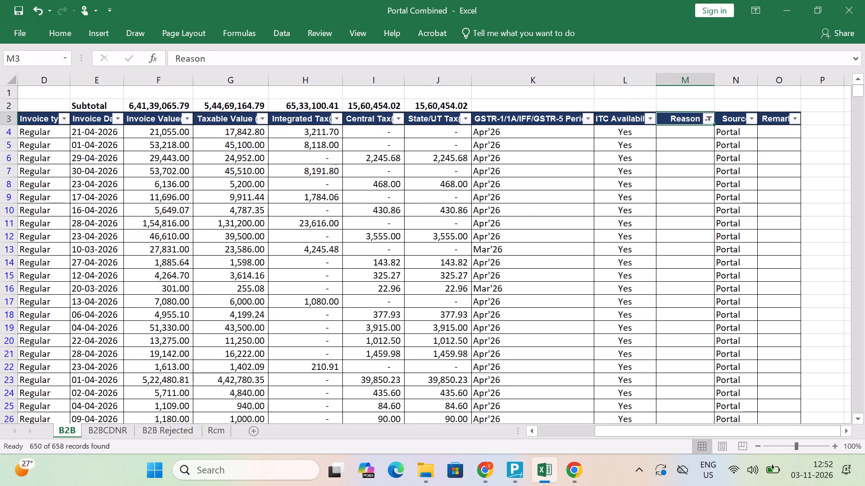
Filter the B2B sheet's Reason column to show only the "POS and supplier state are same" entries.
{"action": "key", "text": "alt+Down"}
{"action": "key", "text": "alt+Down"}
{"action": "key", "text": "alt+Down"}
{"action": "key", "text": "alt+Down"}
{"action": "key", "text": "alt+Down"}
{"action": "key", "text": "alt+Down"}
{"action": "key", "text": "alt+Down"}
{"action": "key", "text": "alt+Down"}
{"action": "key", "text": "alt+Down"}
{"action": "key", "text": "alt+Down"}
{"action": "key", "text": "alt+Down"}
{"action": "key", "text": "alt+Down"}
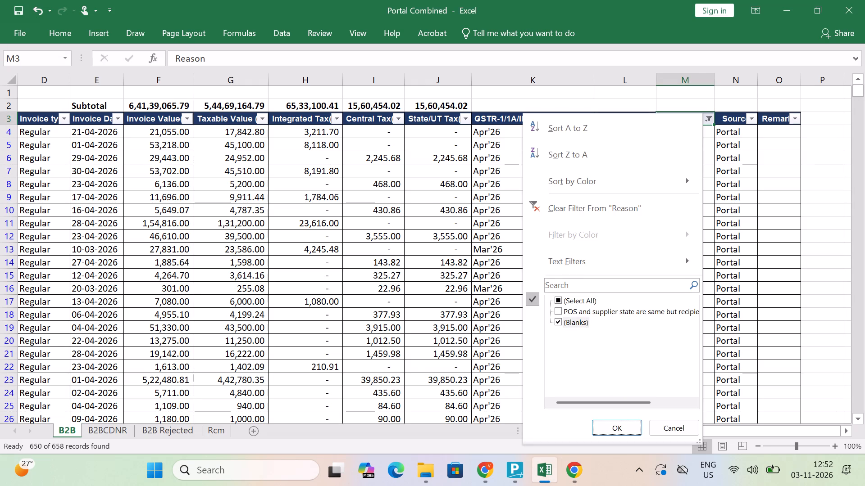
{"action": "key", "text": "Up"}
{"action": "key", "text": "space"}
{"action": "key", "text": "Up"}
{"action": "key", "text": "space"}
{"action": "key", "text": "Return"}
{"action": "key", "text": "ctrl+Page_Up"}
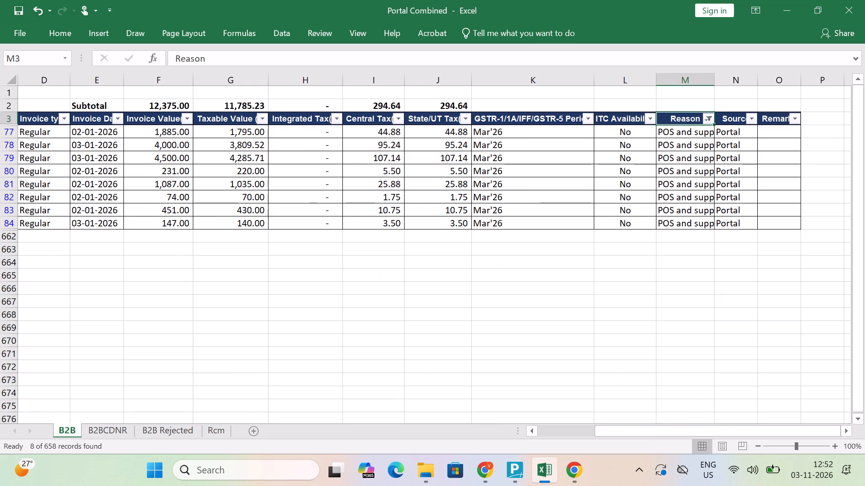
Copy the filtered B2B rows with their headers and add a new sheet after Rcm to receive them.
{"action": "key", "text": "ctrl+Left"}
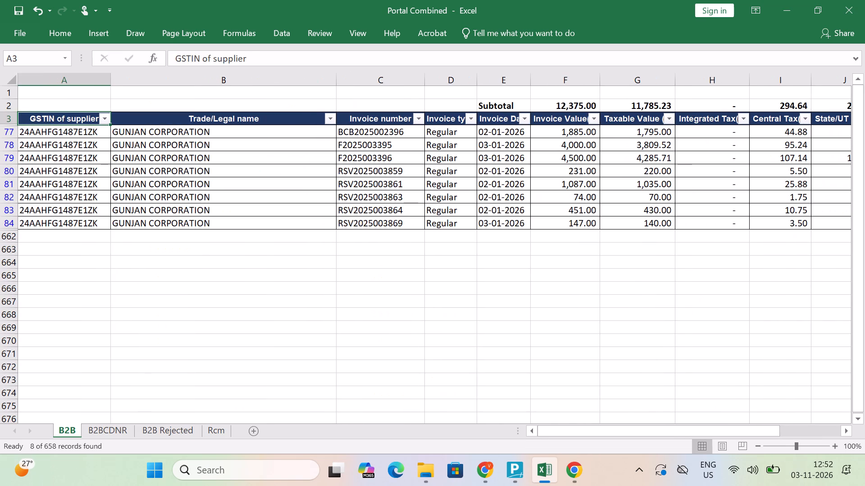
{"action": "key", "text": "ctrl+shift+Right"}
{"action": "key", "text": "ctrl+shift+Down"}
{"action": "key", "text": "alt+semicolon"}
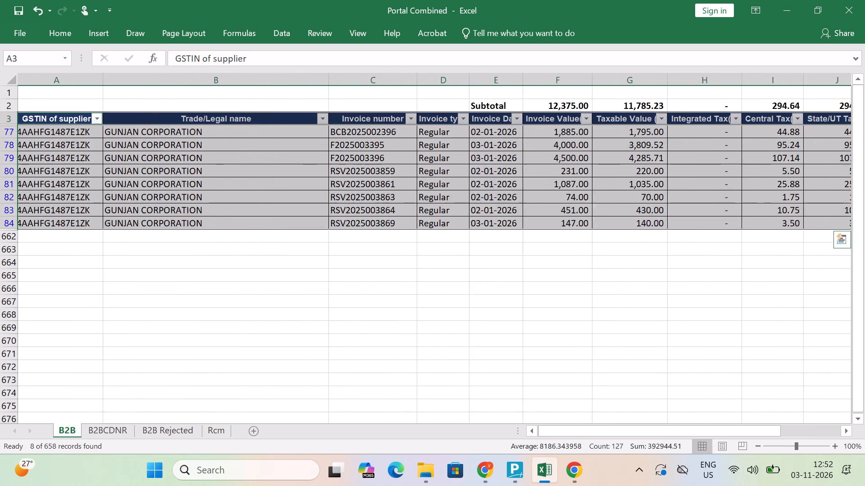
{"action": "key", "text": "ctrl+c"}
{"action": "left_click", "coordinate": [222, 432]}
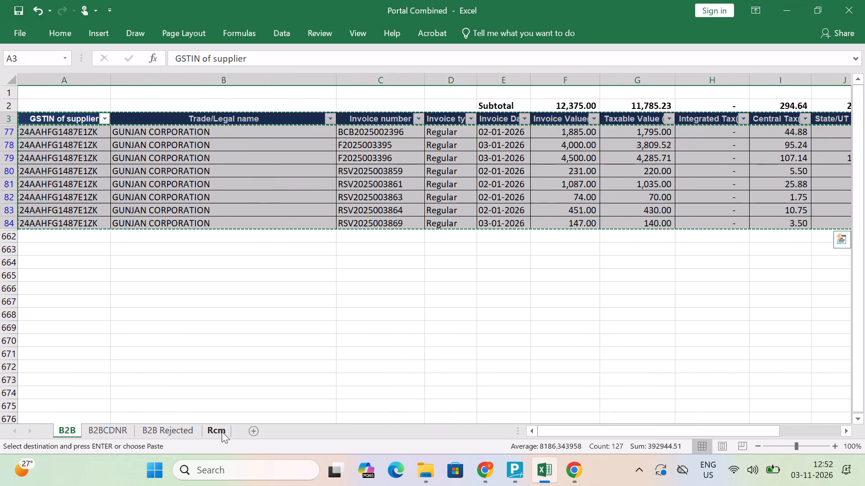
{"action": "left_click", "coordinate": [258, 427]}
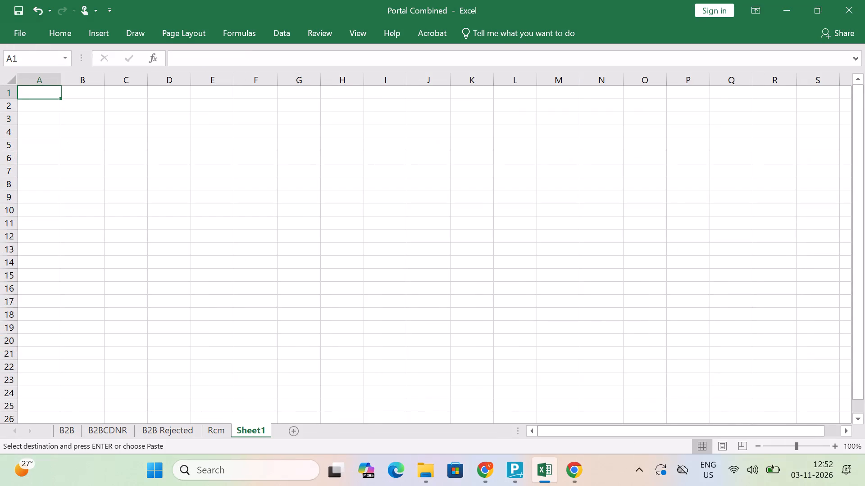
{"action": "key", "text": "ctrl+b"}
{"action": "key", "text": "ctrl+v"}
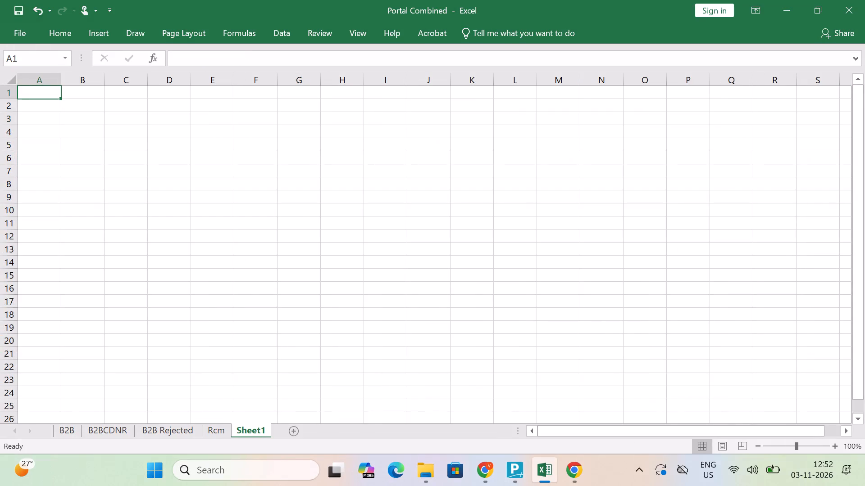
{"action": "key", "text": "alt+Tab"}
{"action": "key", "text": "alt+Tab"}
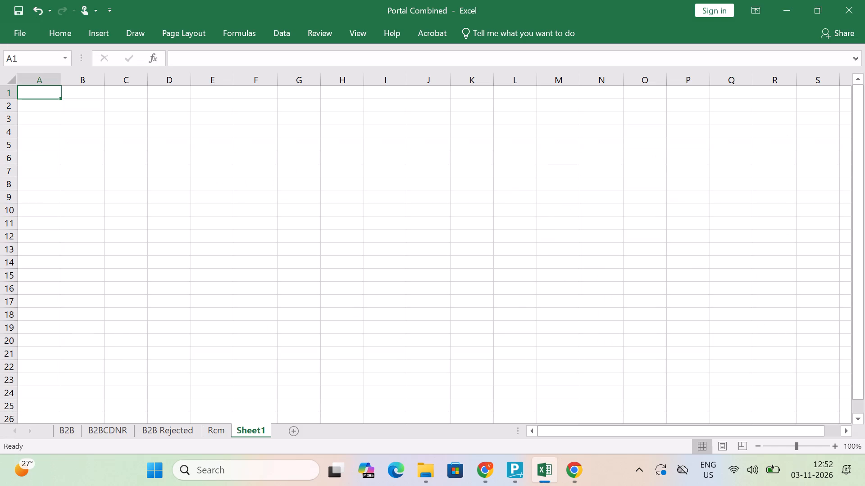
Copy the visible filtered B2B rows again, paste them at A4 of the new sheet and autofit the column widths.
{"action": "left_click", "coordinate": [65, 433]}
{"action": "key", "text": "ctrl+c"}
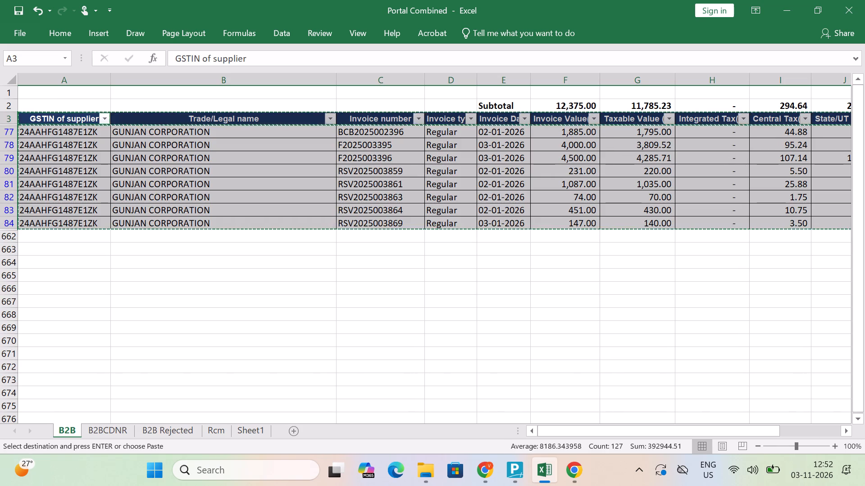
{"action": "key", "text": "Escape"}
{"action": "key", "text": "alt+semicolon"}
{"action": "key", "text": "ctrl+c"}
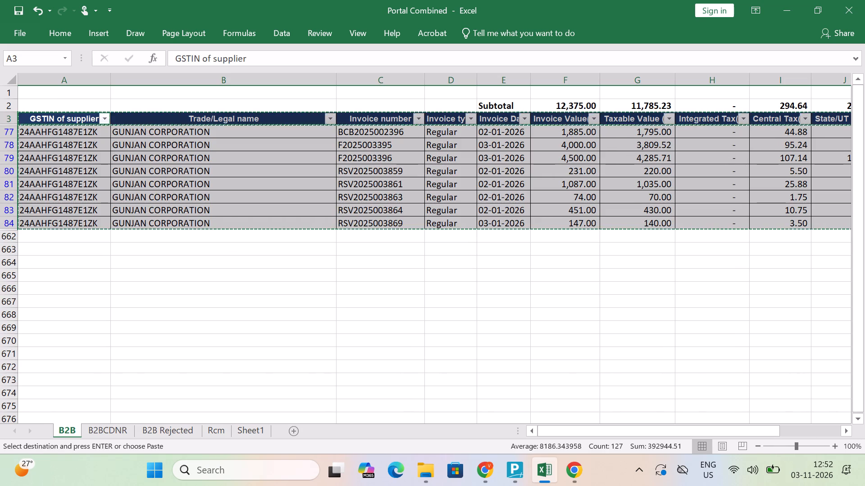
{"action": "left_click", "coordinate": [251, 431]}
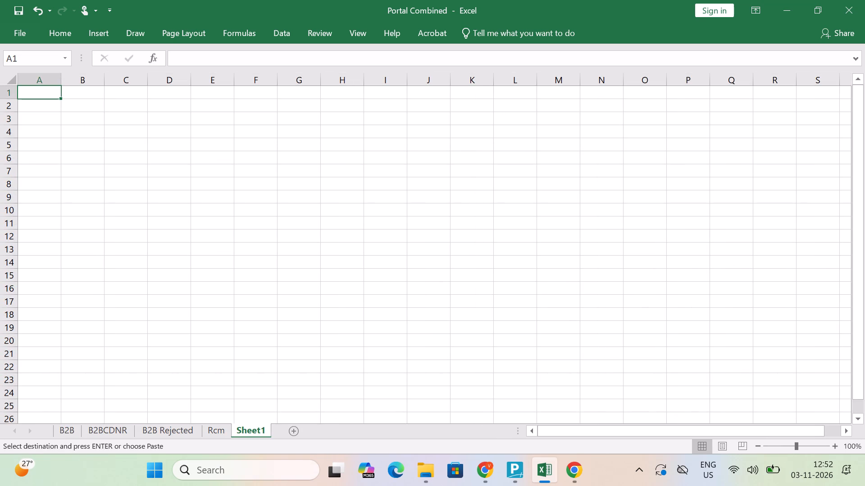
{"action": "left_click", "coordinate": [37, 128]}
{"action": "key", "text": "ctrl+v"}
{"action": "key", "text": "alt+h"}
{"action": "type", "text": "oi"}
{"action": "scroll", "coordinate": [173, 250], "scroll_direction": "left", "scroll_amount": 1}
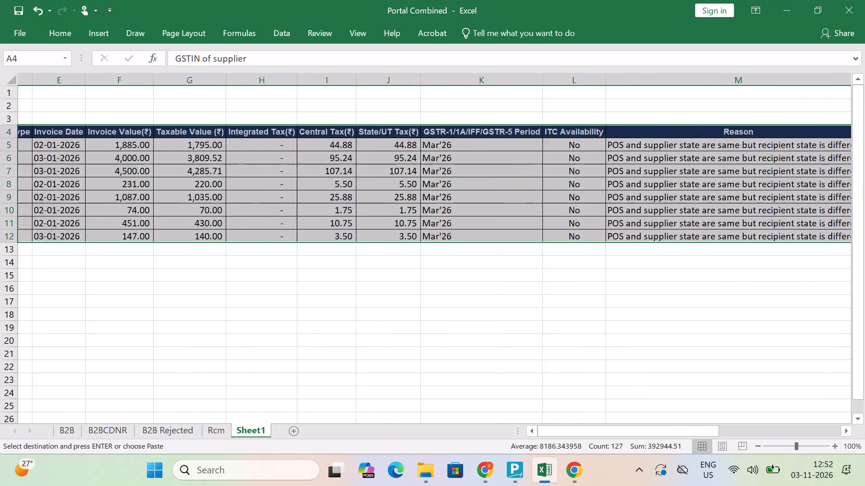
{"action": "scroll", "coordinate": [173, 250], "scroll_direction": "left", "scroll_amount": 1}
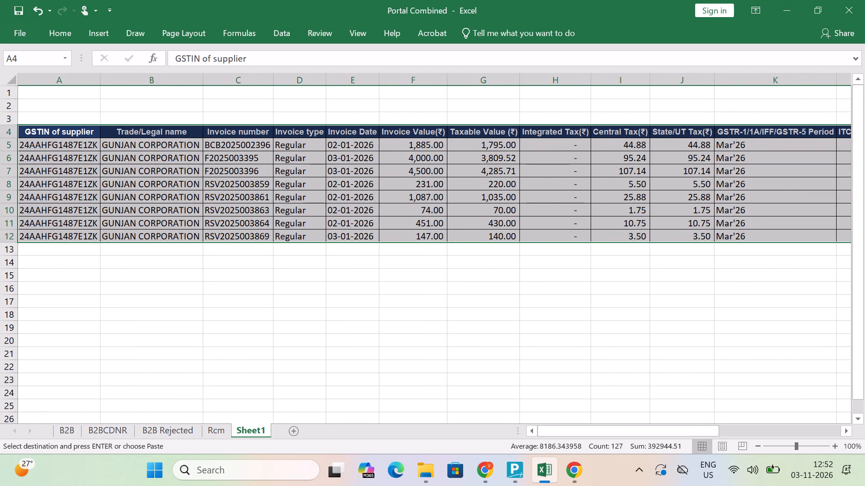
Rename the new sheet as POS Bills.
{"action": "key", "text": "alt+h"}
{"action": "type", "text": "or"}
{"action": "key", "text": "BackSpace"}
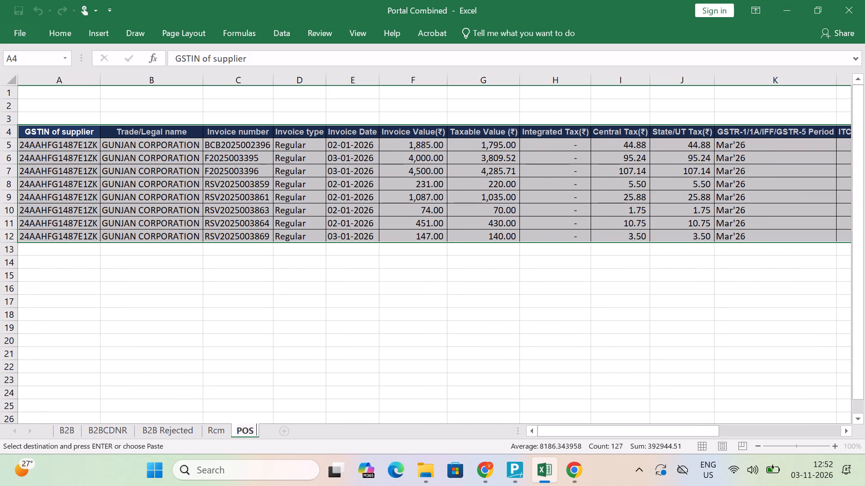
{"action": "key", "text": "Return"}
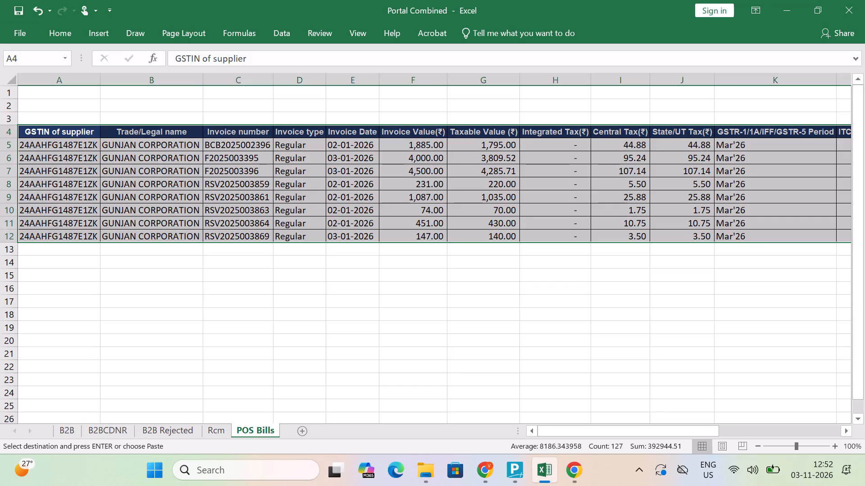
Delete the filtered GUNJAN CORPORATION invoice rows from the B2B sheet.
{"action": "left_click", "coordinate": [57, 432]}
{"action": "key", "text": "Escape"}
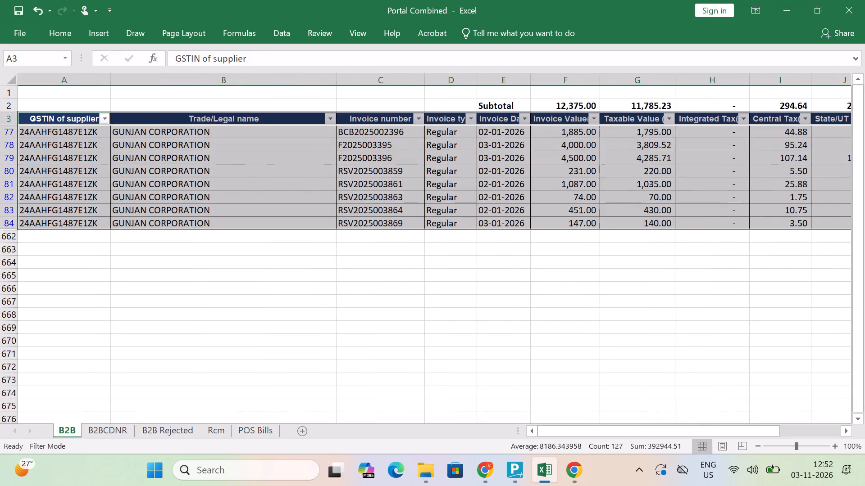
{"action": "key", "text": "Down"}
{"action": "key", "text": "shift+space"}
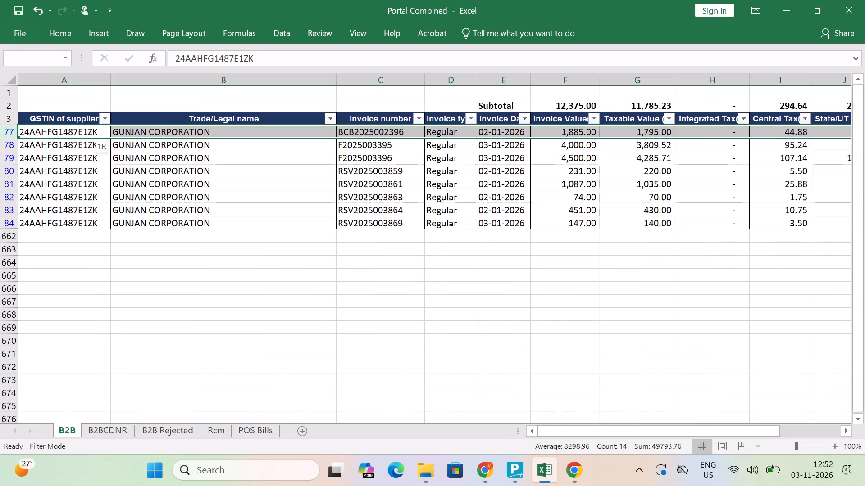
{"action": "key", "text": "ctrl+shift+Down"}
{"action": "key", "text": "alt+semicolon"}
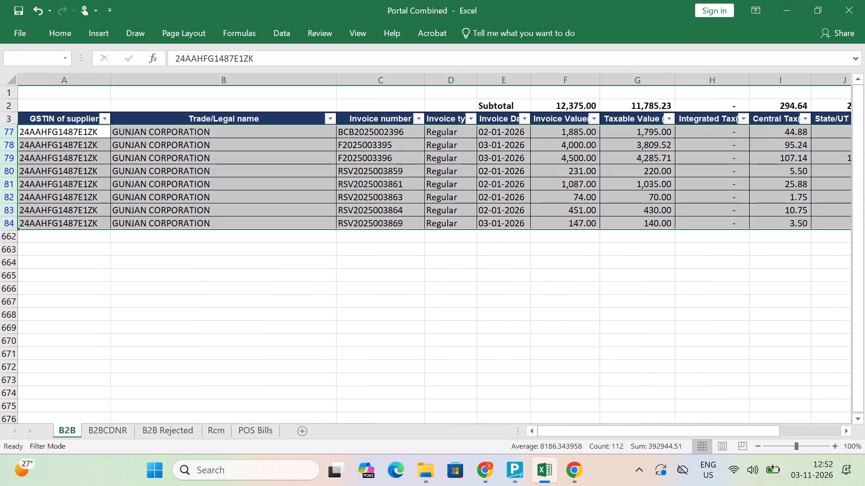
{"action": "key", "text": "ctrl+minus"}
Clear the Reason filter on the B2B sheet so all remaining invoices are listed.
{"action": "key", "text": "Up"}
{"action": "type", "text": "ac"}
{"action": "key", "text": "Escape"}
{"action": "key", "text": "Escape"}
{"action": "type", "text": "ac"}
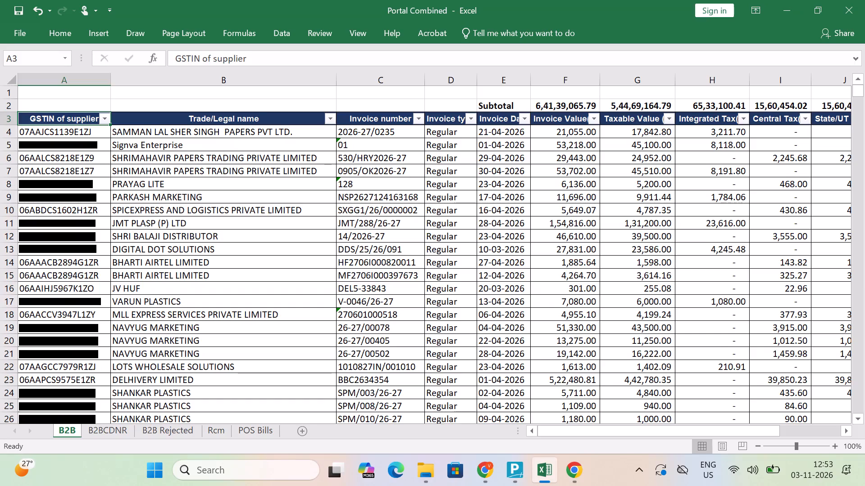
Save the Portal Combined workbook and close it.
{"action": "key", "text": "ctrl+Right"}
{"action": "key", "text": "Left"}
{"action": "key", "text": "Left"}
{"action": "key", "text": "Left"}
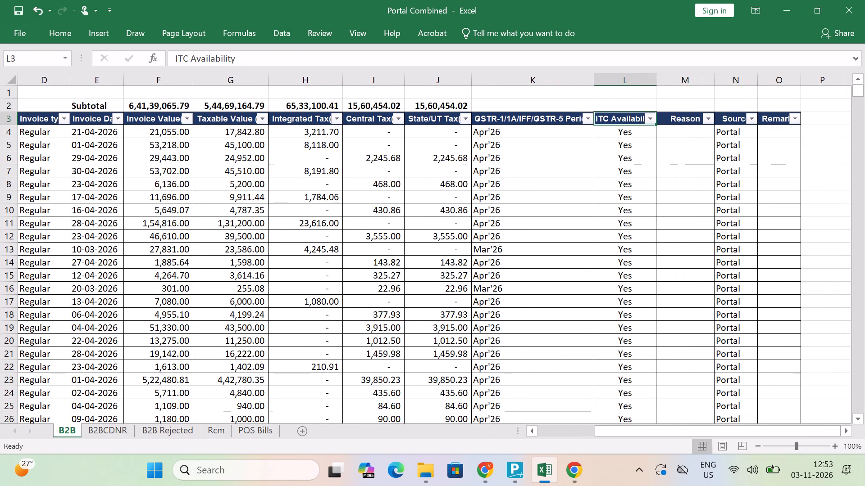
{"action": "key", "text": "Left"}
{"action": "key", "text": "alt+Tab"}
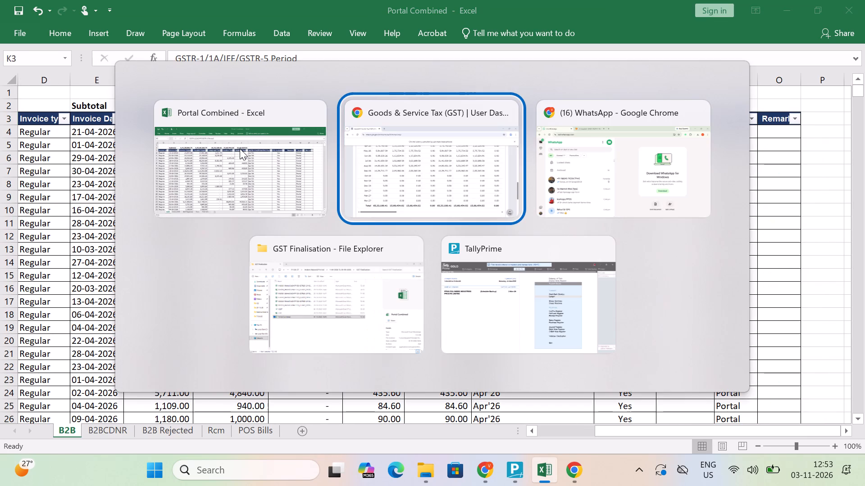
{"action": "key", "text": "alt+Left"}
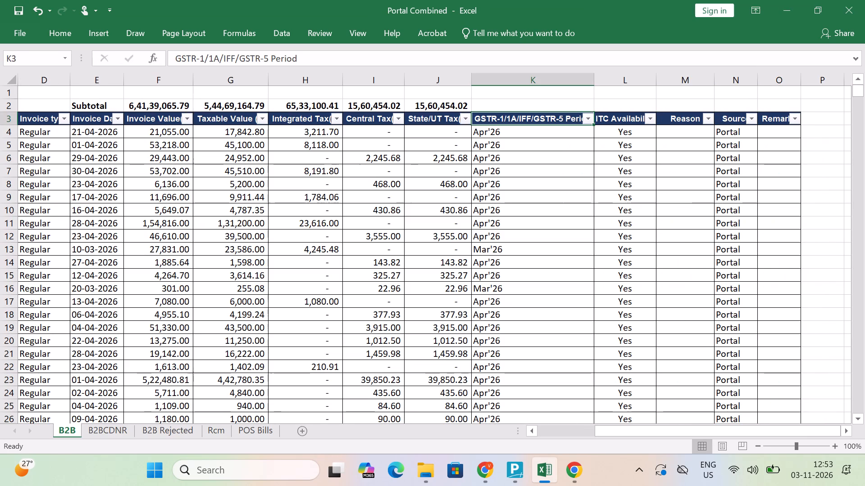
{"action": "key", "text": "ctrl+s"}
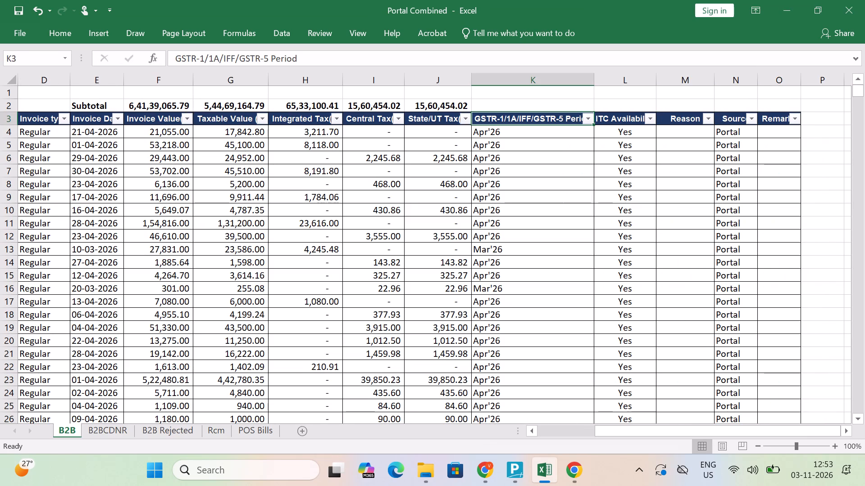
{"action": "left_click", "coordinate": [850, 9]}
Create a new Excel worksheet file named Reco in the GST Finalisation folder.
{"action": "key", "text": "alt+Tab"}
{"action": "key", "text": "alt+Tab"}
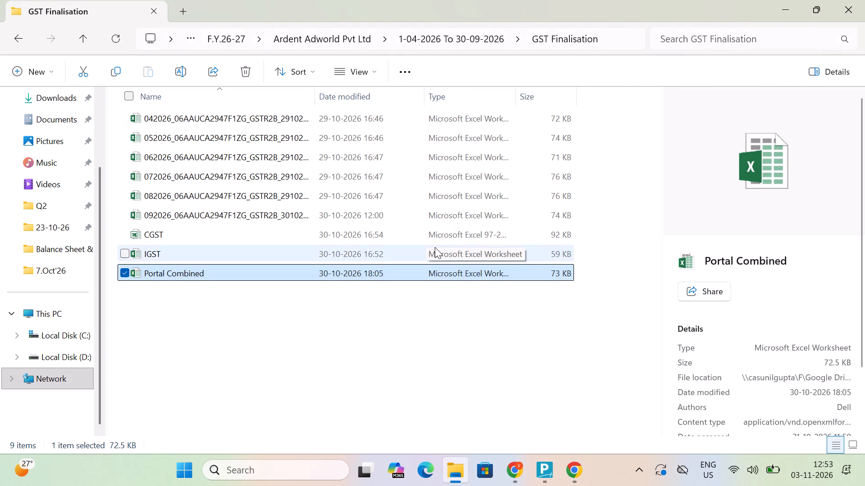
{"action": "right_click", "coordinate": [230, 310]}
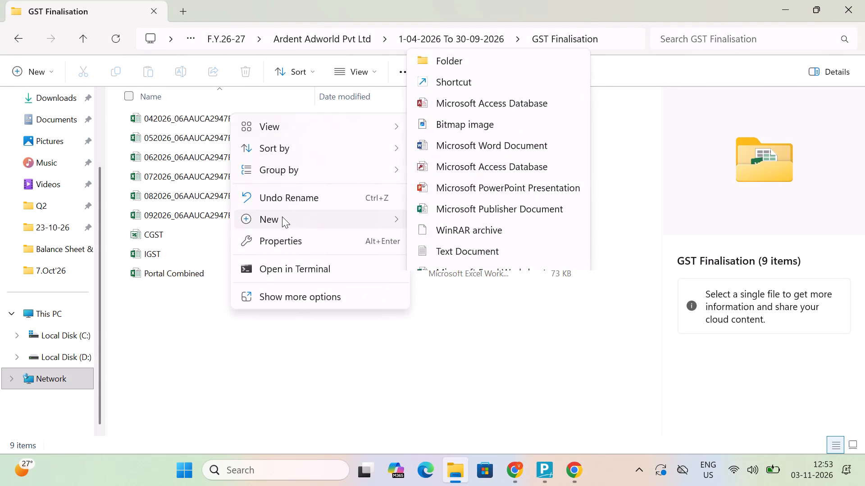
{"action": "left_click", "coordinate": [450, 224]}
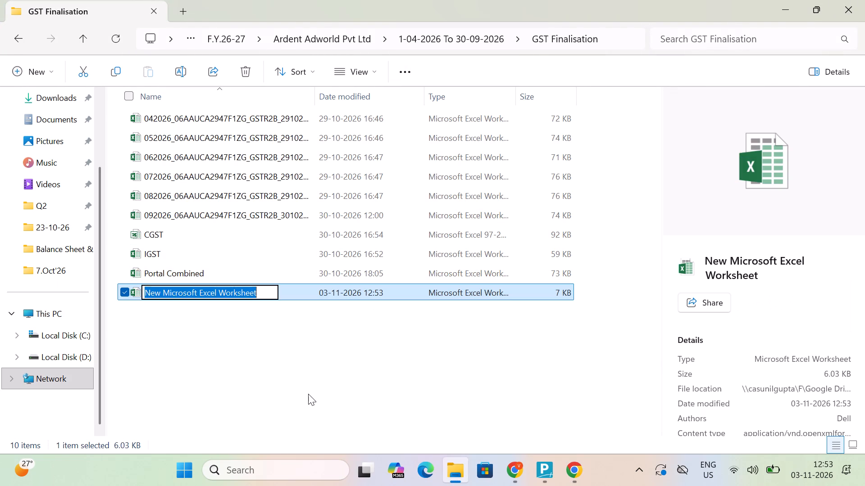
{"action": "key", "text": "BackSpace"}
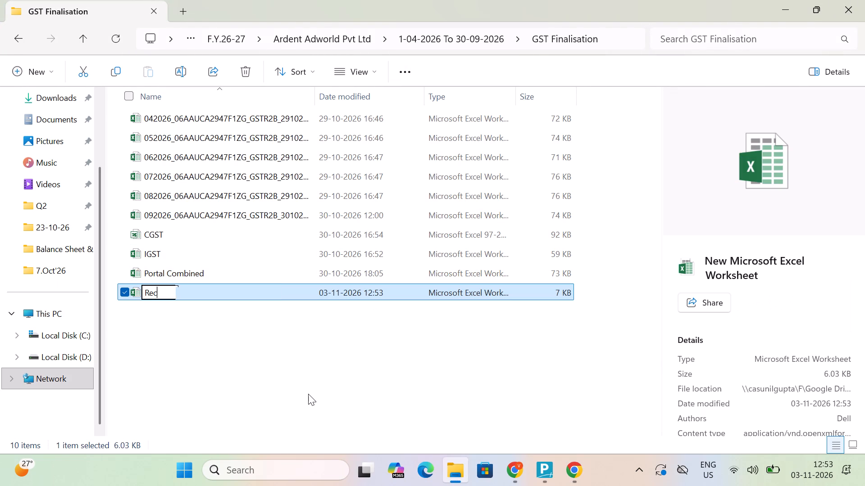
{"action": "key", "text": "Return"}
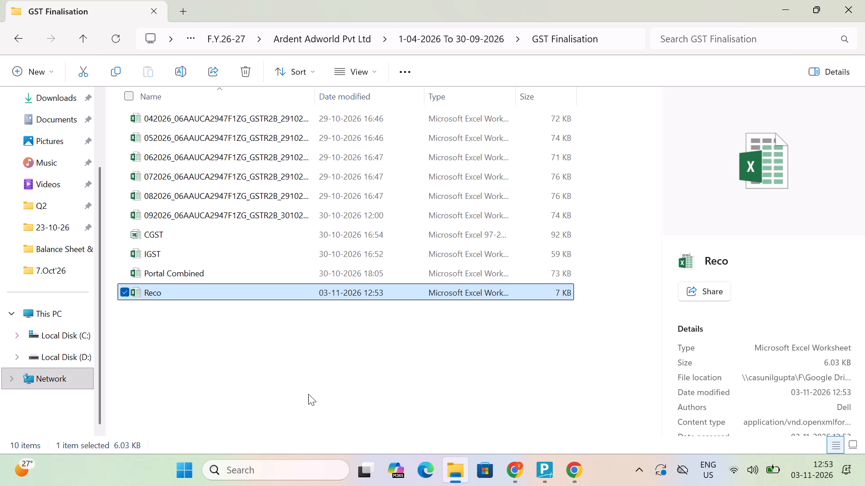
Open the Reco workbook and the Portal Combined workbook from the GST Finalisation folder.
{"action": "key", "text": "Down"}
{"action": "key", "text": "Up"}
{"action": "key", "text": "Down"}
{"action": "key", "text": "Return"}
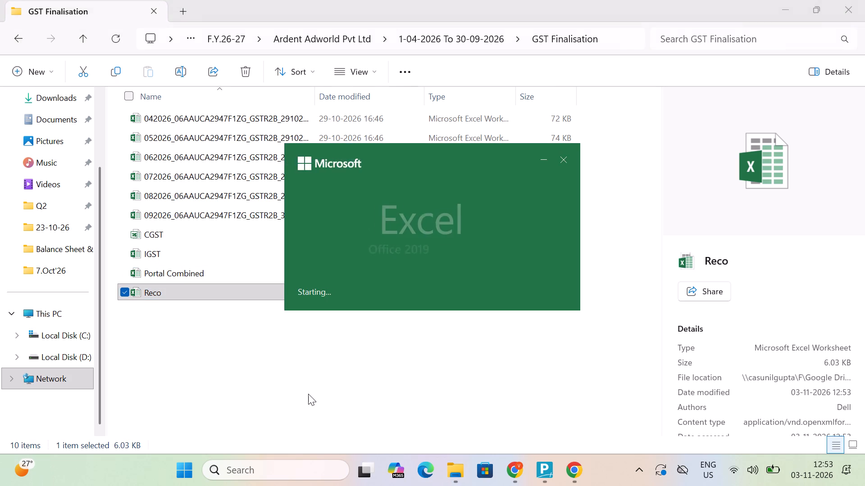
{"action": "key", "text": "Down"}
{"action": "key", "text": "Down"}
{"action": "key", "text": "alt+Tab"}
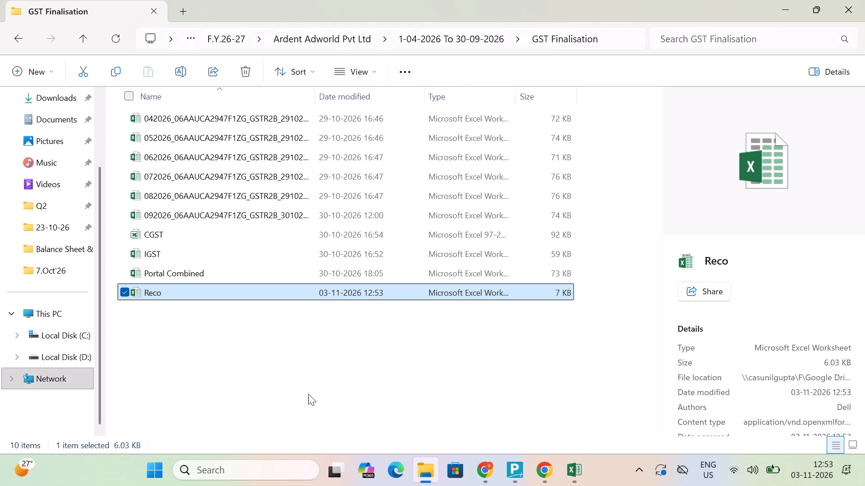
{"action": "key", "text": "Up"}
{"action": "key", "text": "Up"}
{"action": "key", "text": "Down"}
{"action": "key", "text": "Return"}
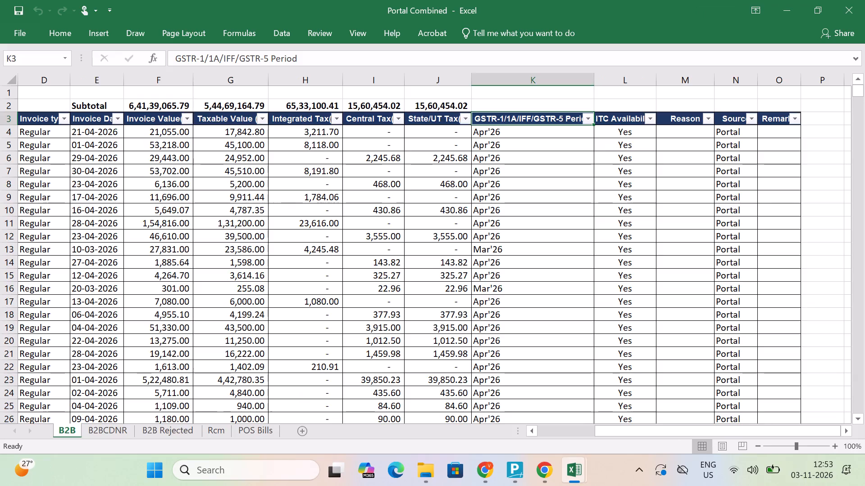
Copy the visible B2B table with its headers from Portal Combined into Reco at cell A3 and autofit the columns.
{"action": "key", "text": "Left"}
{"action": "key", "text": "ctrl+Left"}
{"action": "key", "text": "ctrl+shift+Right"}
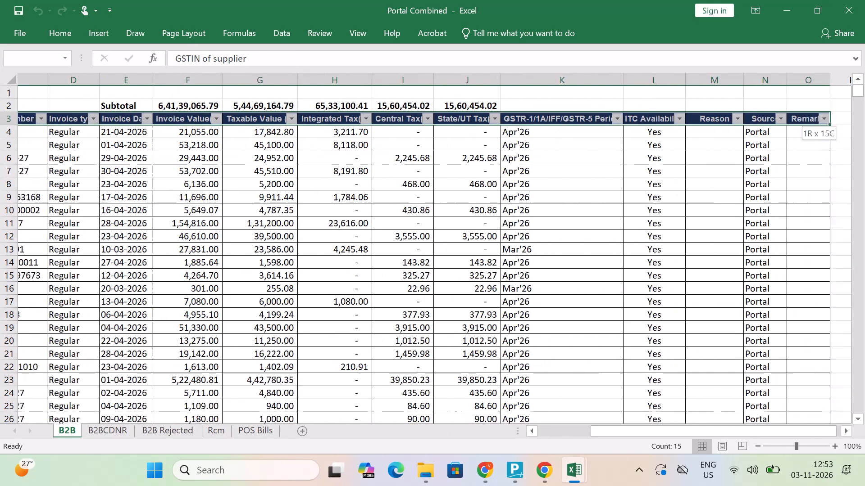
{"action": "key", "text": "ctrl+shift+Down"}
{"action": "key", "text": "shift+Down"}
{"action": "key", "text": "shift+Up"}
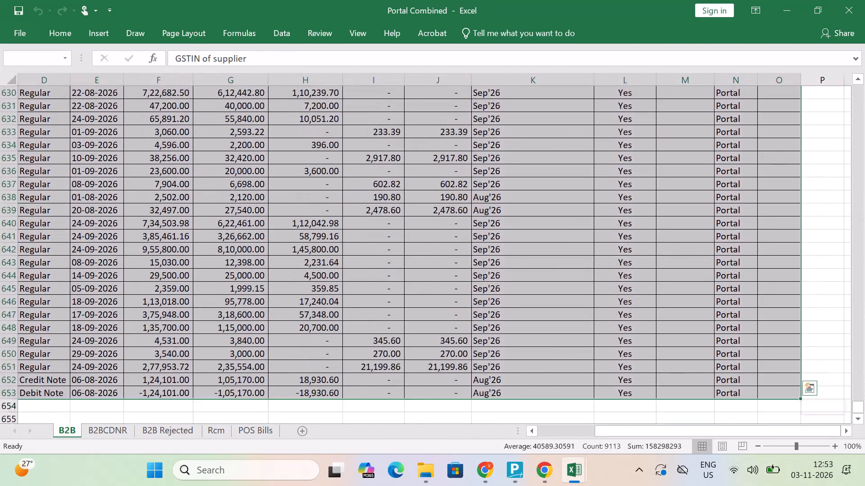
{"action": "key", "text": "alt+semicolon"}
{"action": "key", "text": "ctrl+c"}
{"action": "key", "text": "alt+Tab"}
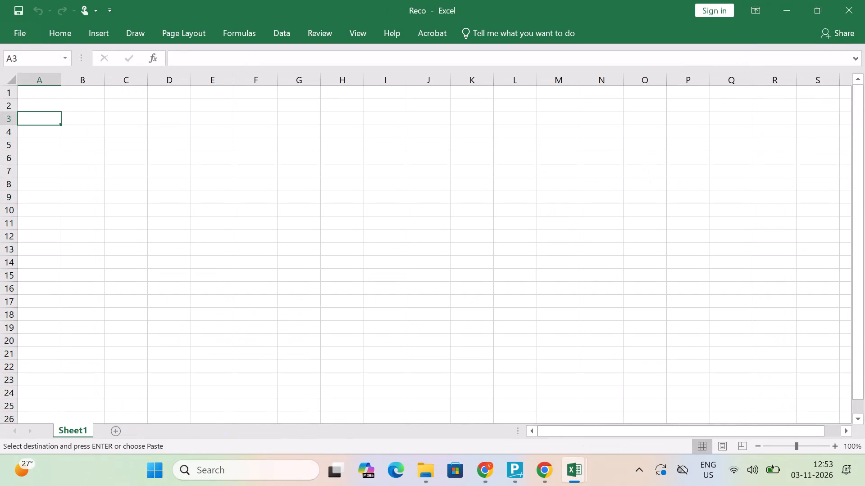
{"action": "key", "text": "ctrl+v"}
{"action": "key", "text": "alt+h"}
{"action": "type", "text": "oi"}
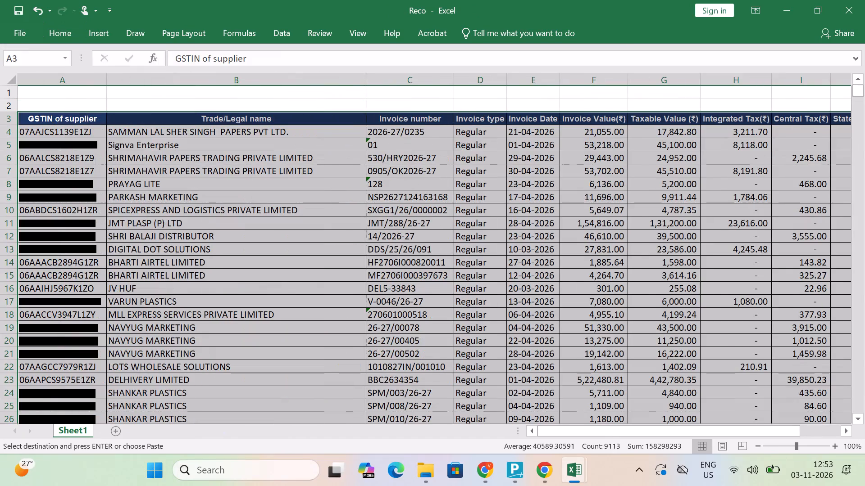
Enter the formula =SUBTOTAL(9,G4:G653) in cell G2 above the Taxable Value column.
{"action": "key", "text": "Up"}
{"action": "key", "text": "Down"}
{"action": "key", "text": "ctrl+Right"}
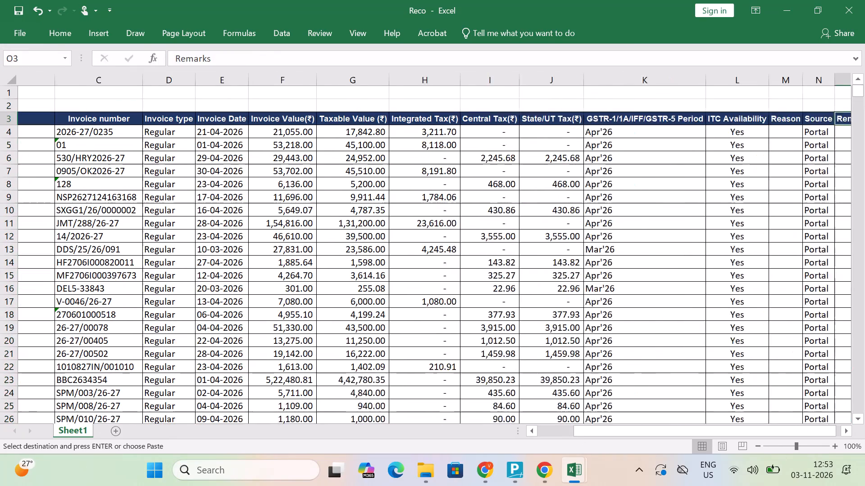
{"action": "key", "text": "Up"}
{"action": "key", "text": "Left"}
{"action": "key", "text": "Left"}
{"action": "key", "text": "Left"}
{"action": "key", "text": "Left"}
{"action": "key", "text": "Left"}
{"action": "key", "text": "Left"}
{"action": "key", "text": "Left"}
{"action": "key", "text": "Left"}
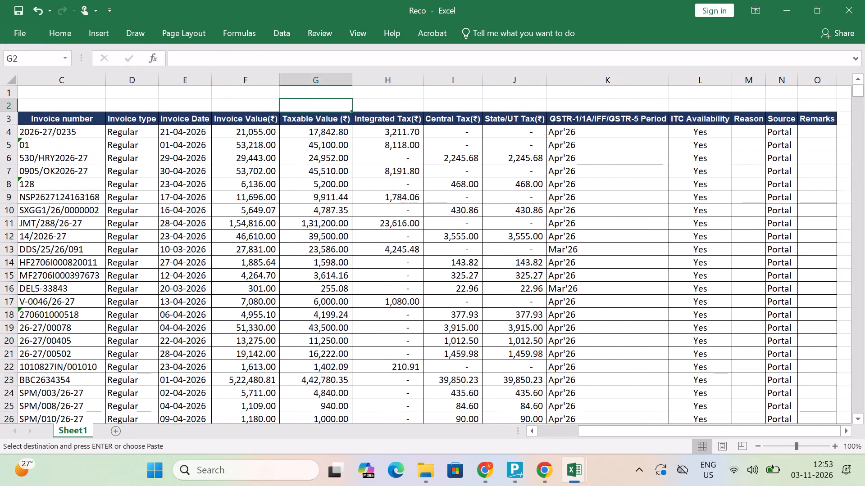
{"action": "type", "text": "=subt"}
{"action": "key", "text": "Tab"}
{"action": "type", "text": "9,"}
{"action": "key", "text": "Down"}
{"action": "key", "text": "Down"}
{"action": "key", "text": "ctrl+shift+Down"}
{"action": "key", "text": "shift+Down"}
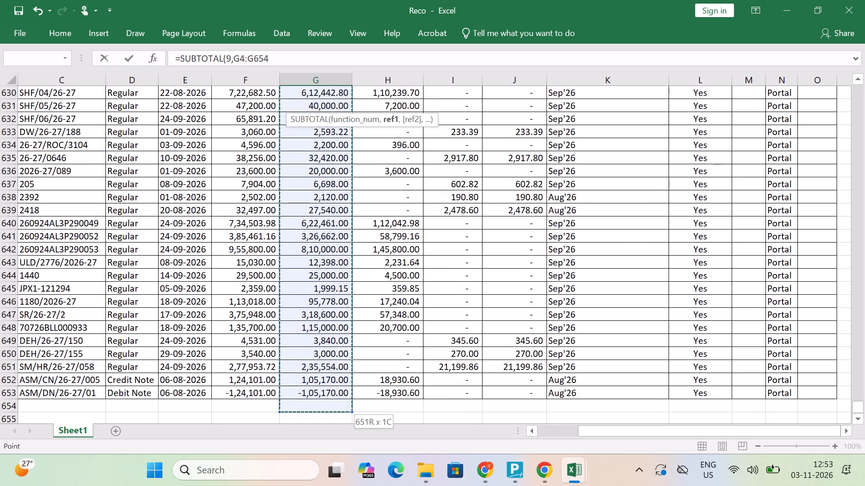
{"action": "key", "text": "shift+Up"}
{"action": "key", "text": "Return"}
{"action": "key", "text": "Up"}
{"action": "key", "text": "Up"}
{"action": "key", "text": "Down"}
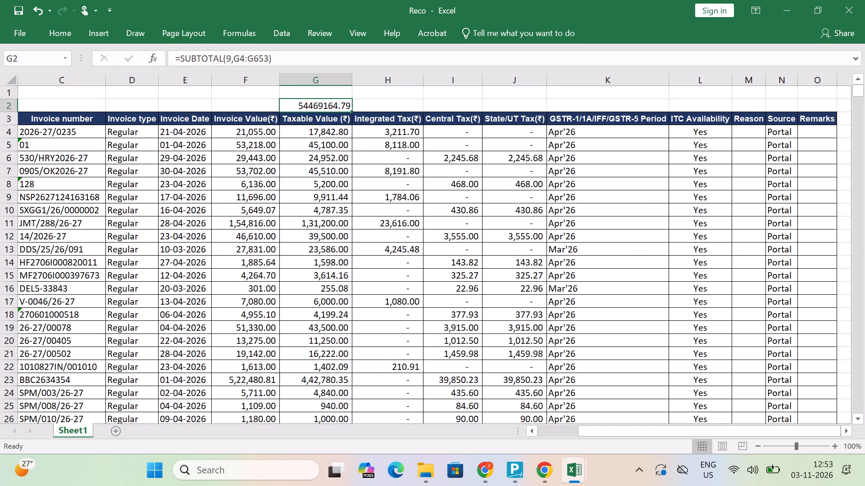
Fill the subtotal formula across to J2 and format G2:J2 in bold comma style.
{"action": "key", "text": "shift+Right"}
{"action": "key", "text": "shift+Right"}
{"action": "key", "text": "shift+Right"}
{"action": "key", "text": "ctrl+r"}
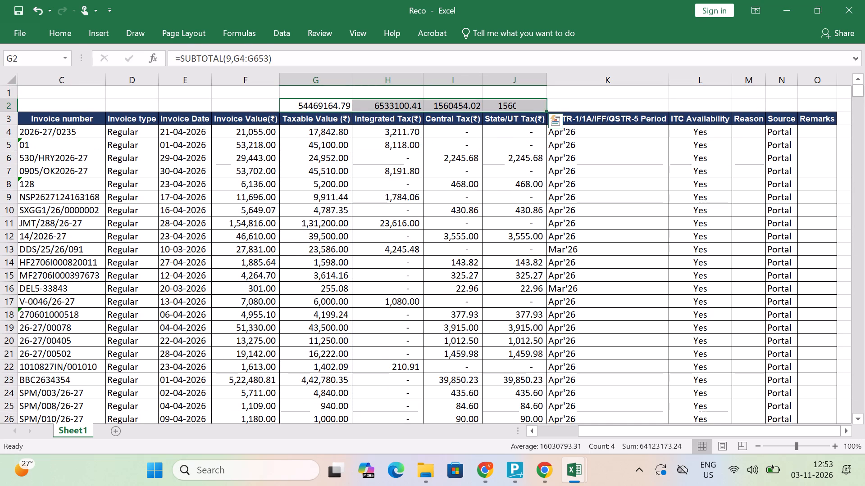
{"action": "key", "text": "alt+h"}
{"action": "key", "text": "k"}
{"action": "key", "text": "ctrl+b"}
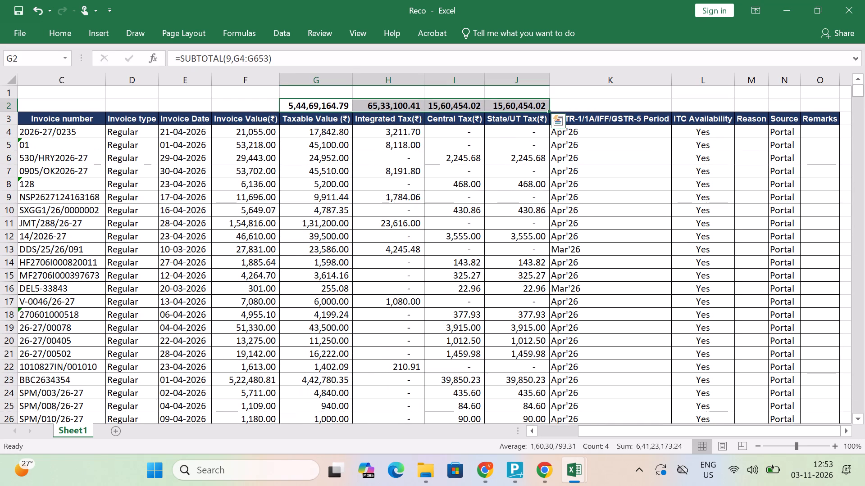
Label the subtotal row Sub-total in cell F2 and make the label bold.
{"action": "key", "text": "Left"}
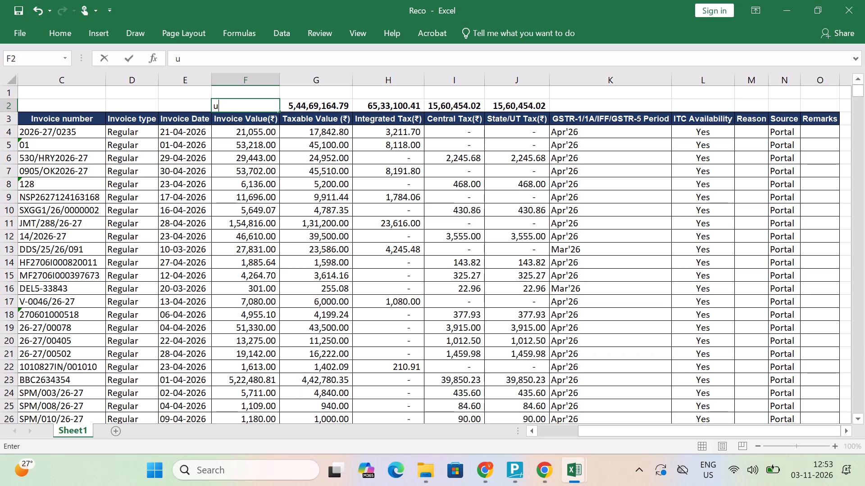
{"action": "key", "text": "BackSpace"}
{"action": "key", "text": "minus"}
{"action": "type", "text": "total"}
{"action": "key", "text": "Return"}
{"action": "key", "text": "Up"}
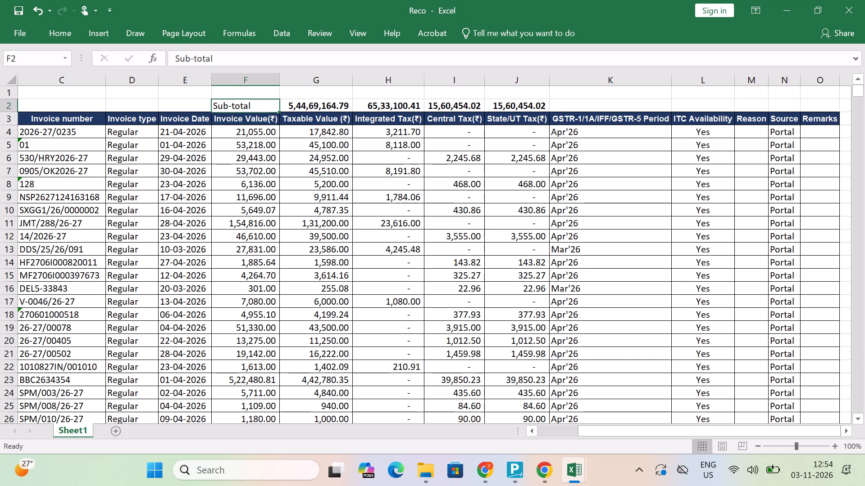
{"action": "key", "text": "ctrl+b"}
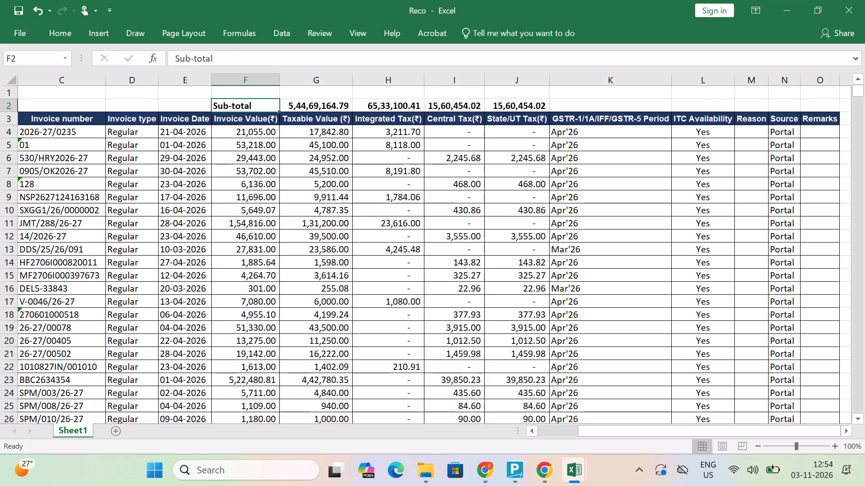
Rename Sheet1 of the Reco workbook as Reco.
{"action": "key", "text": "Down"}
{"action": "key", "text": "ctrl+Left"}
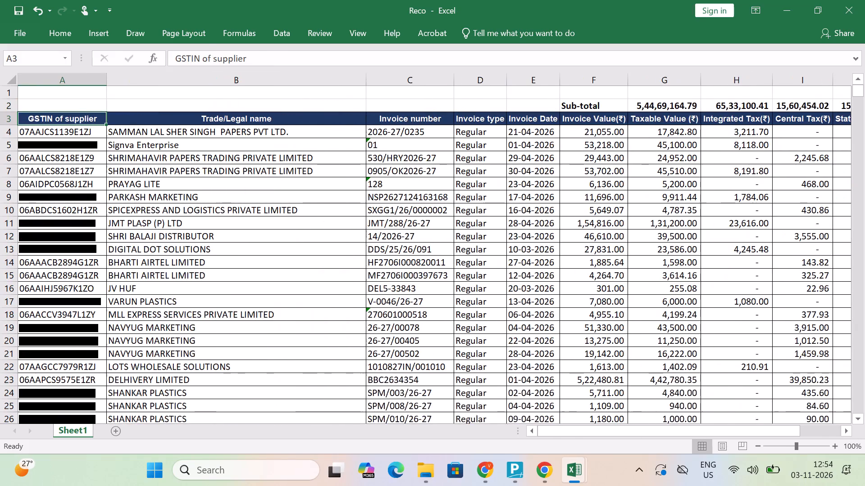
{"action": "key", "text": "ctrl+Down"}
{"action": "key", "text": "Down"}
{"action": "type", "text": "hor"}
{"action": "key", "text": "BackSpace"}
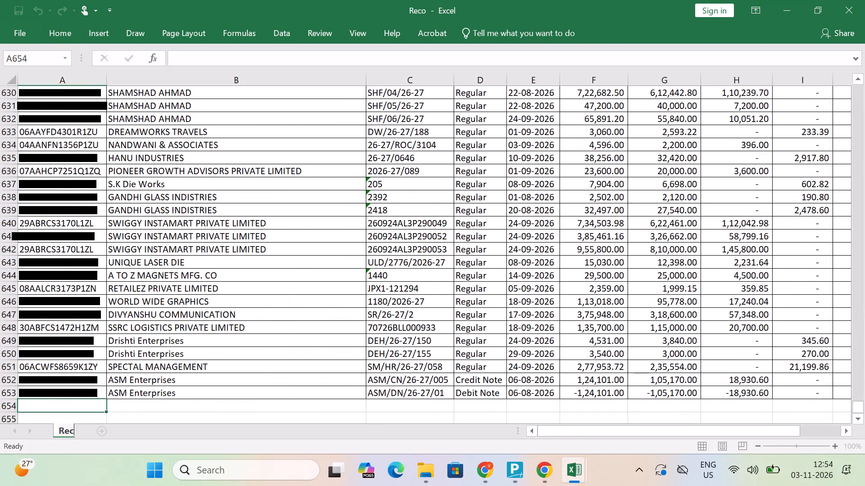
{"action": "key", "text": "Return"}
Switch to File Explorer and open the Google Drive folder in a separate window.
{"action": "key", "text": "alt+Tab"}
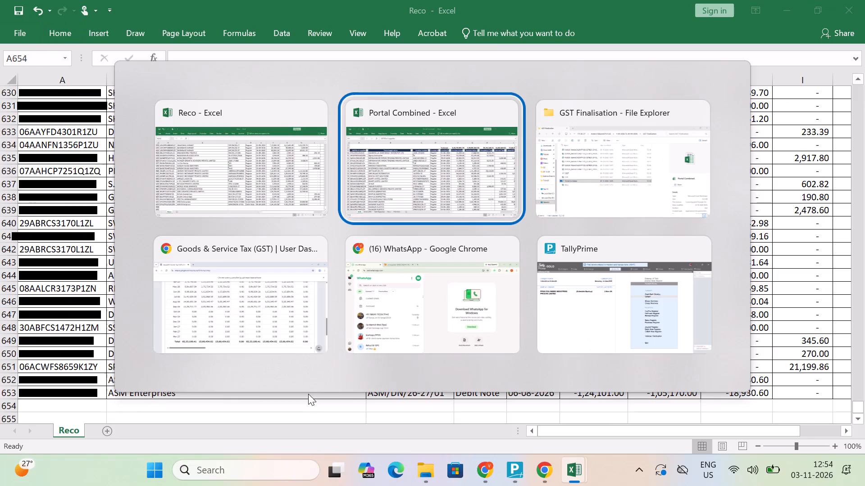
{"action": "key", "text": "alt+Tab"}
{"action": "key", "text": "Up"}
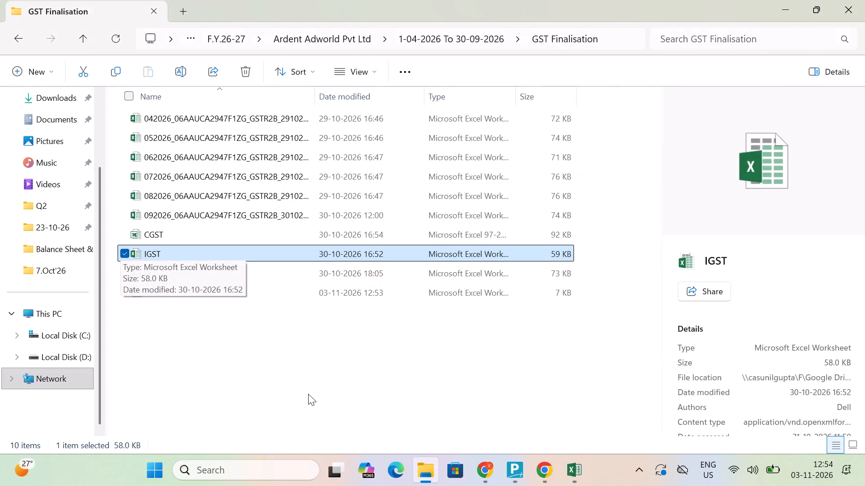
{"action": "key", "text": "super+r"}
{"action": "key", "text": "Return"}
Switch to TallyPrime, leave its Account Books display and quit the program.
{"action": "key", "text": "alt+Tab"}
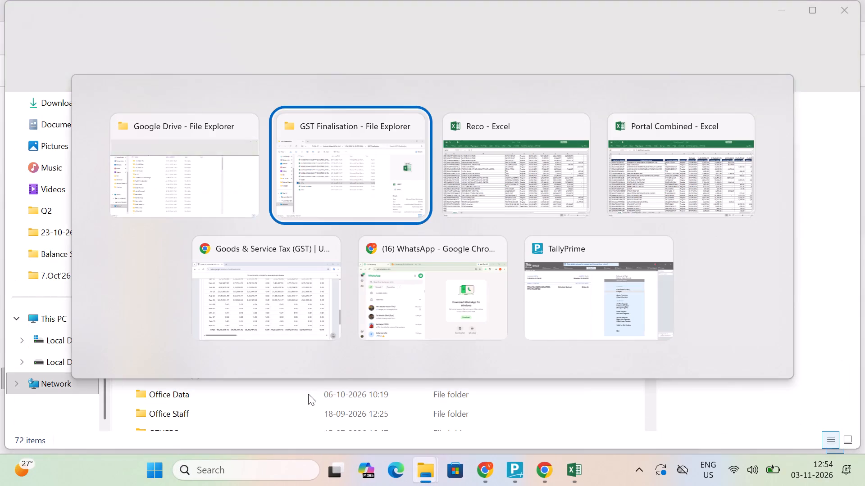
{"action": "key", "text": "alt+Down"}
{"action": "key", "text": "alt+Right"}
{"action": "key", "text": "alt+Right"}
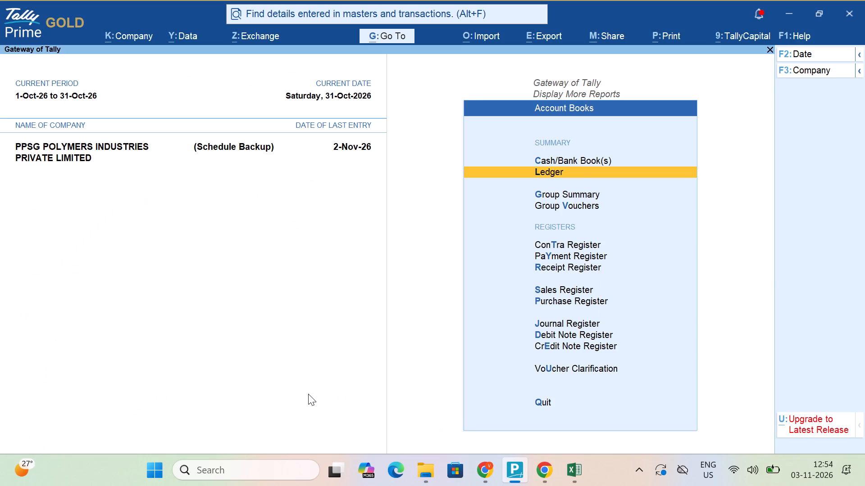
{"action": "key", "text": "Escape"}
{"action": "key", "text": "Escape"}
{"action": "key", "text": "Escape"}
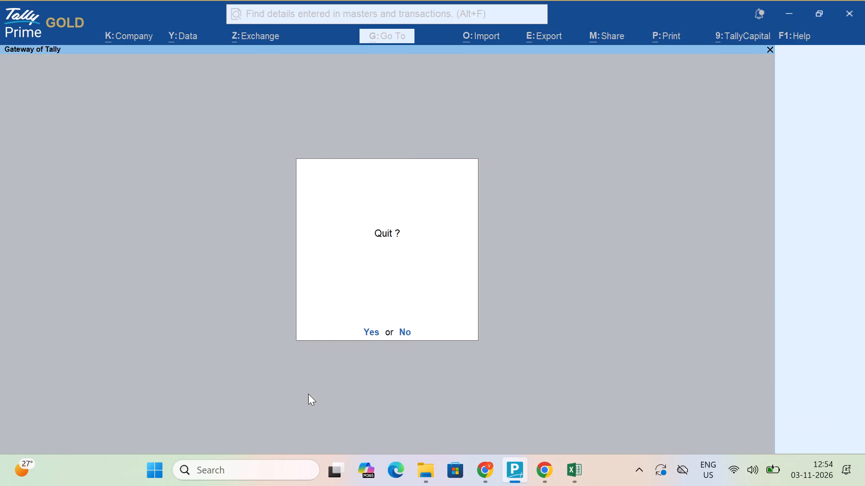
{"action": "key", "text": "Return"}
Switch to the Portal Combined workbook in Excel and close it.
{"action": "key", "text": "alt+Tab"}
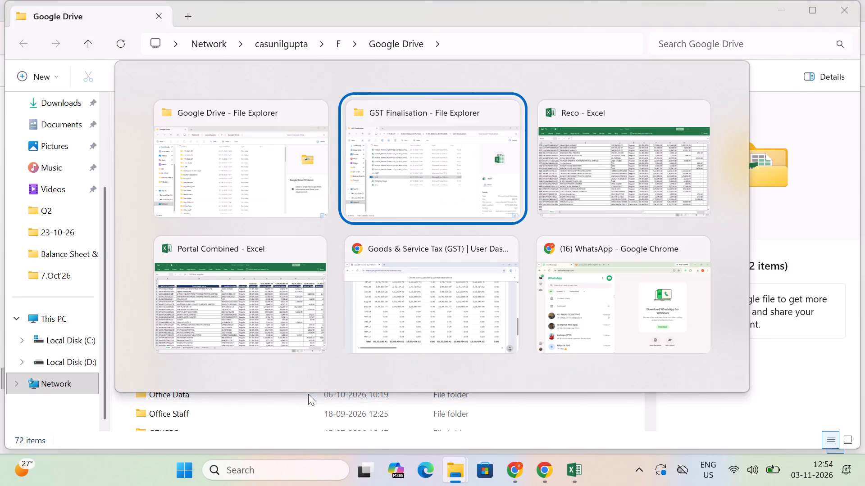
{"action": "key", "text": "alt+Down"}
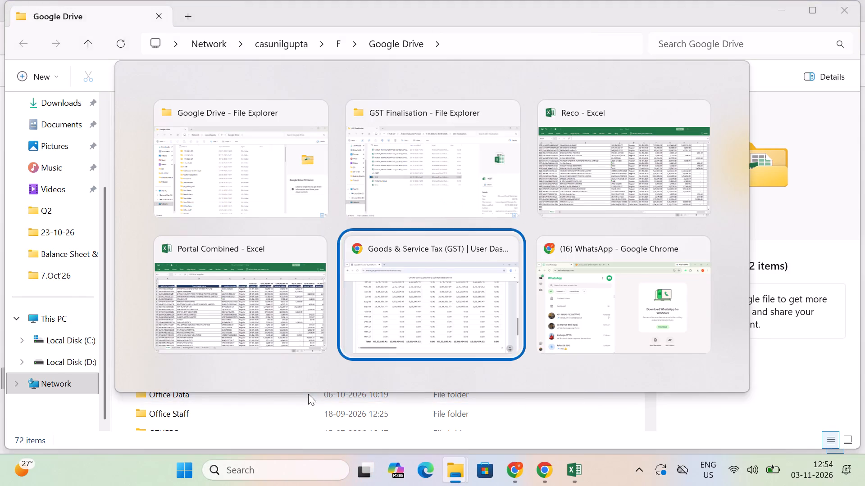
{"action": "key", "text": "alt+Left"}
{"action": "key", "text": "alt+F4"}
Switch to the Google Drive window in File Explorer and open the Ardent Adworld Pvt Ltd folder inside - FY 2026-27.
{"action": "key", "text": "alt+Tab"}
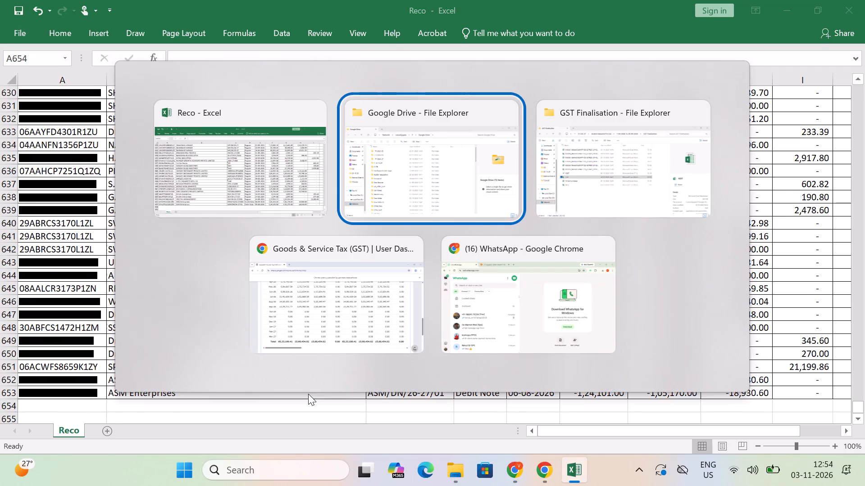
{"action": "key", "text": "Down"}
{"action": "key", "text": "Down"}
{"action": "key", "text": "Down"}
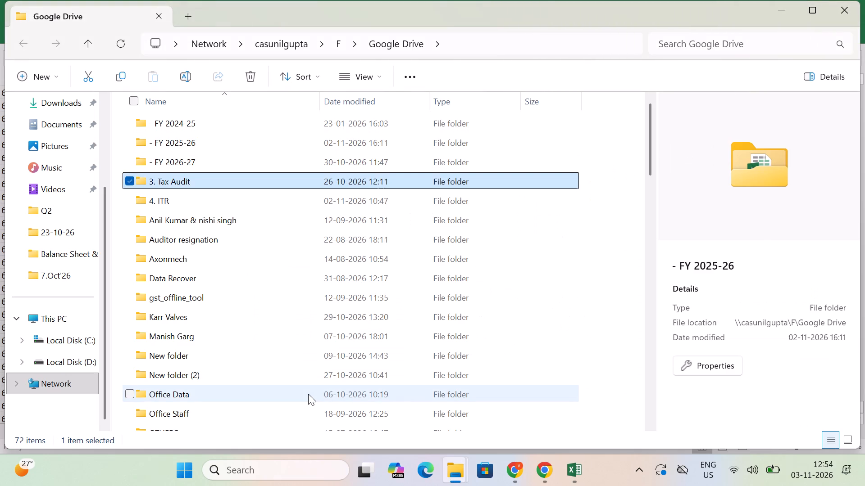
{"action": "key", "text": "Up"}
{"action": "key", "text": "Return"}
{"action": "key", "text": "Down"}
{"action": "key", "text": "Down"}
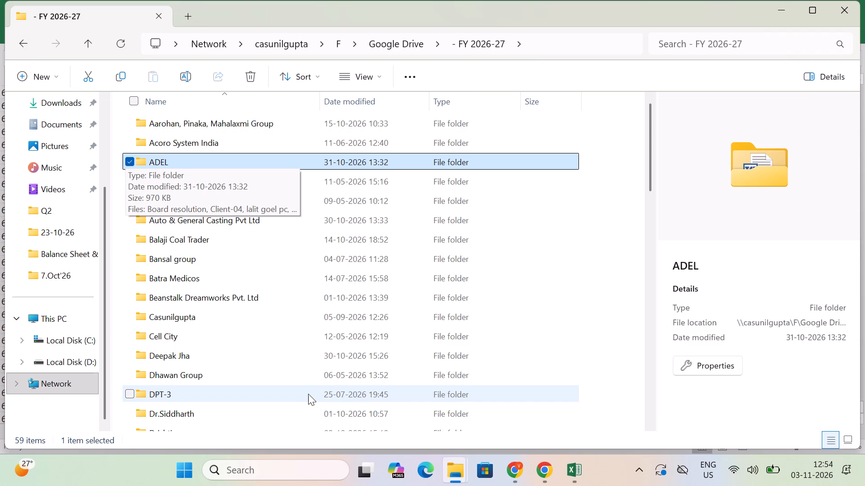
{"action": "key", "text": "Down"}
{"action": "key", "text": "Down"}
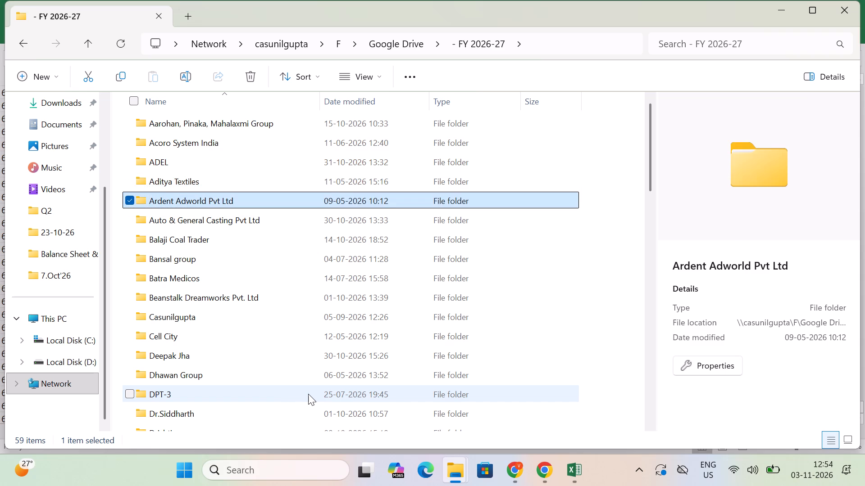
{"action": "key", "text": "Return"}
Open the client's GST folder, go into 2. GSTR-3B and open the 6. Sep'26 folder.
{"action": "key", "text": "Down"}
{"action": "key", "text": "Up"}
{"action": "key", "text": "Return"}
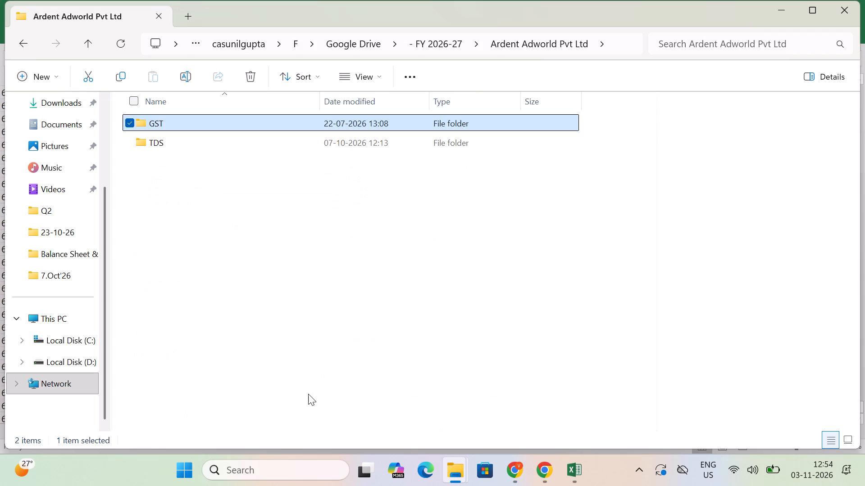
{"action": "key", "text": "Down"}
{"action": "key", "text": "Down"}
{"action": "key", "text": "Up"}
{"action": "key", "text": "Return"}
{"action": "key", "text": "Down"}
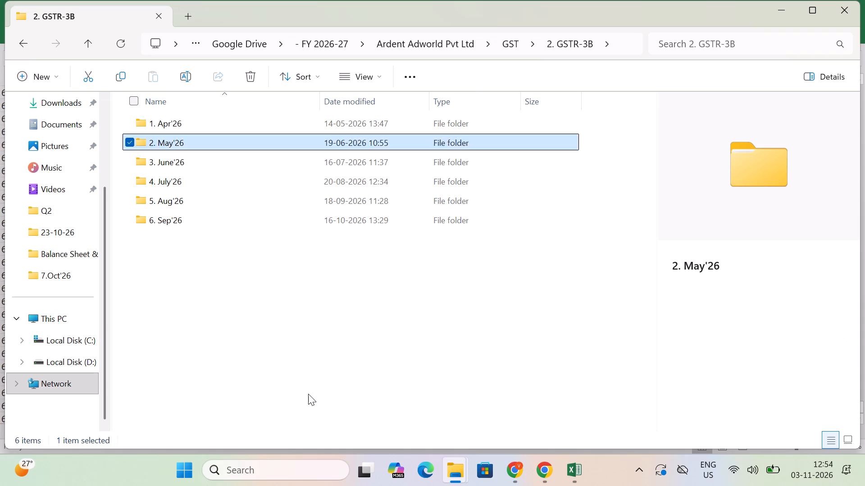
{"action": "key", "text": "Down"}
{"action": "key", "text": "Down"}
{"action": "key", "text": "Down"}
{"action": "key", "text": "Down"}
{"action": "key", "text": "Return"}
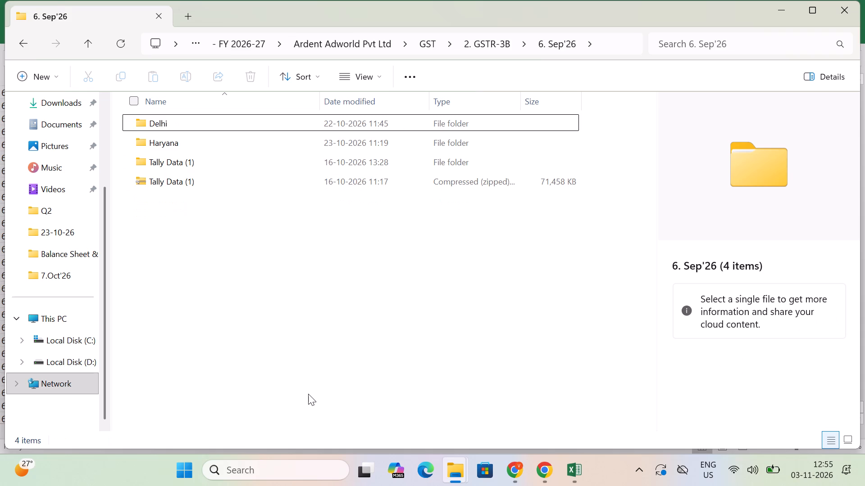
Copy the path of the 6. Sep'26 folder.
{"action": "key", "text": "Down"}
{"action": "key", "text": "Up"}
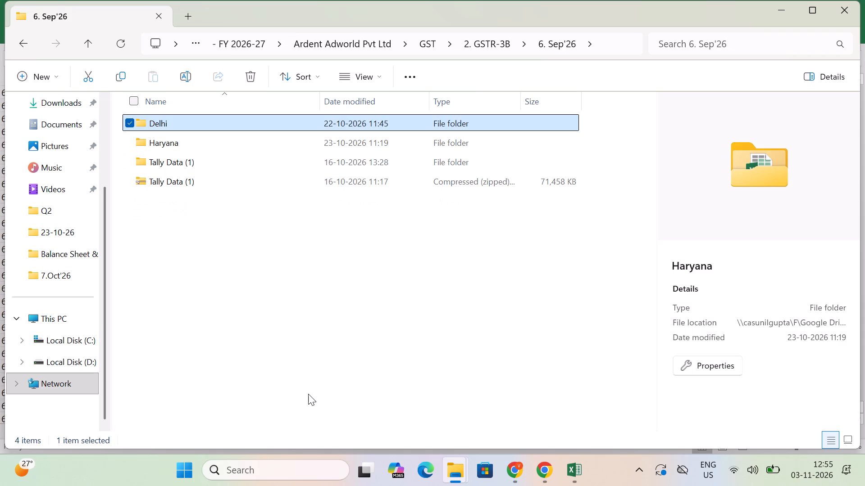
{"action": "key", "text": "ctrl+l"}
{"action": "key", "text": "ctrl+c"}
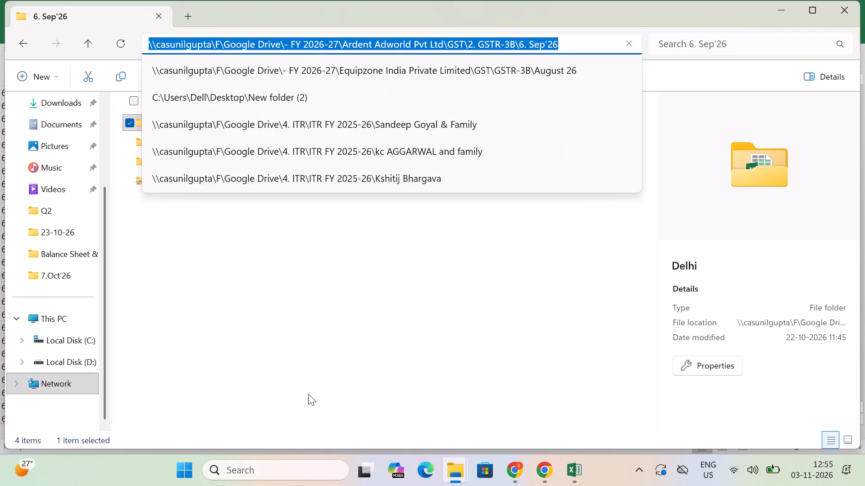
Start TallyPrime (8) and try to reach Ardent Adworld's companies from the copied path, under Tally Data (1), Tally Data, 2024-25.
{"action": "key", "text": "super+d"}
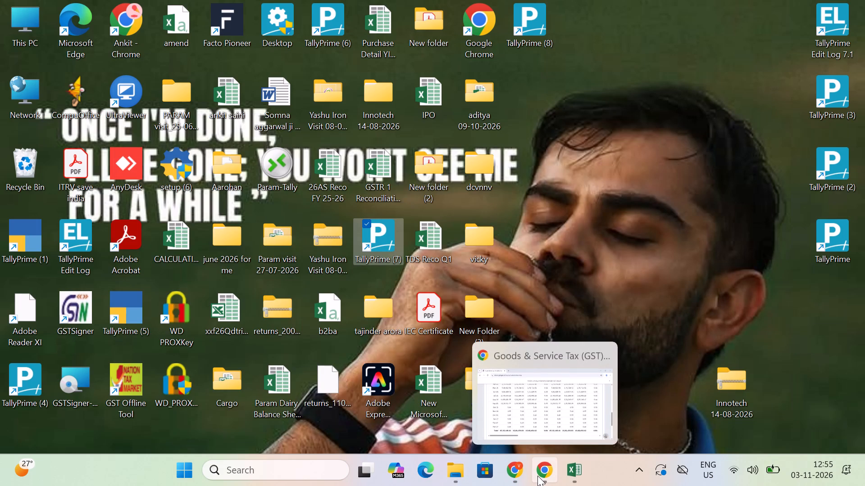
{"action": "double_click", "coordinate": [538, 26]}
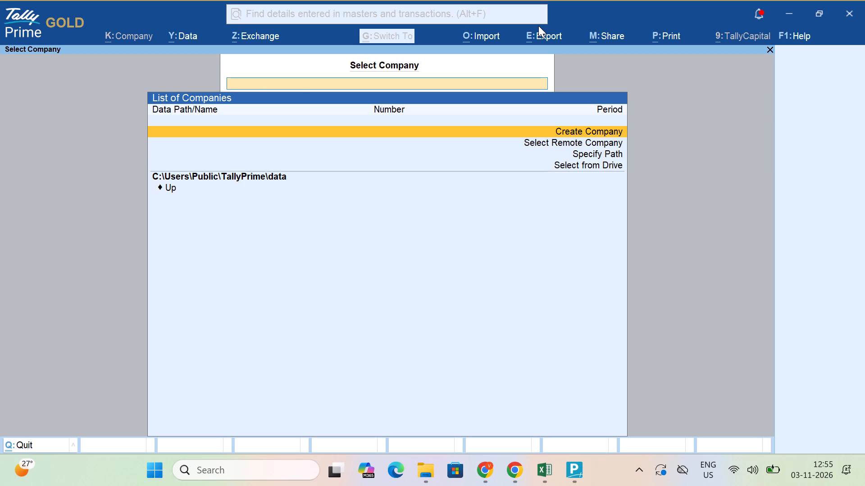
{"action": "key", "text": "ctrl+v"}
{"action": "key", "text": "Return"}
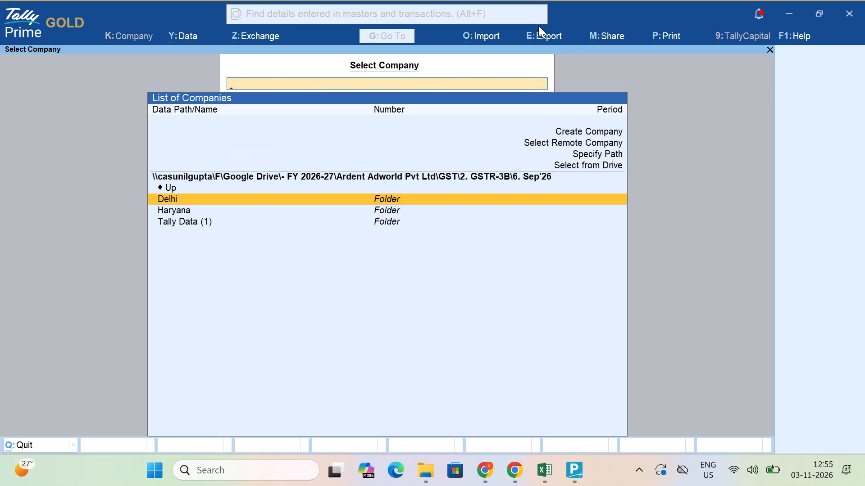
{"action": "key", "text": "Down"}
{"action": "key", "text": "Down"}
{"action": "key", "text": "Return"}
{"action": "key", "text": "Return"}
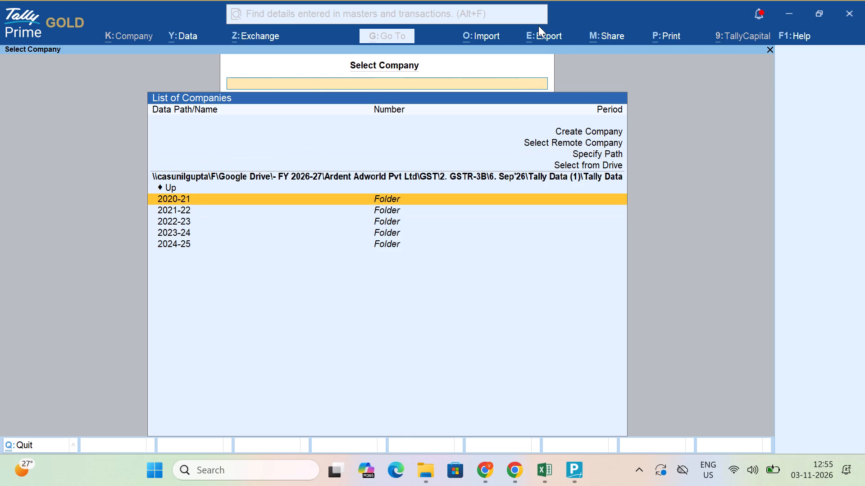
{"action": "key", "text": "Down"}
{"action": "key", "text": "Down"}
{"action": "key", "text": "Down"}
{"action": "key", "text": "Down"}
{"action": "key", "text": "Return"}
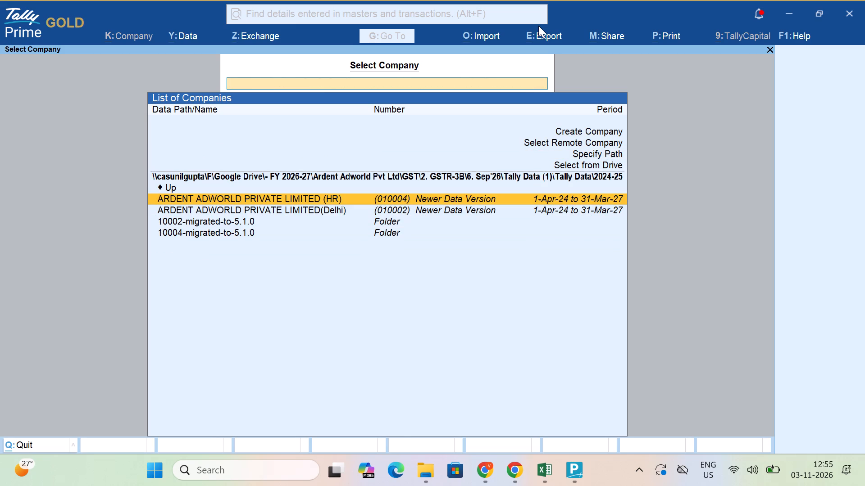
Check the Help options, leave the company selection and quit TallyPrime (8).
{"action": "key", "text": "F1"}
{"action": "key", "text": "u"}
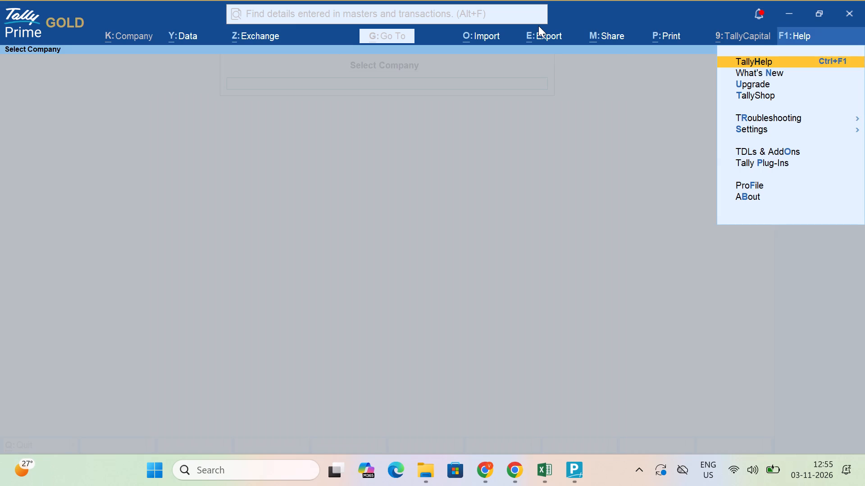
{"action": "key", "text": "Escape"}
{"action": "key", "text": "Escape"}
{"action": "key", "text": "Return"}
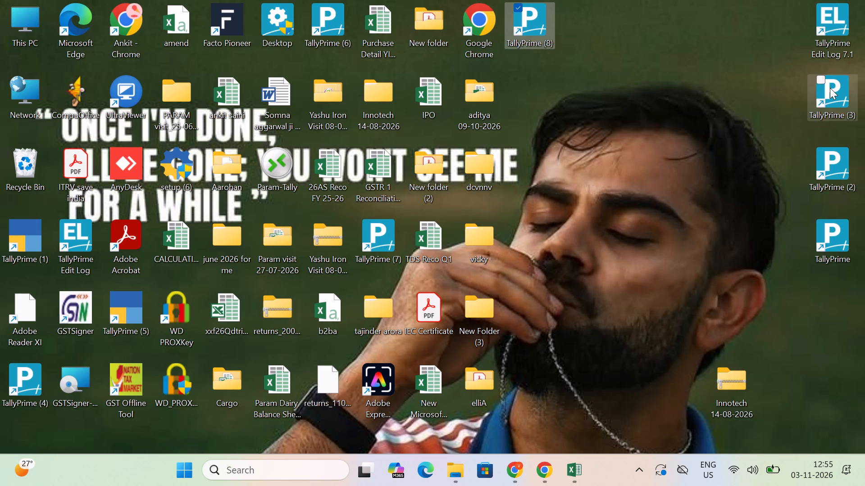
Start TallyPrime (7) and, from the Balance Sheet's Current Liabilities, open Ardent Adworld (HR)'s GST group summary.
{"action": "double_click", "coordinate": [373, 246]}
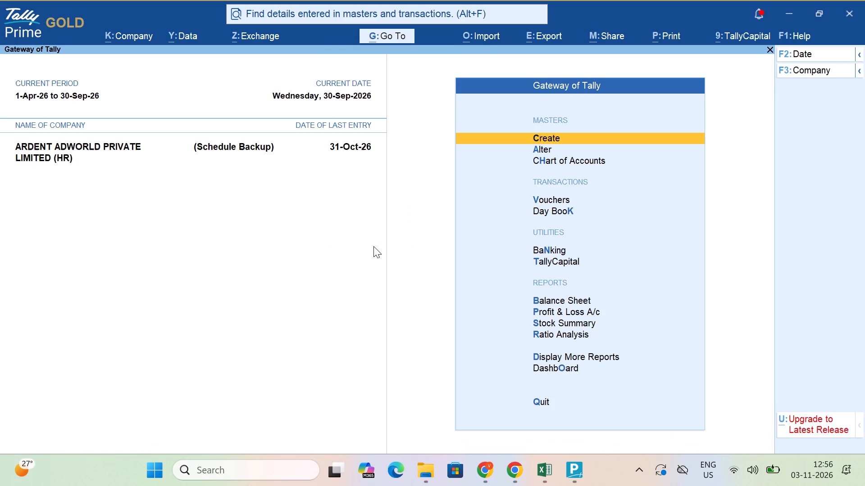
{"action": "key", "text": "b"}
{"action": "key", "text": "Down"}
{"action": "key", "text": "Down"}
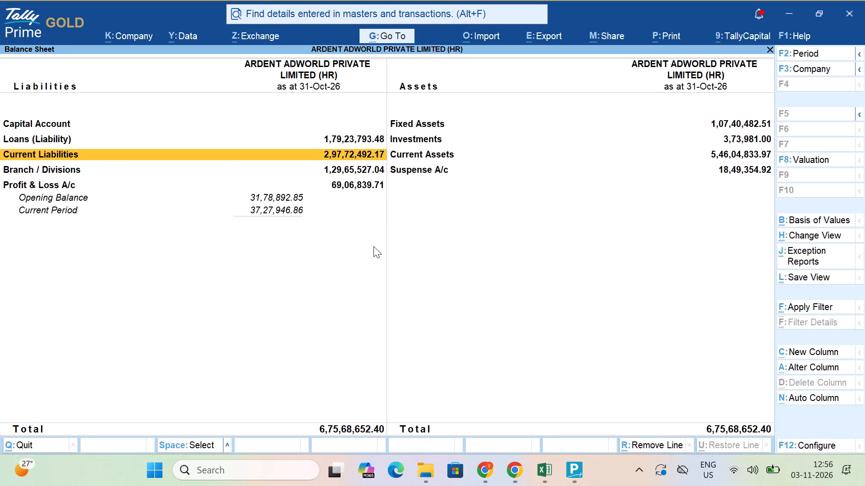
{"action": "key", "text": "Return"}
{"action": "key", "text": "Return"}
{"action": "key", "text": "Return"}
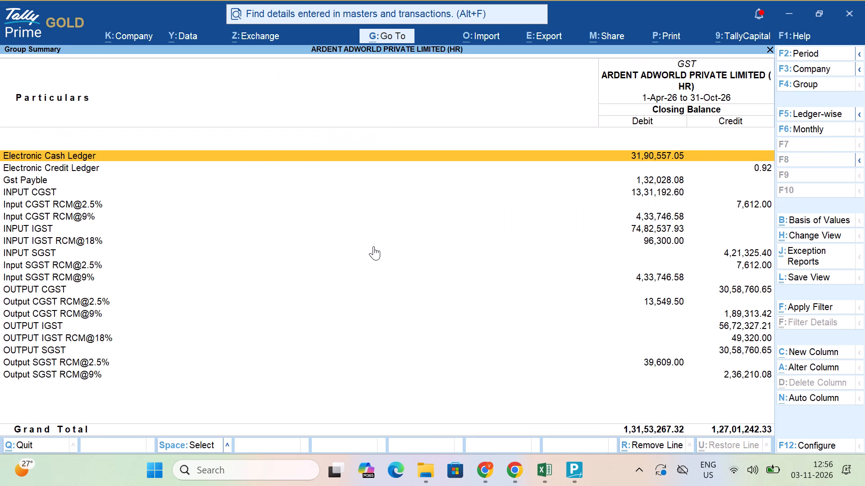
Configure the GST group summary to show the opening balance and transactions.
{"action": "key", "text": "F12"}
{"action": "key", "text": "y"}
{"action": "key", "text": "Return"}
{"action": "key", "text": "y"}
{"action": "key", "text": "Return"}
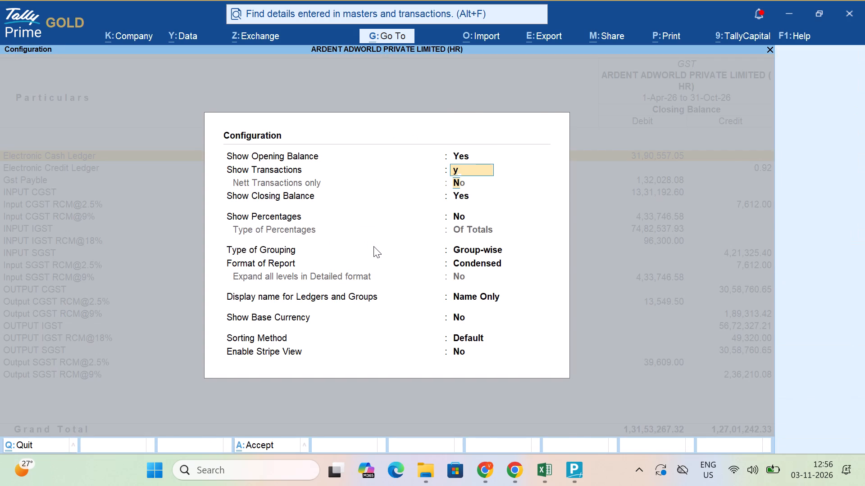
{"action": "key", "text": "ctrl+a"}
Remove every ledger line from the GST group summary except INPUT CGST, INPUT IGST and INPUT SGST.
{"action": "key", "text": "ctrl+shift+space"}
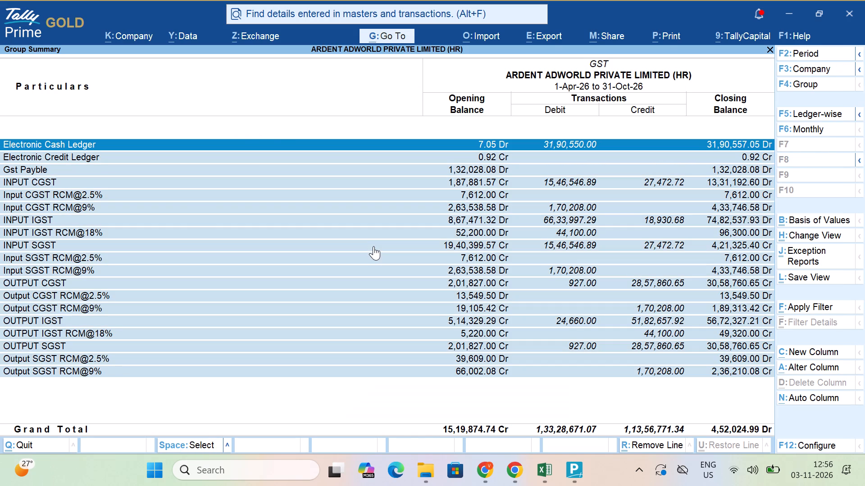
{"action": "key", "text": "Down"}
{"action": "key", "text": "Down"}
{"action": "key", "text": "Down"}
{"action": "key", "text": "space"}
{"action": "key", "text": "Down"}
{"action": "key", "text": "Down"}
{"action": "key", "text": "Down"}
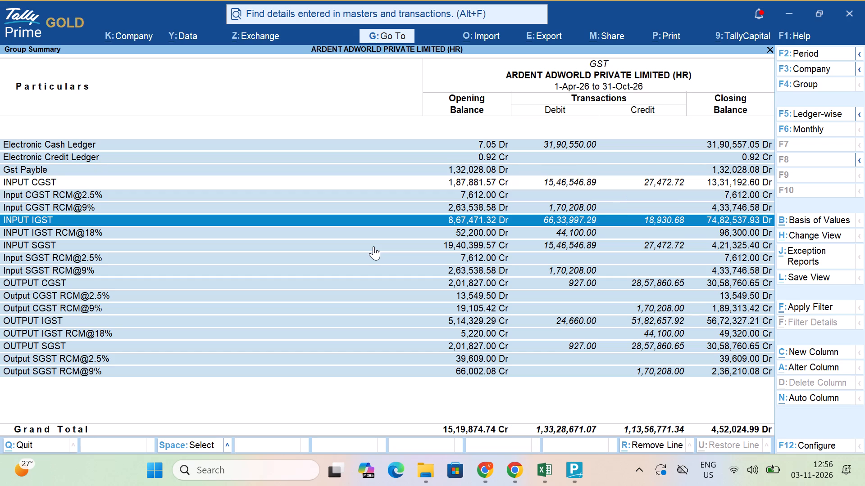
{"action": "key", "text": "space"}
{"action": "key", "text": "Down"}
{"action": "key", "text": "Down"}
{"action": "key", "text": "space"}
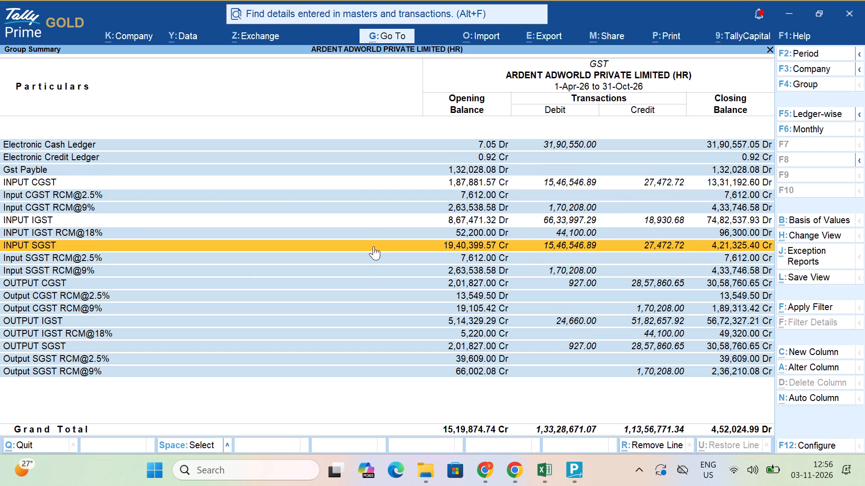
{"action": "key", "text": "Down"}
{"action": "key", "text": "Down"}
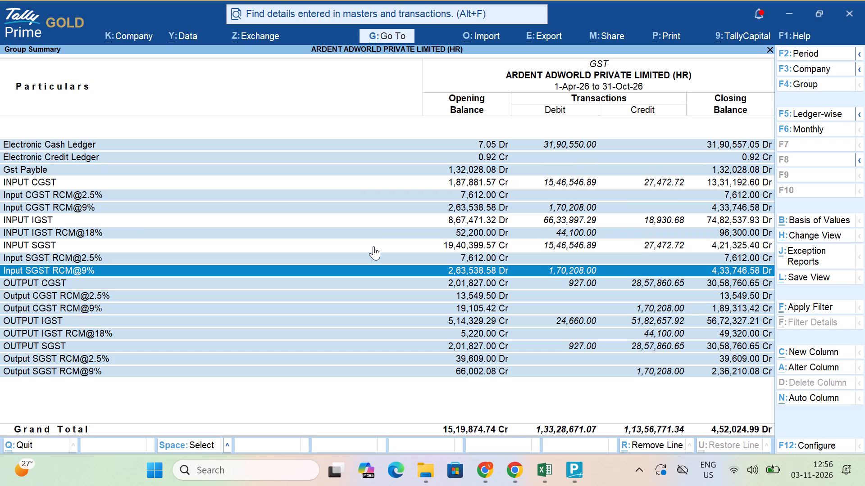
{"action": "key", "text": "ctrl+r"}
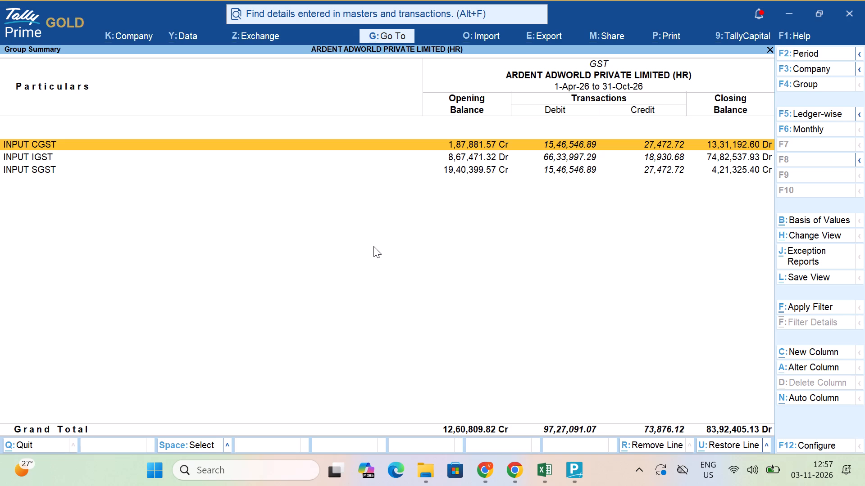
Calculate INPUT CGST's net transactions in Tally's calculator as 1546546.89-27472.72.
{"action": "key", "text": "ctrl+n"}
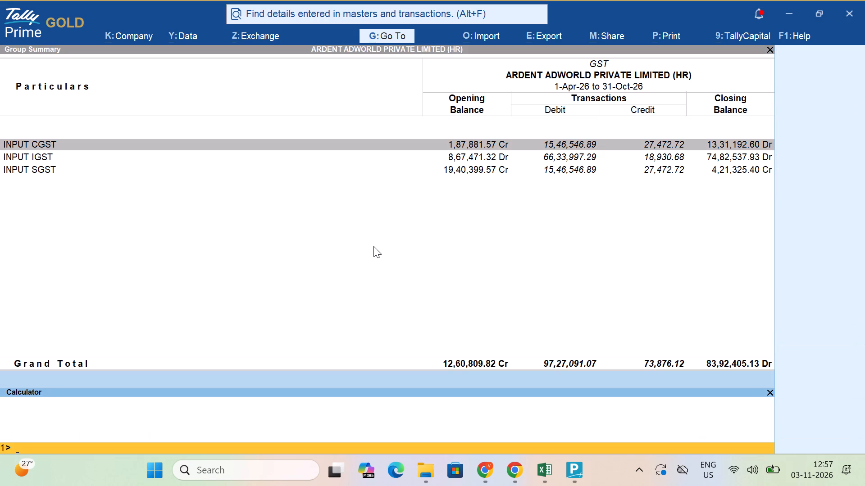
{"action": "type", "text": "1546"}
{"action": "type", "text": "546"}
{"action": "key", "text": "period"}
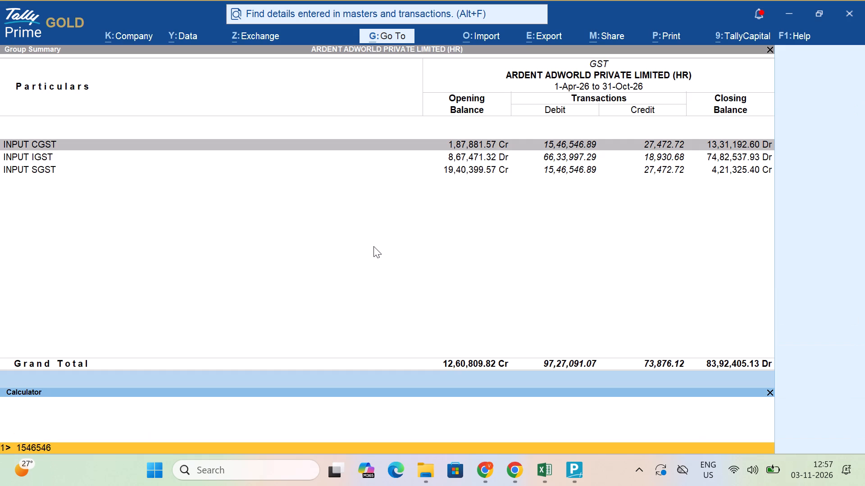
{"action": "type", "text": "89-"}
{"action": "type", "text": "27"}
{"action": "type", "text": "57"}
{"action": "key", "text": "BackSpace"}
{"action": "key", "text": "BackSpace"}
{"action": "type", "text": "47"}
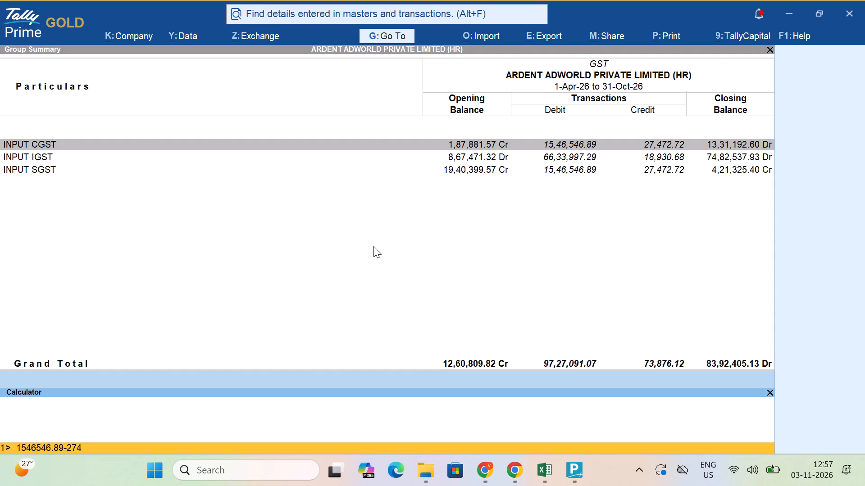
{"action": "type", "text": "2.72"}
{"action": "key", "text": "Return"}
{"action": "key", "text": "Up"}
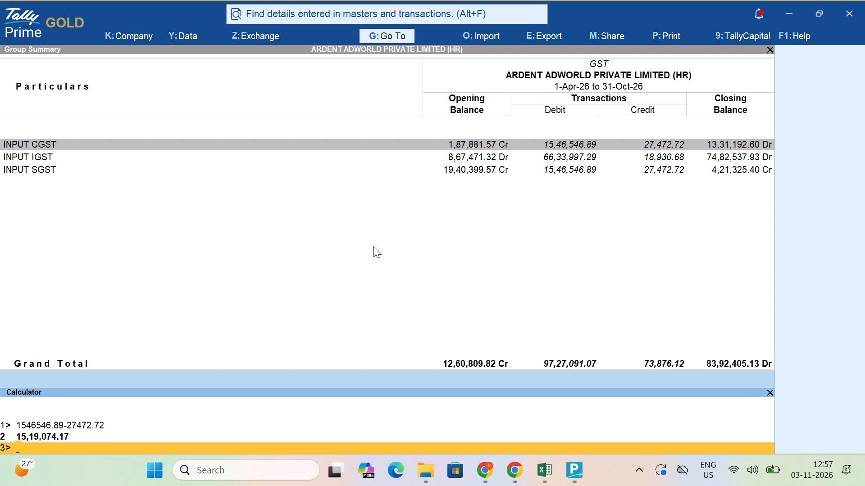
Switch to the GST Finalisation folder in File Explorer and open the CGST workbook in Excel.
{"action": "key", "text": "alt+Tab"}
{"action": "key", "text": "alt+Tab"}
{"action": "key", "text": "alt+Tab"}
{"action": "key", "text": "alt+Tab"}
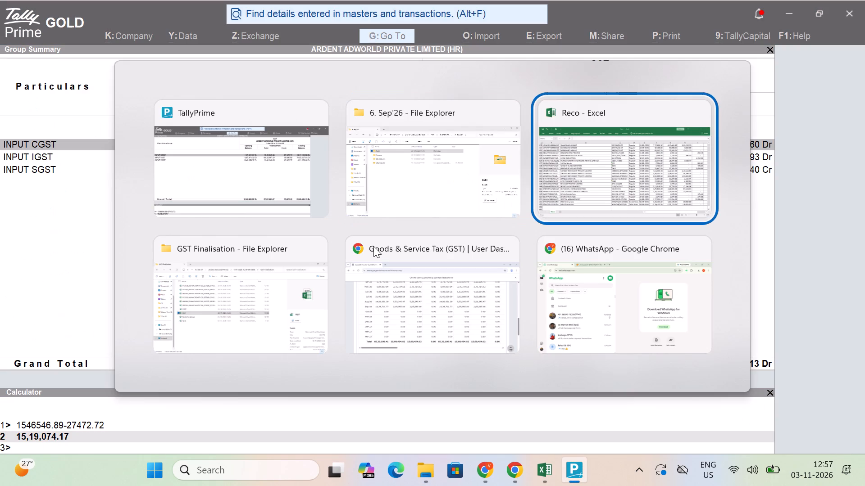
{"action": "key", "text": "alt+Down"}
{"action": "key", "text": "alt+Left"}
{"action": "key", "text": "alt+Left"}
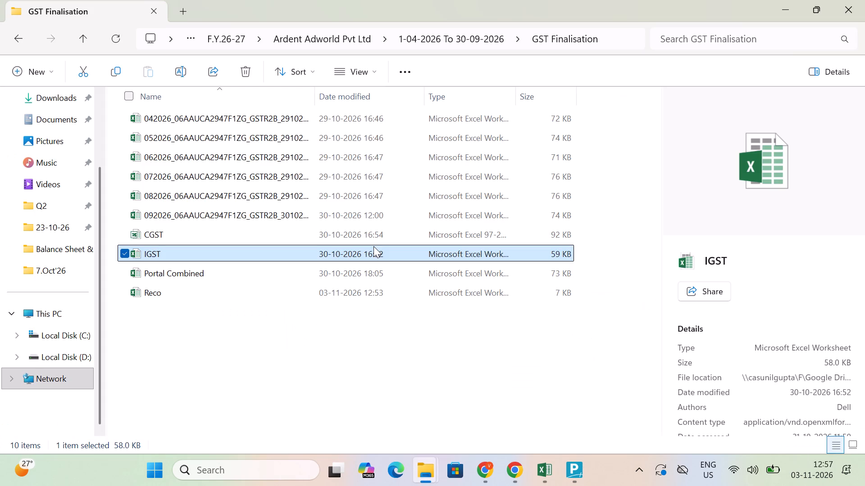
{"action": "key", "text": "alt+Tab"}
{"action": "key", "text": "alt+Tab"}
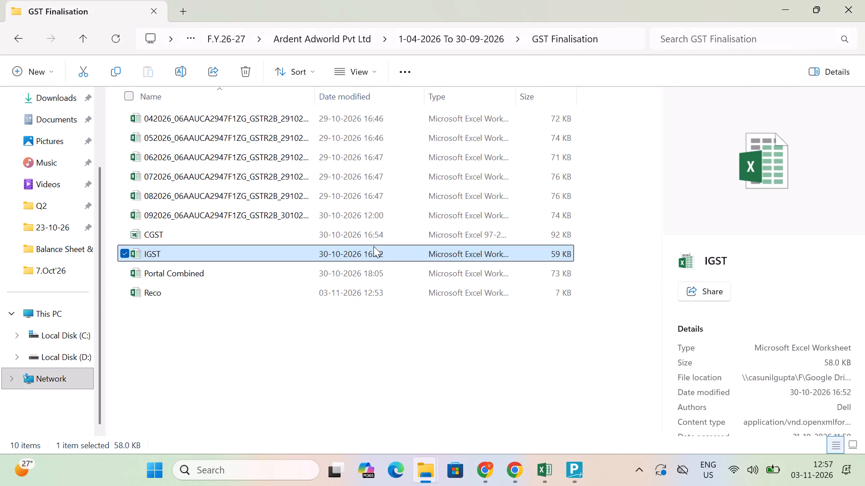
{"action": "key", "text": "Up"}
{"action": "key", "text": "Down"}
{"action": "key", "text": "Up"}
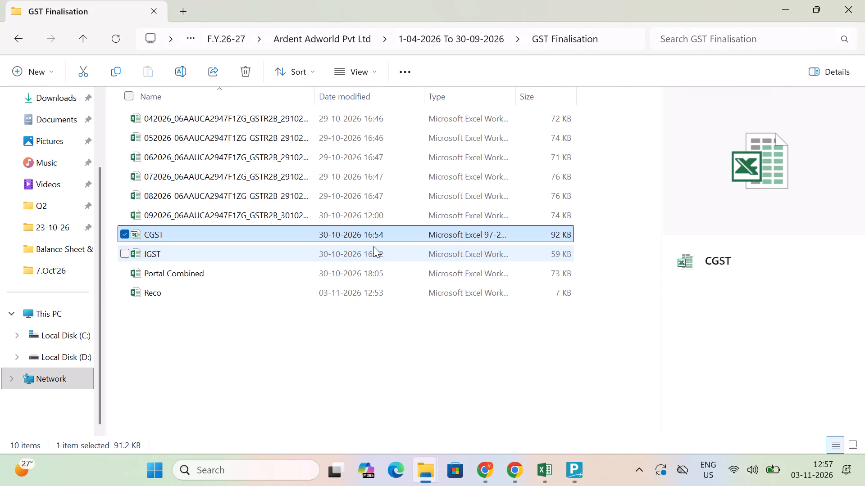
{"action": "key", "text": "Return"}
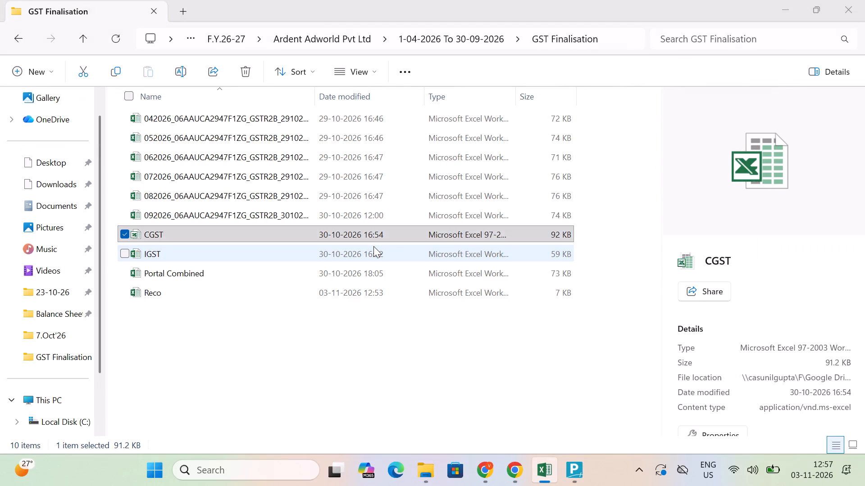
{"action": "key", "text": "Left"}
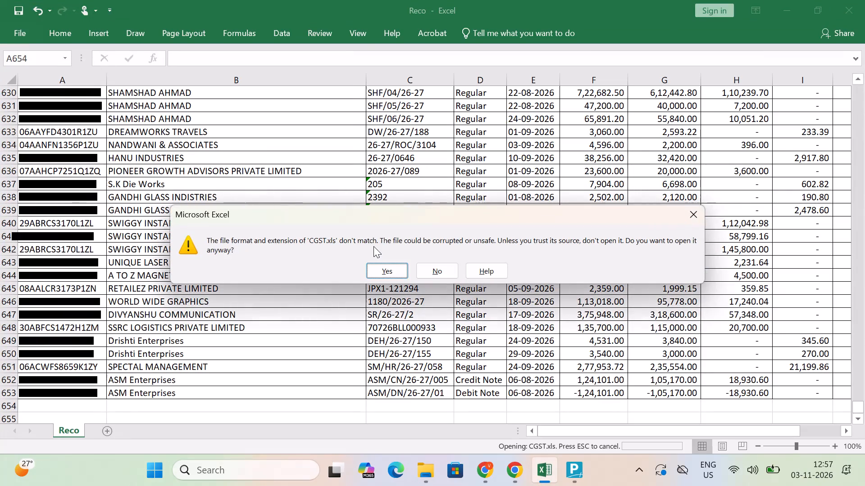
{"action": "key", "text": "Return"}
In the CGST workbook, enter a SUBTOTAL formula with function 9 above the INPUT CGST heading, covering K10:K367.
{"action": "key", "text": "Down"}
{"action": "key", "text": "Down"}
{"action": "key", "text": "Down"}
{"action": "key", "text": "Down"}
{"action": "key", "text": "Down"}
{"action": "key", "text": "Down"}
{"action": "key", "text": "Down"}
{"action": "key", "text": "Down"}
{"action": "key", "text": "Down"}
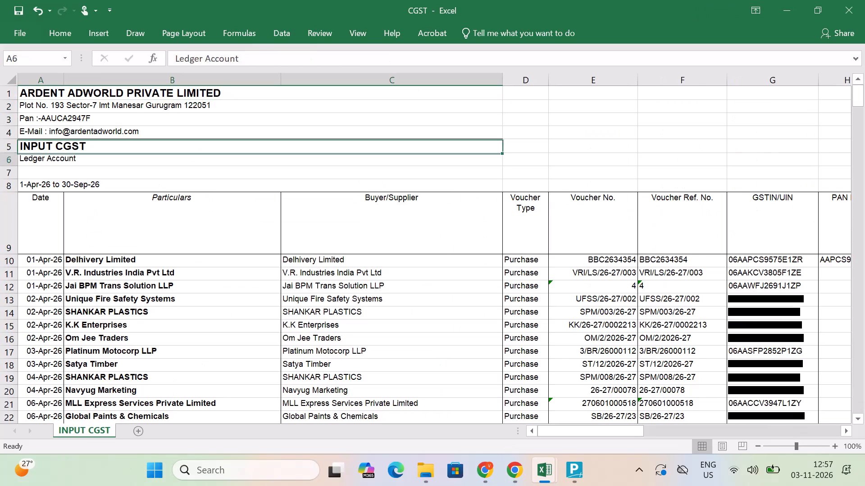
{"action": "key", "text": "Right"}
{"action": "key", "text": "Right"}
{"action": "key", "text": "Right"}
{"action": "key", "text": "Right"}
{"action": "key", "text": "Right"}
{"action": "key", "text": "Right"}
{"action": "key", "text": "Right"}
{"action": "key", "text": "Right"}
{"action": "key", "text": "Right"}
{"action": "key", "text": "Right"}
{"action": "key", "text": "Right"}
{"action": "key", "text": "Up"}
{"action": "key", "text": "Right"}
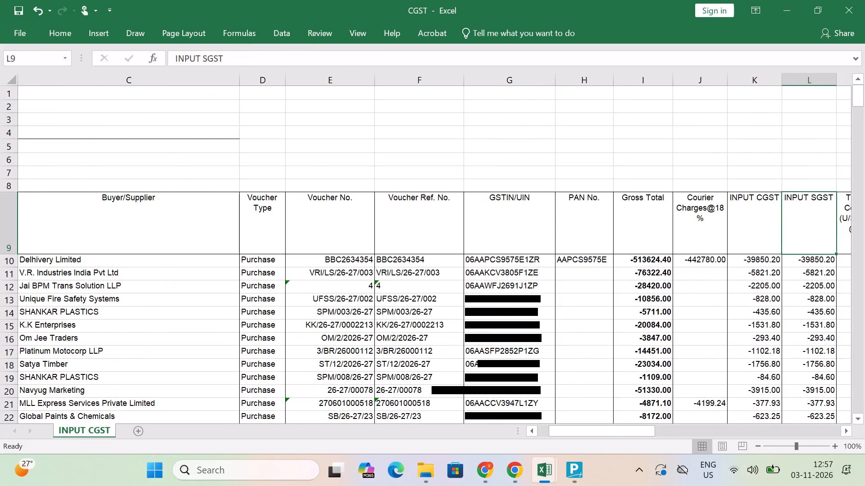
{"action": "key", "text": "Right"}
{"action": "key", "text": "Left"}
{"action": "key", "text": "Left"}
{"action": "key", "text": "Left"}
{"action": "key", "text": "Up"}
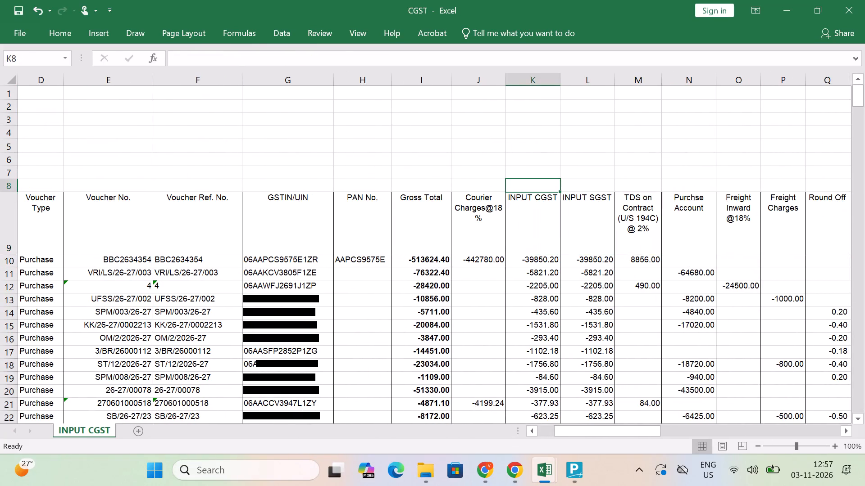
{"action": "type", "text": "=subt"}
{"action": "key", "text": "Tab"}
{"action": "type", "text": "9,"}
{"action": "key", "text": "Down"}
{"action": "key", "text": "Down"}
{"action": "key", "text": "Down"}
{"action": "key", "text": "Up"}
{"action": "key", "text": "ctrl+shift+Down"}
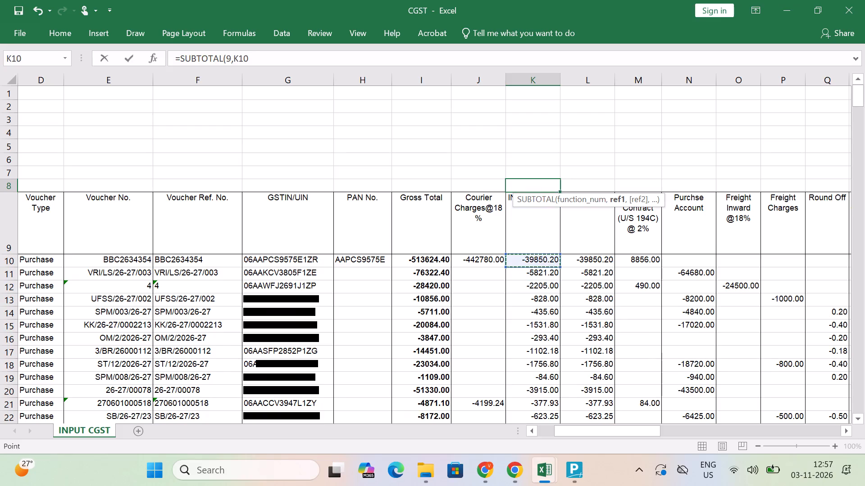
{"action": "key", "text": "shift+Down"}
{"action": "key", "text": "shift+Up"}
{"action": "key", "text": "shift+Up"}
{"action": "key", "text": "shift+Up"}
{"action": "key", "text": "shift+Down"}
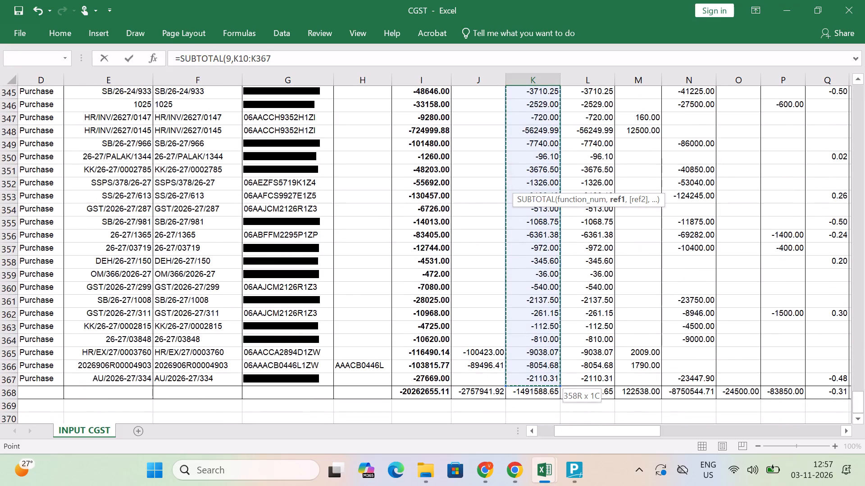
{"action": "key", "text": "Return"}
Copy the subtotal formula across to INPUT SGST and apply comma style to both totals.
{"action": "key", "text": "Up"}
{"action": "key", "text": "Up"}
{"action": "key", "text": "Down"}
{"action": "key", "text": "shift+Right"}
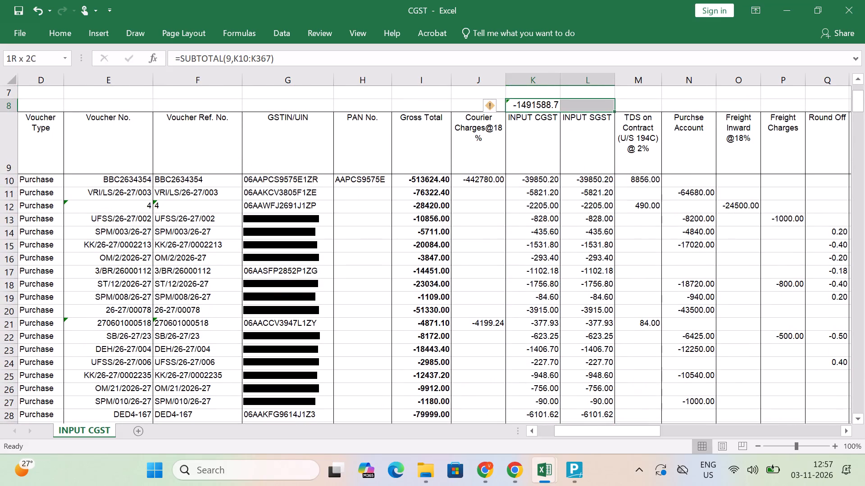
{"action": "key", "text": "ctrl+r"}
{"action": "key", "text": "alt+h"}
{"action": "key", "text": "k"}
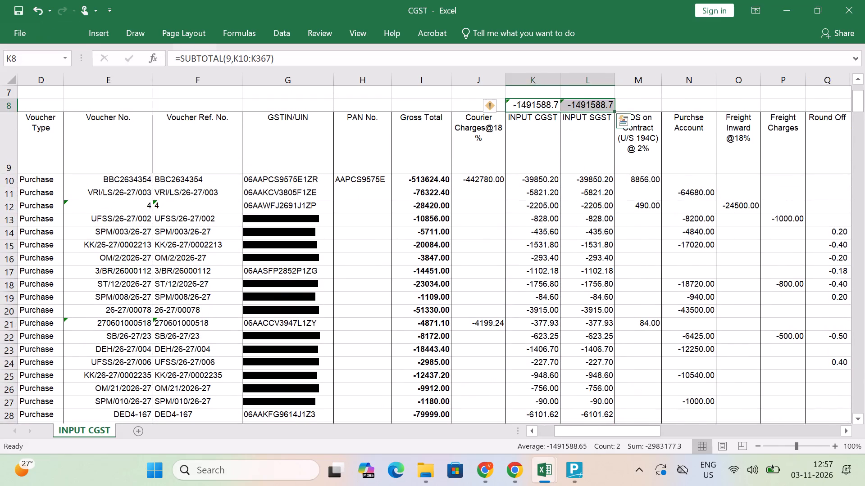
Compare the INPUT CGST subtotal with the net figure in Tally's calculator, and examine the workbook's ledger column headings beyond INPUT SGST.
{"action": "key", "text": "alt+Tab"}
{"action": "key", "text": "alt+Tab"}
{"action": "key", "text": "alt+Tab"}
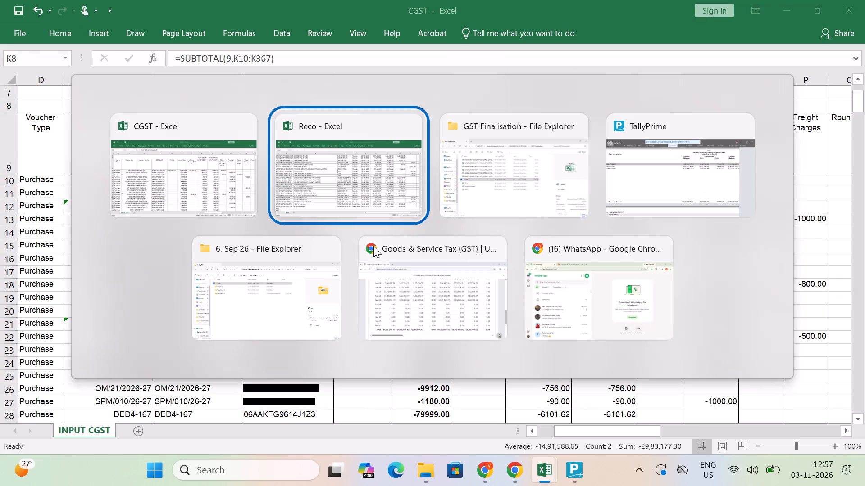
{"action": "key", "text": "alt+Tab"}
{"action": "key", "text": "alt+Tab"}
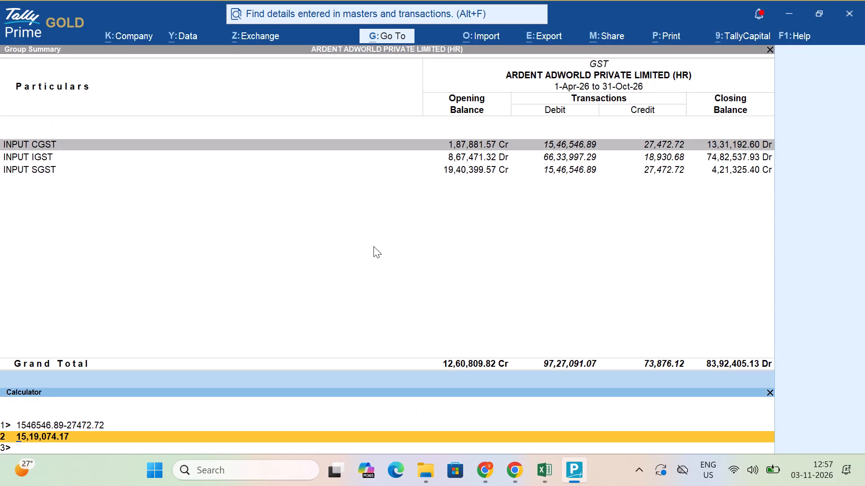
{"action": "key", "text": "alt+Tab"}
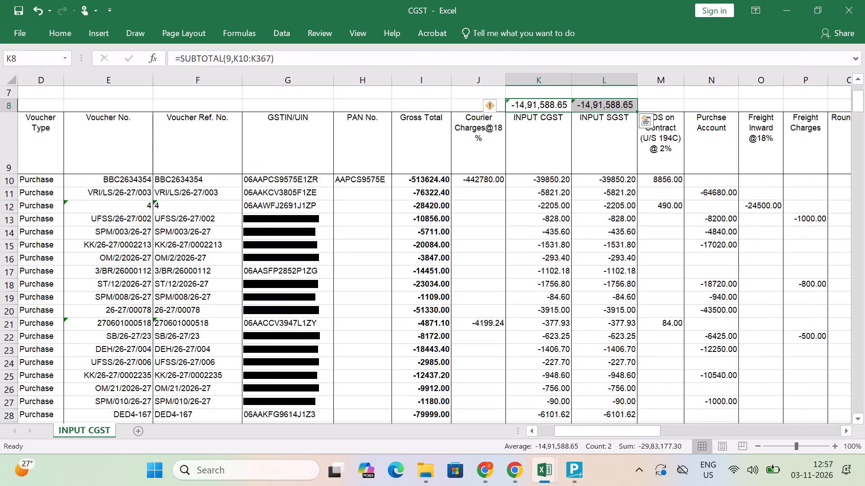
{"action": "key", "text": "Down"}
{"action": "key", "text": "Down"}
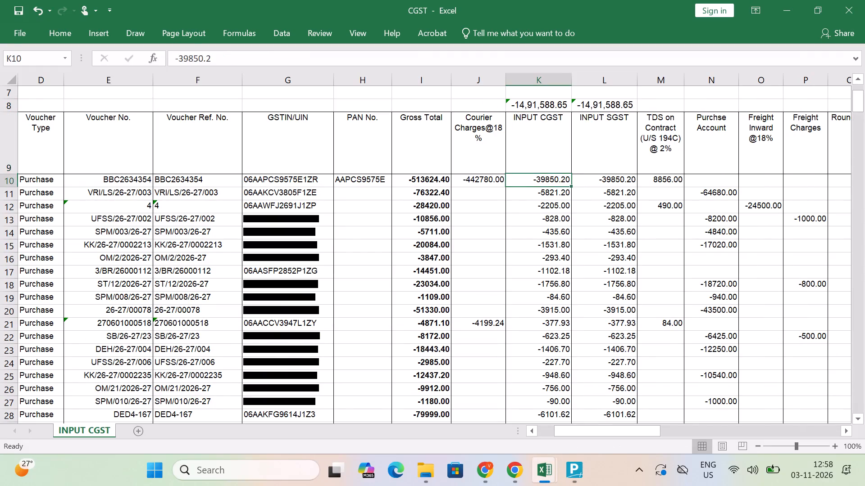
{"action": "key", "text": "Up"}
{"action": "key", "text": "Right"}
{"action": "key", "text": "Right"}
{"action": "key", "text": "Right"}
{"action": "key", "text": "Right"}
{"action": "key", "text": "Right"}
{"action": "key", "text": "Right"}
{"action": "key", "text": "Right"}
{"action": "key", "text": "Right"}
{"action": "key", "text": "Right"}
{"action": "key", "text": "Right"}
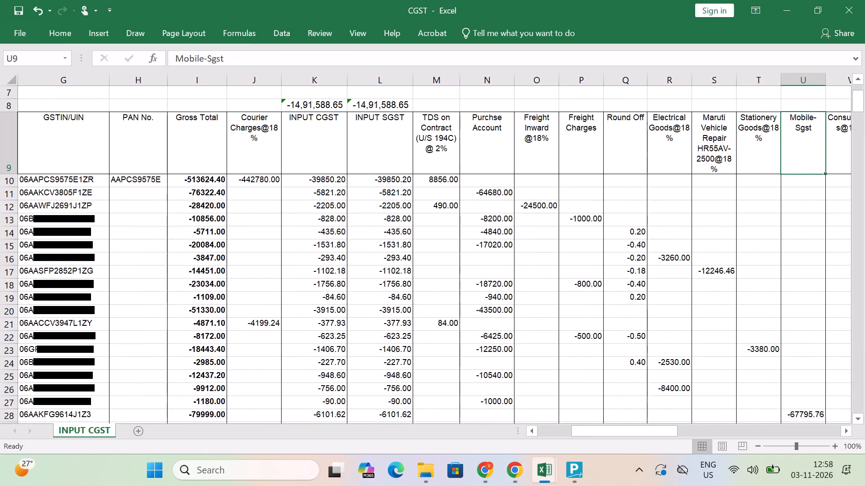
{"action": "key", "text": "Right"}
{"action": "key", "text": "Right"}
{"action": "key", "text": "Right"}
{"action": "key", "text": "Right"}
{"action": "key", "text": "Right"}
{"action": "key", "text": "Right"}
{"action": "key", "text": "Right"}
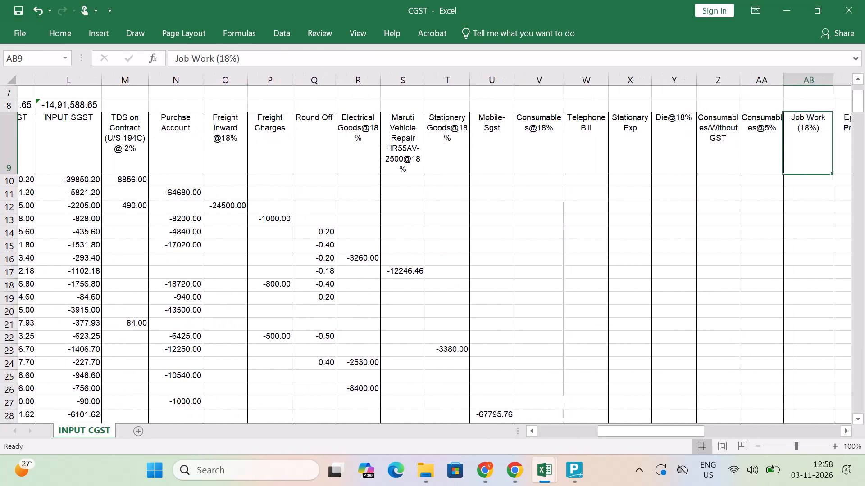
{"action": "key", "text": "Right"}
{"action": "key", "text": "Right"}
{"action": "key", "text": "Right"}
{"action": "key", "text": "Right"}
{"action": "key", "text": "Right"}
{"action": "key", "text": "Right"}
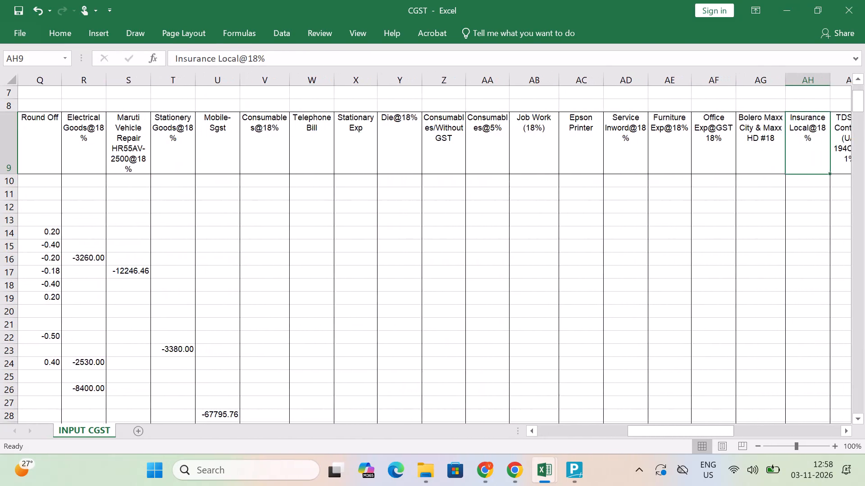
{"action": "key", "text": "Right"}
{"action": "key", "text": "Right"}
{"action": "key", "text": "Right"}
{"action": "key", "text": "Right"}
{"action": "key", "text": "Right"}
{"action": "key", "text": "Right"}
{"action": "key", "text": "Right"}
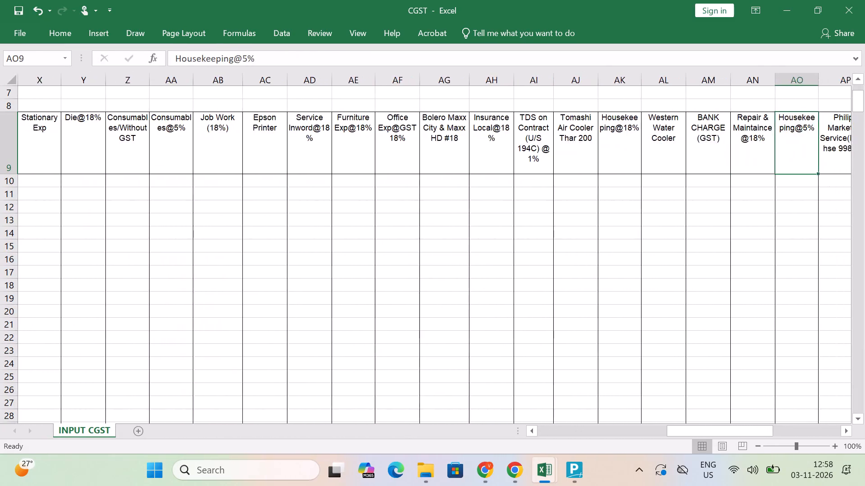
{"action": "key", "text": "Right"}
{"action": "key", "text": "Right"}
{"action": "key", "text": "Right"}
{"action": "key", "text": "Right"}
Switch to Tally and calculate INPUT IGST's net transactions in its calculator as 6633997.29-18930.68.
{"action": "key", "text": "alt+Tab"}
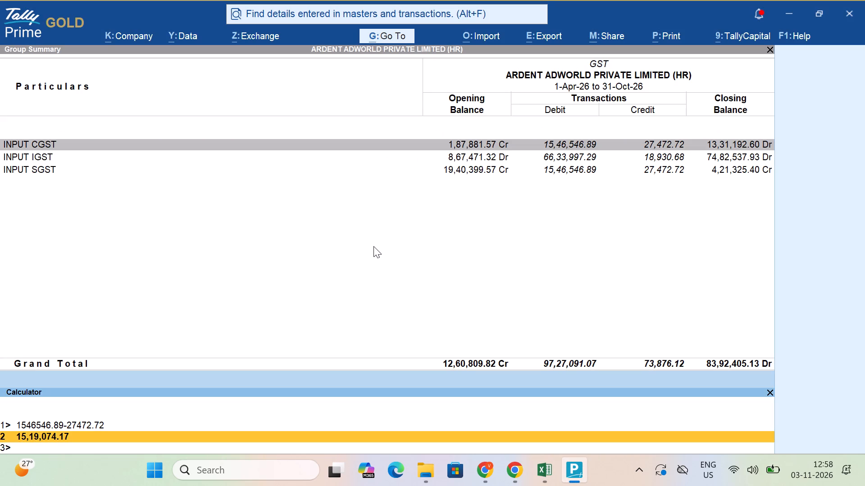
{"action": "key", "text": "Down"}
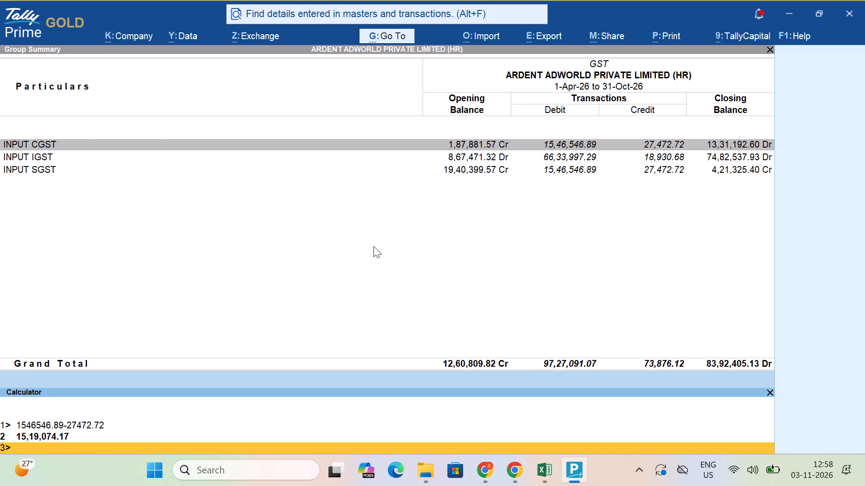
{"action": "type", "text": "66"}
{"action": "type", "text": "33"}
{"action": "type", "text": "997"}
{"action": "type", "text": ".29"}
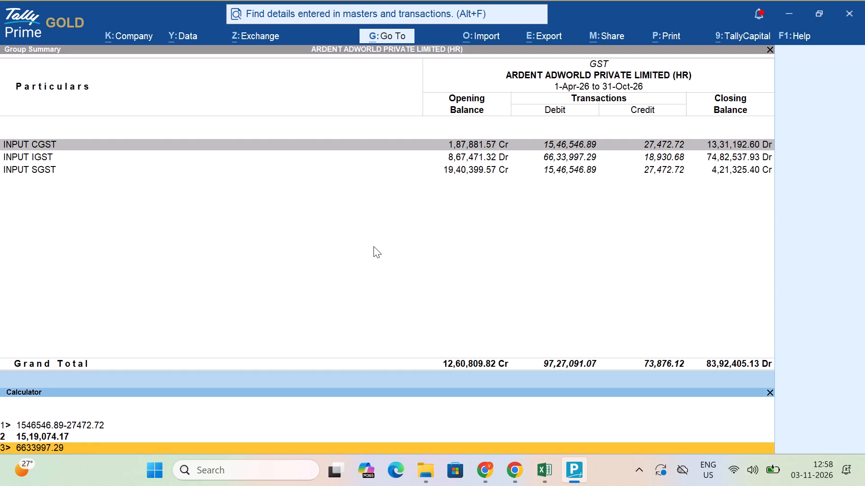
{"action": "key", "text": "minus"}
{"action": "key", "text": "2"}
{"action": "key", "text": "BackSpace"}
{"action": "key", "text": "BackSpace"}
{"action": "key", "text": "BackSpace"}
{"action": "type", "text": "9-"}
{"action": "key", "text": "1"}
{"action": "key", "text": "8"}
{"action": "type", "text": "930.68"}
{"action": "key", "text": "Return"}
{"action": "key", "text": "Up"}
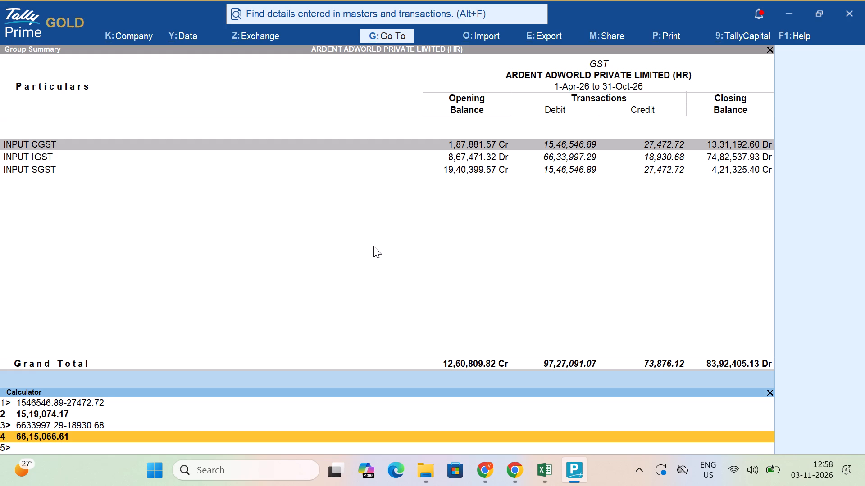
Return to the CGST workbook in Excel and close it without saving the changes.
{"action": "key", "text": "alt+Tab"}
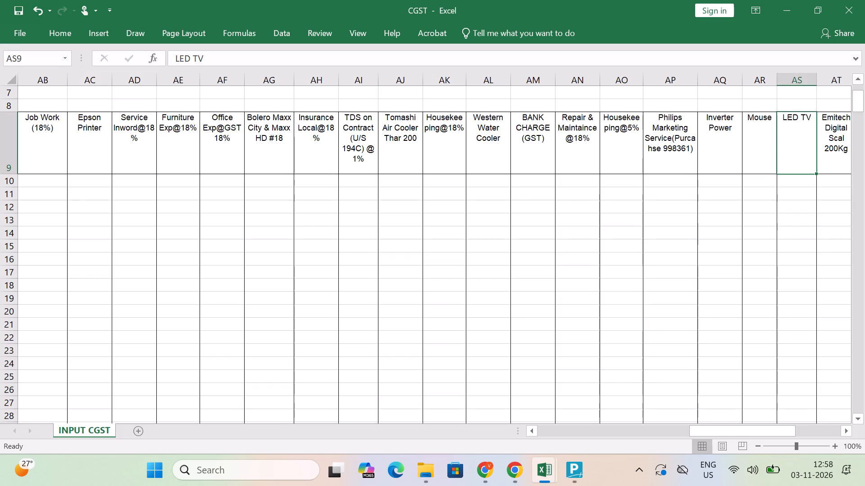
{"action": "left_click", "coordinate": [843, 9]}
{"action": "left_click", "coordinate": [433, 246]}
Switch to the GST Finalisation folder in File Explorer and open the IGST workbook in Excel.
{"action": "key", "text": "alt+Tab"}
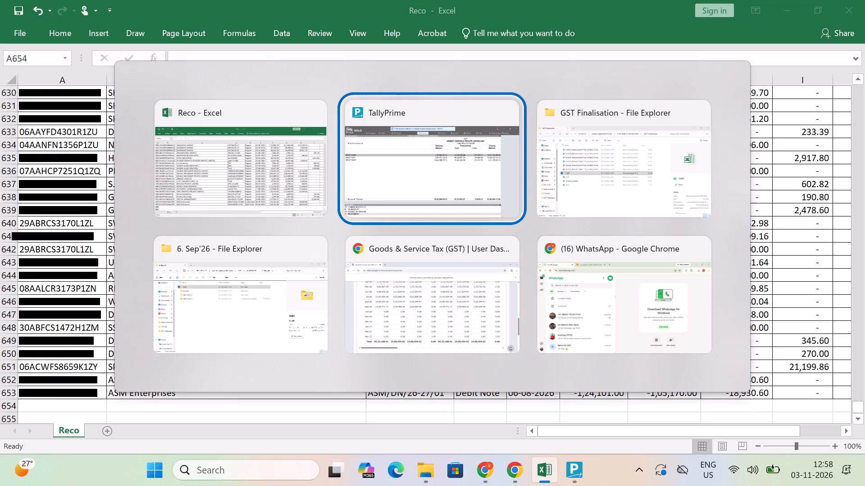
{"action": "key", "text": "alt+Tab"}
{"action": "key", "text": "Down"}
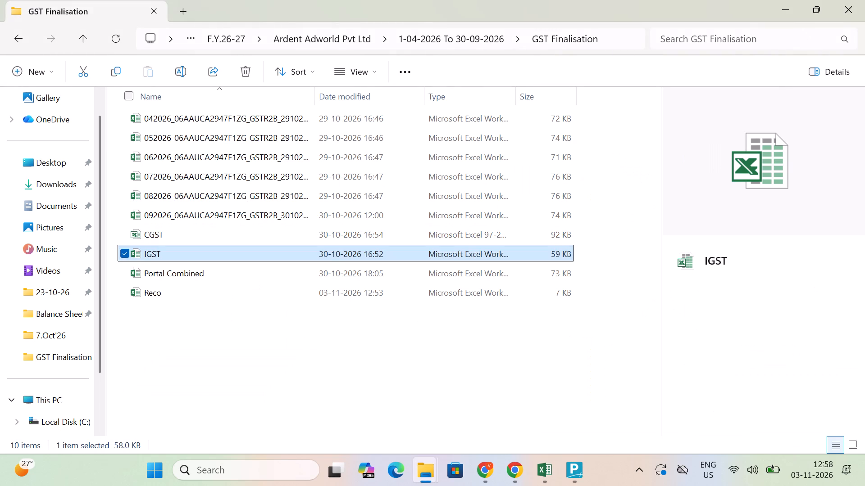
{"action": "key", "text": "Return"}
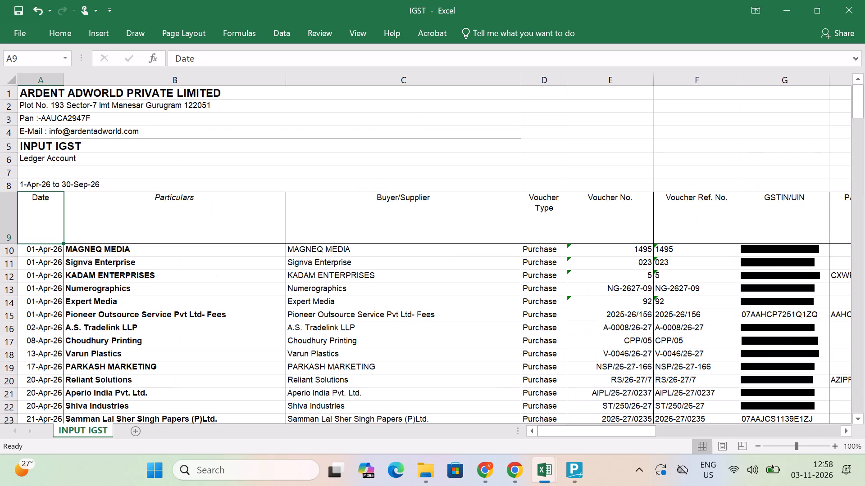
Enter a SUBTOTAL formula with function 9 above the INPUT IGST heading, summing the voucher rows from K10 down.
{"action": "key", "text": "ctrl+Right"}
{"action": "key", "text": "Left"}
{"action": "key", "text": "Left"}
{"action": "key", "text": "Left"}
{"action": "key", "text": "Left"}
{"action": "key", "text": "Left"}
{"action": "key", "text": "Left"}
{"action": "key", "text": "Left"}
{"action": "key", "text": "Left"}
{"action": "key", "text": "Left"}
{"action": "key", "text": "Left"}
{"action": "key", "text": "Left"}
{"action": "key", "text": "Left"}
{"action": "key", "text": "Left"}
{"action": "key", "text": "Left"}
{"action": "key", "text": "Left"}
{"action": "key", "text": "Left"}
{"action": "key", "text": "Left"}
{"action": "key", "text": "Left"}
{"action": "key", "text": "Left"}
{"action": "key", "text": "Left"}
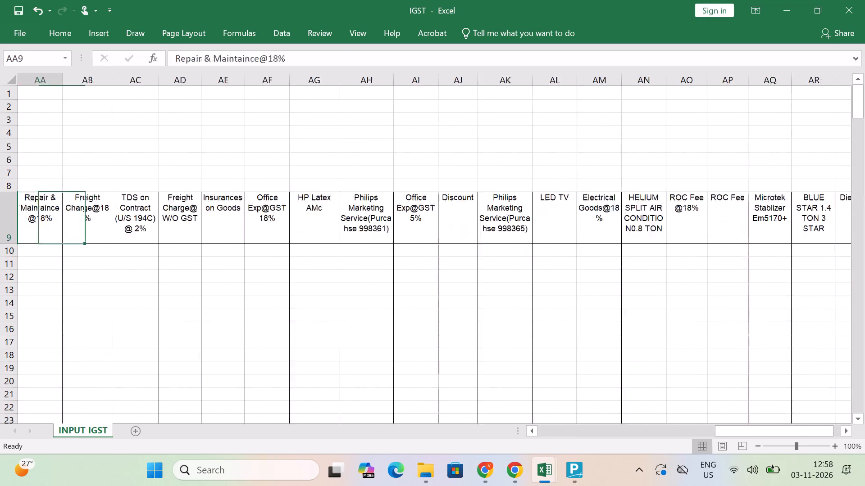
{"action": "key", "text": "Right"}
{"action": "key", "text": "Right"}
{"action": "key", "text": "Right"}
{"action": "key", "text": "Right"}
{"action": "key", "text": "Right"}
{"action": "key", "text": "Right"}
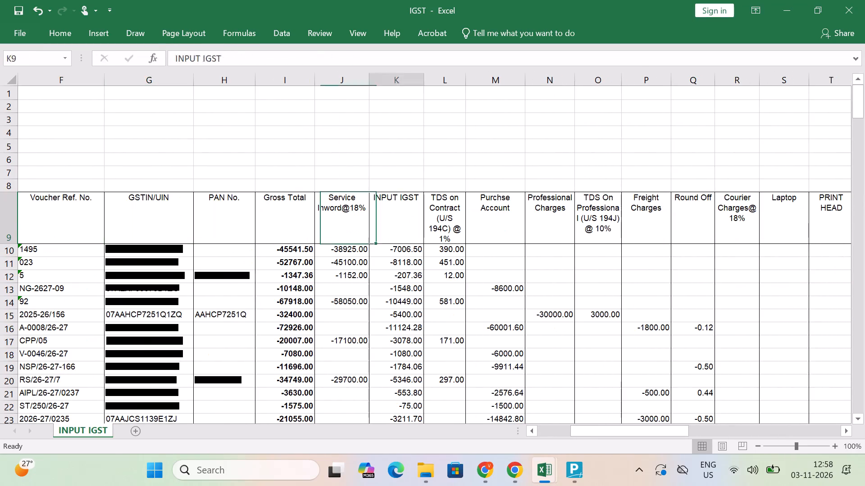
{"action": "key", "text": "Up"}
{"action": "key", "text": "Up"}
{"action": "key", "text": "Left"}
{"action": "key", "text": "Down"}
{"action": "type", "text": "=subt"}
{"action": "key", "text": "Tab"}
{"action": "type", "text": "9,"}
{"action": "key", "text": "Down"}
{"action": "key", "text": "Down"}
{"action": "key", "text": "ctrl+shift+Down"}
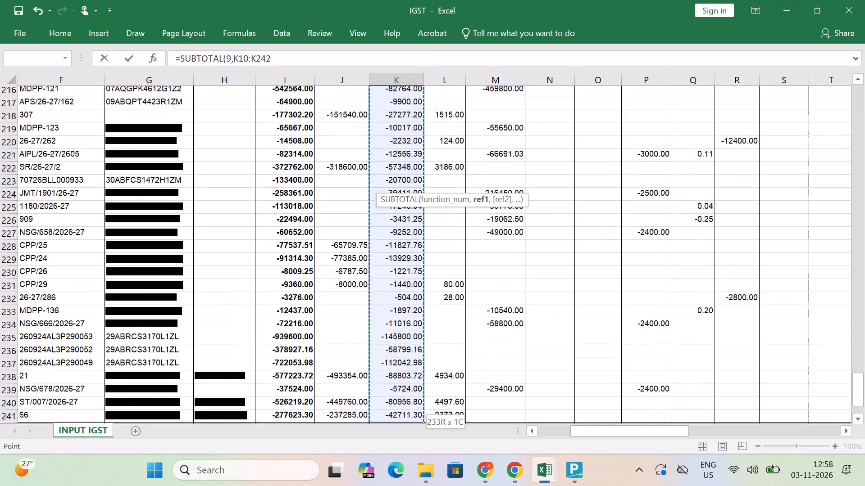
{"action": "key", "text": "shift+Down"}
{"action": "key", "text": "shift+Up"}
{"action": "key", "text": "shift+Up"}
{"action": "key", "text": "shift+Up"}
{"action": "key", "text": "shift+Down"}
{"action": "key", "text": "Return"}
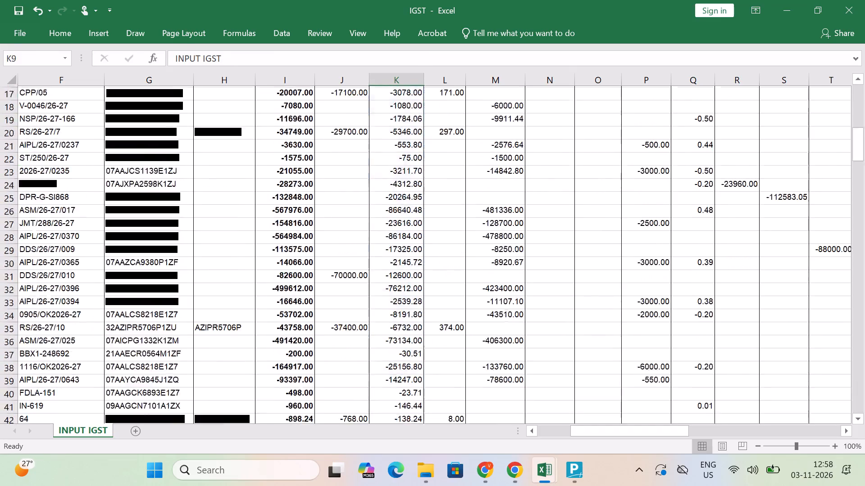
Compare the INPUT IGST subtotal with Tally's ledger figures and check the voucher dates down to the workbook's last row.
{"action": "key", "text": "Up"}
{"action": "key", "text": "Up"}
{"action": "key", "text": "Down"}
{"action": "key", "text": "alt+Tab"}
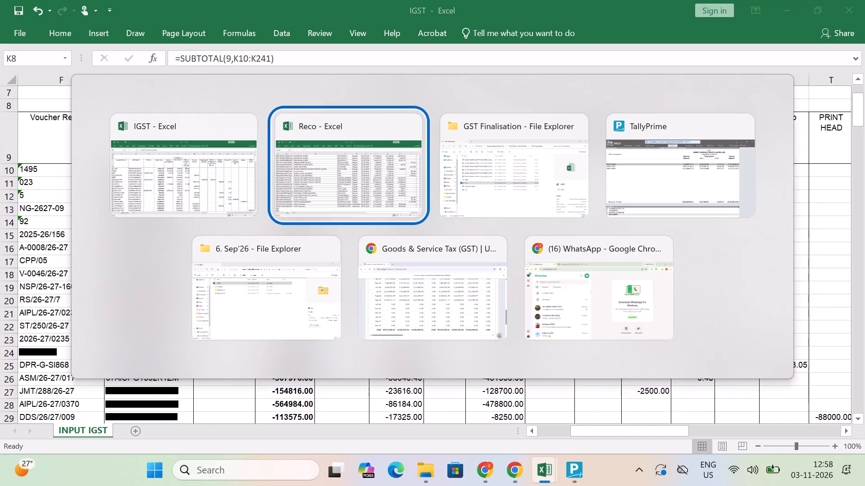
{"action": "key", "text": "alt+Tab"}
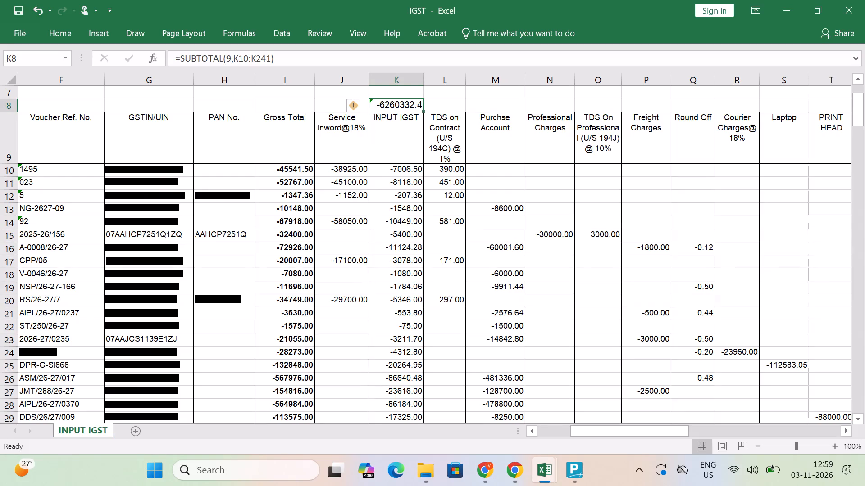
{"action": "key", "text": "alt+Tab"}
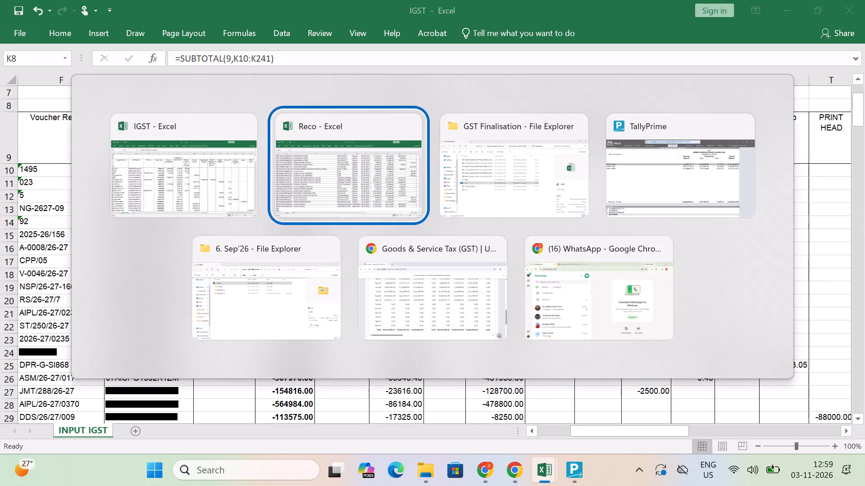
{"action": "key", "text": "alt+Tab"}
{"action": "key", "text": "alt+Tab"}
{"action": "key", "text": "alt+Tab"}
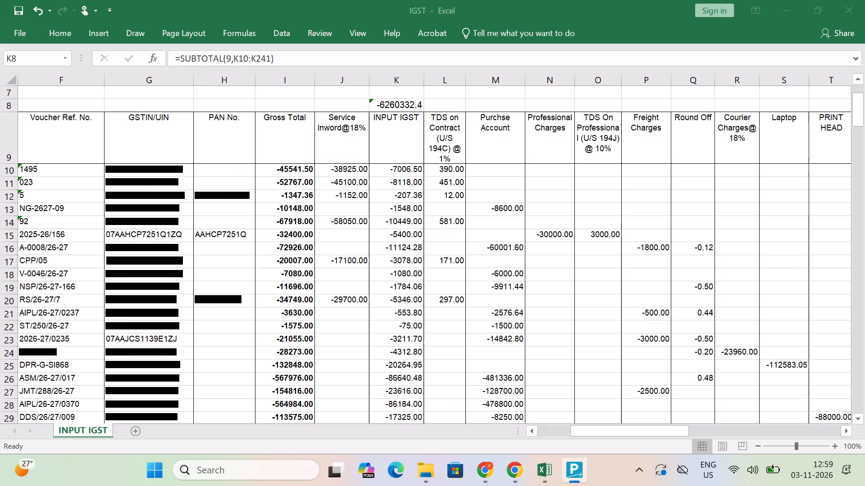
{"action": "key", "text": "Down"}
{"action": "key", "text": "ctrl+Left"}
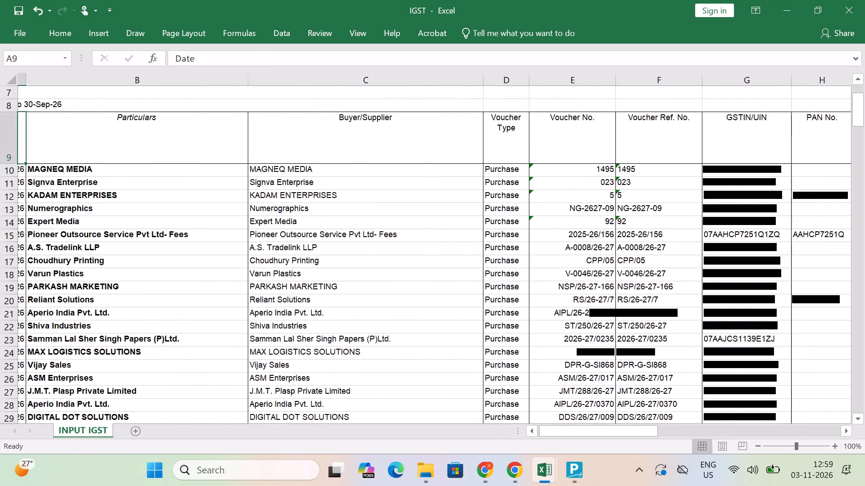
{"action": "key", "text": "Down"}
{"action": "key", "text": "ctrl+Down"}
{"action": "key", "text": "Down"}
{"action": "key", "text": "Up"}
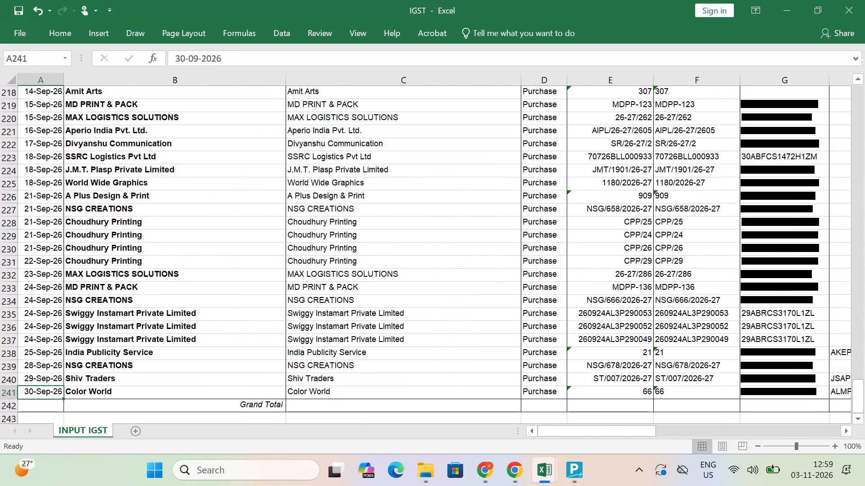
Close the IGST workbook without saving its changes and save the Reco workbook.
{"action": "left_click", "coordinate": [853, 9]}
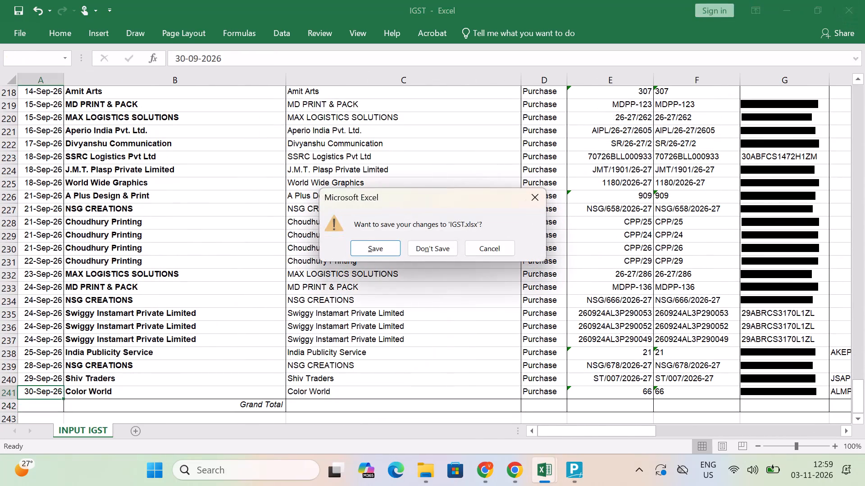
{"action": "left_click", "coordinate": [432, 247]}
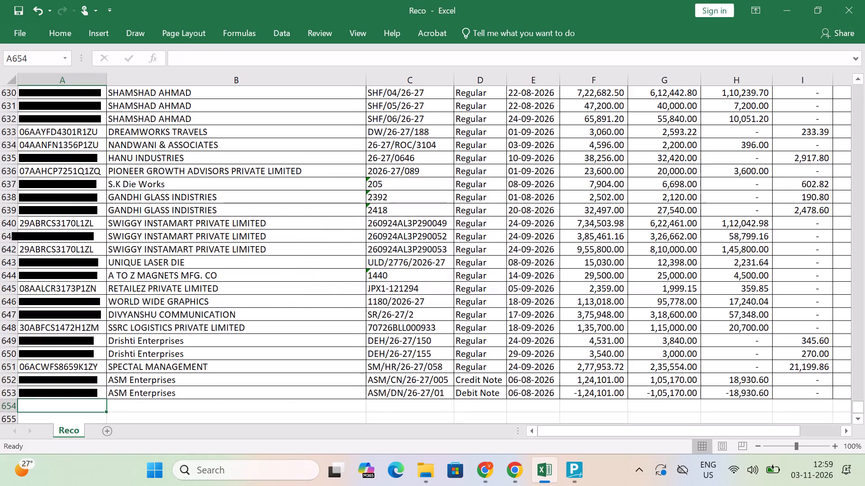
{"action": "key", "text": "ctrl+s"}
Switch to the GST Finalisation folder in File Explorer and delete the CGST and IGST workbooks.
{"action": "key", "text": "alt+Tab"}
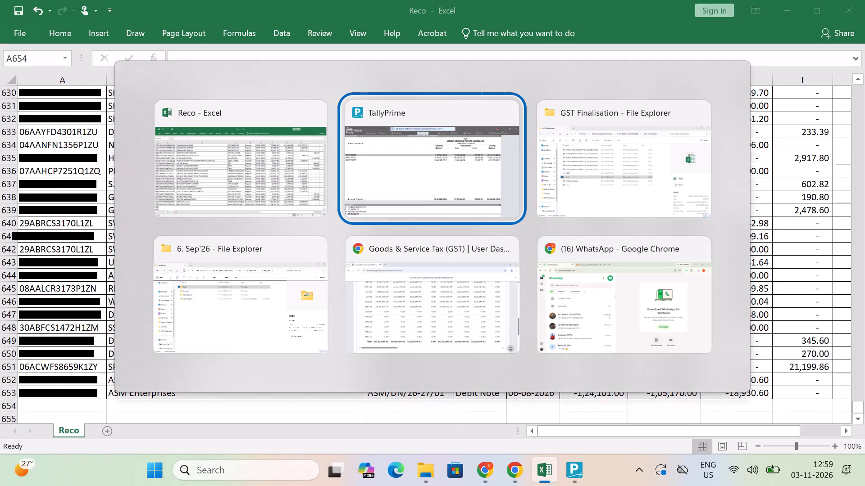
{"action": "key", "text": "alt+Down"}
{"action": "key", "text": "alt+Left"}
{"action": "key", "text": "alt+Right"}
{"action": "key", "text": "alt+Up"}
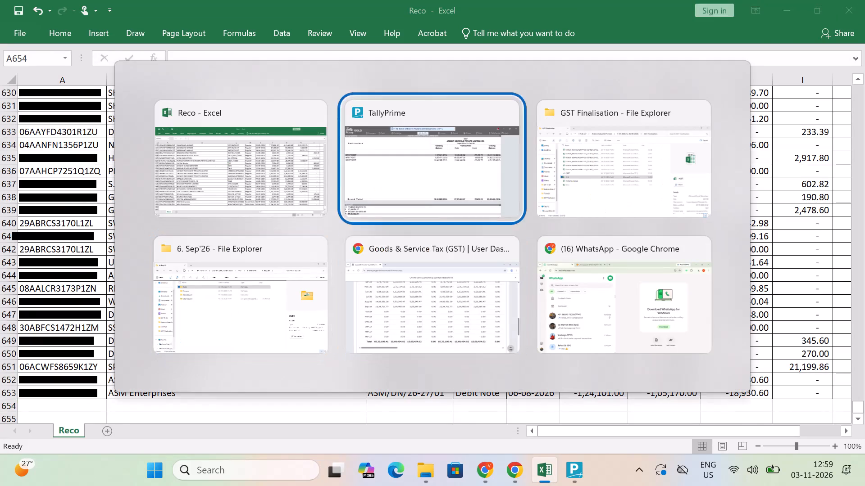
{"action": "key", "text": "alt+Right"}
{"action": "key", "text": "Down"}
{"action": "key", "text": "Up"}
{"action": "key", "text": "Up"}
{"action": "key", "text": "shift+Down"}
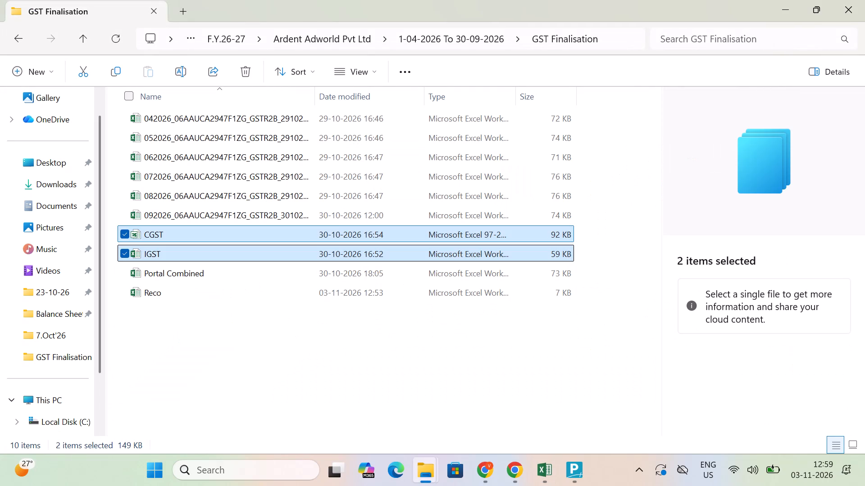
{"action": "key", "text": "Delete"}
{"action": "key", "text": "Return"}
Switch to Tally, close the calculator and open INPUT CGST's September ledger vouchers from the GST group summary.
{"action": "key", "text": "alt+Tab"}
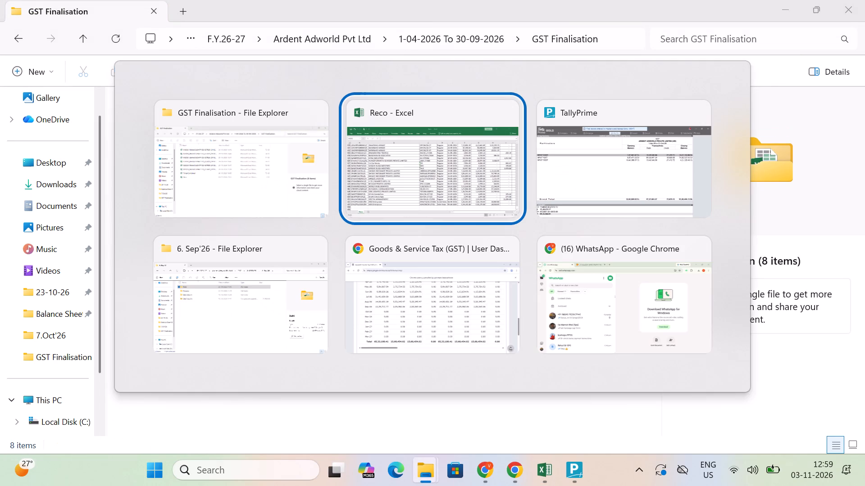
{"action": "key", "text": "alt+Tab"}
{"action": "key", "text": "ctrl+n"}
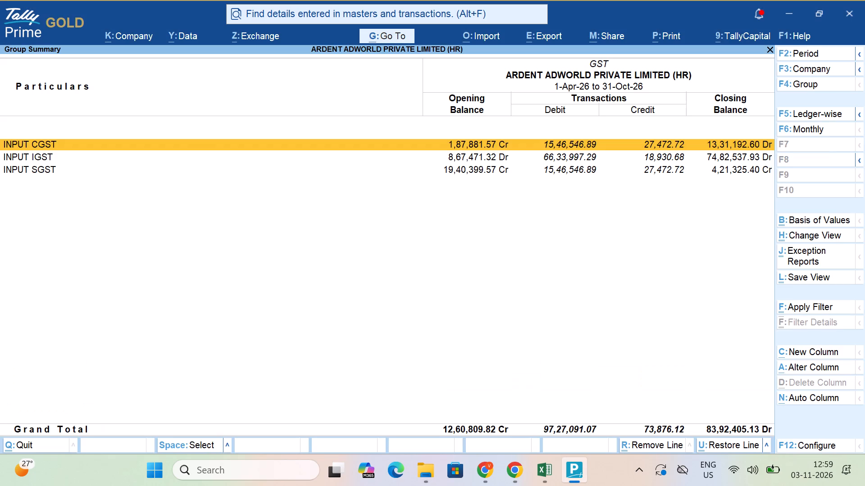
{"action": "key", "text": "Down"}
{"action": "key", "text": "Up"}
{"action": "key", "text": "Return"}
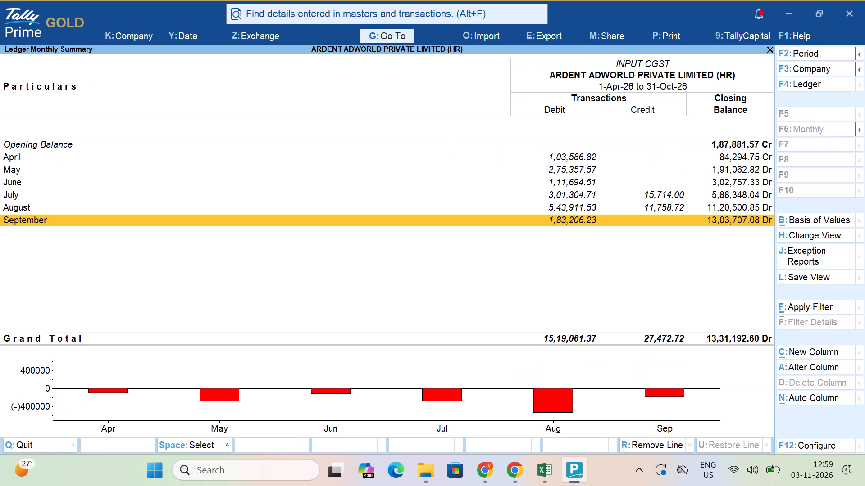
{"action": "key", "text": "Return"}
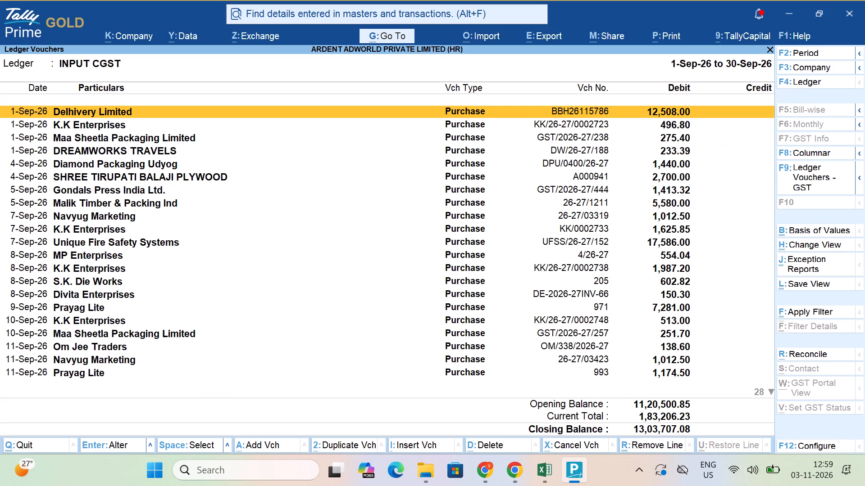
Set the INPUT CGST ledger vouchers' period to 1-Apr-26 to 30-Sep-26.
{"action": "key", "text": "alt+F2"}
{"action": "type", "text": "a26"}
{"action": "key", "text": "Return"}
{"action": "key", "text": "Return"}
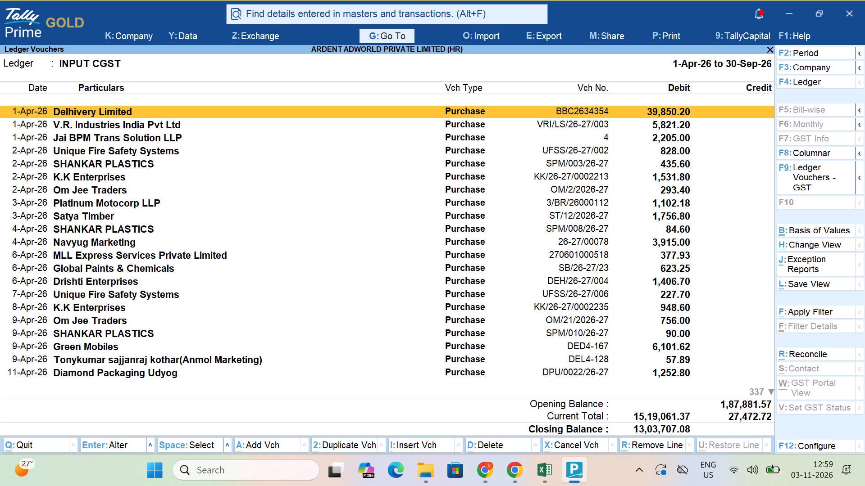
Show the INPUT CGST ledger vouchers as a columnar register.
{"action": "key", "text": "F8"}
{"action": "key", "text": "ctrl+a"}
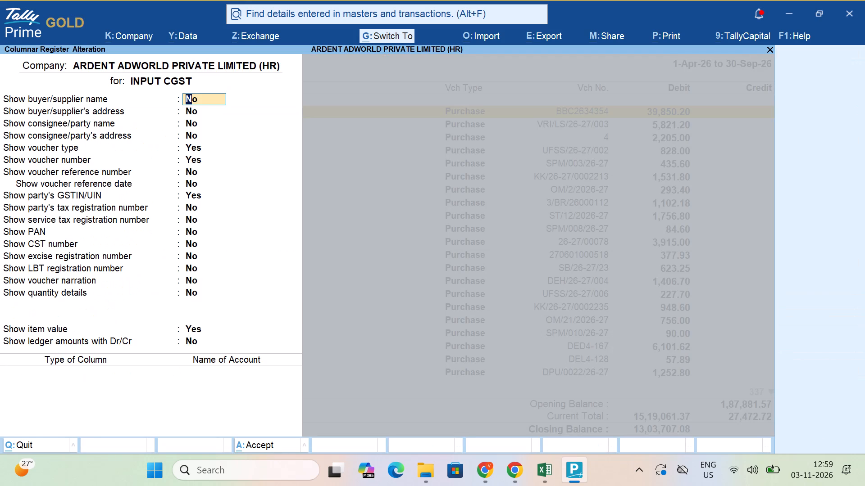
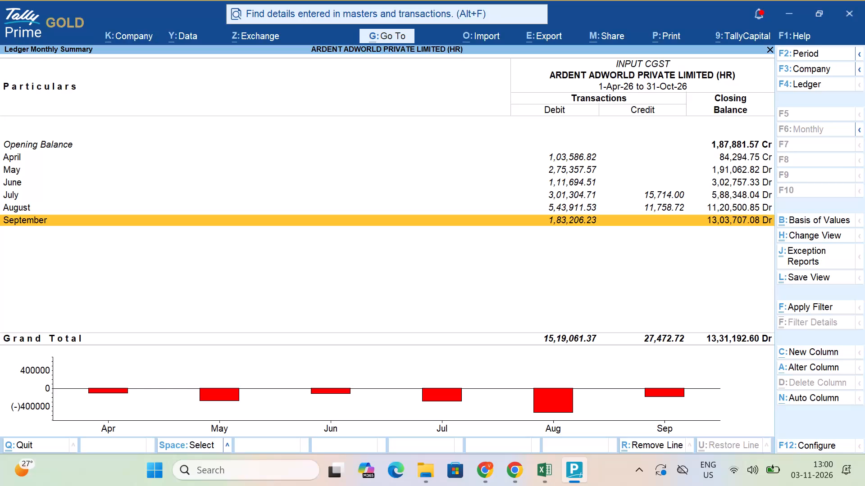
Open INPUT CGST's September ledger vouchers and set their period to 1-Apr-26 to 30-Sep-26.
{"action": "key", "text": "Return"}
{"action": "key", "text": "alt+F2"}
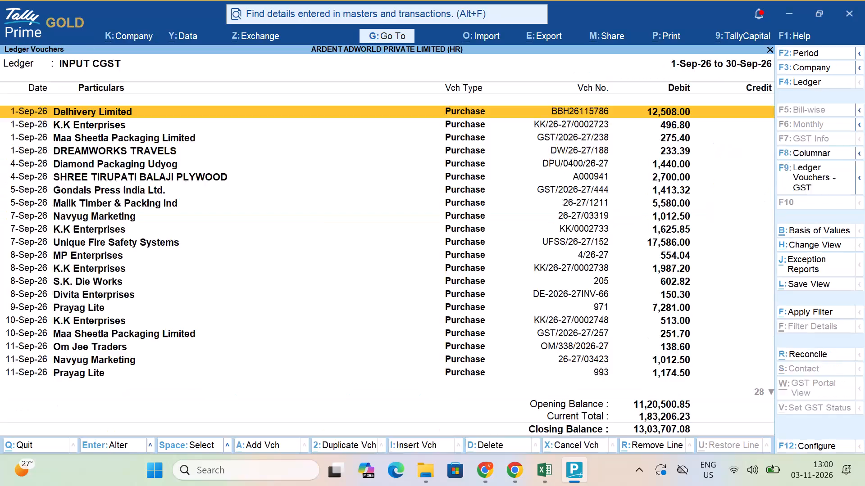
{"action": "type", "text": "a26"}
{"action": "key", "text": "Return"}
{"action": "key", "text": "Return"}
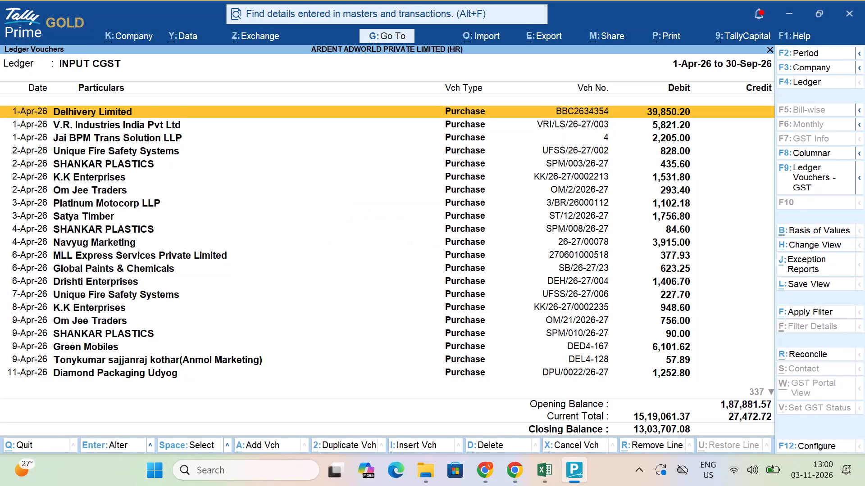
Start the columnar register for INPUT CGST, setting buyer/supplier name and PAN to be shown.
{"action": "key", "text": "F8"}
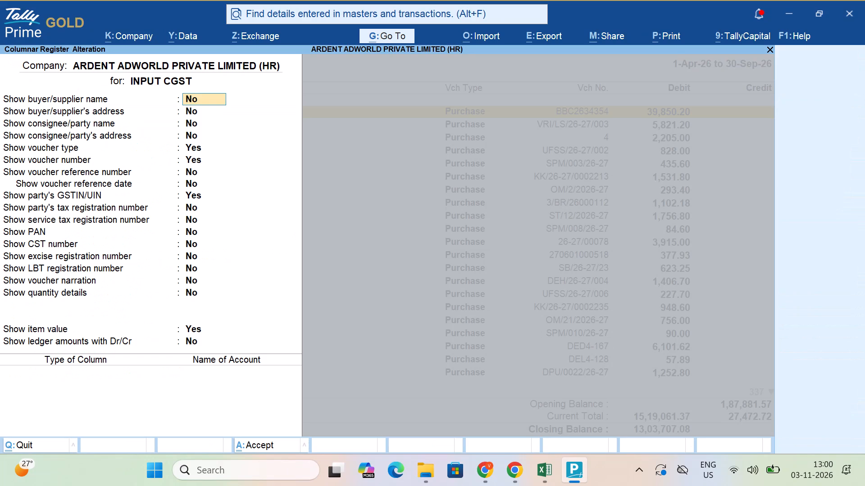
{"action": "key", "text": "y"}
{"action": "key", "text": "Return"}
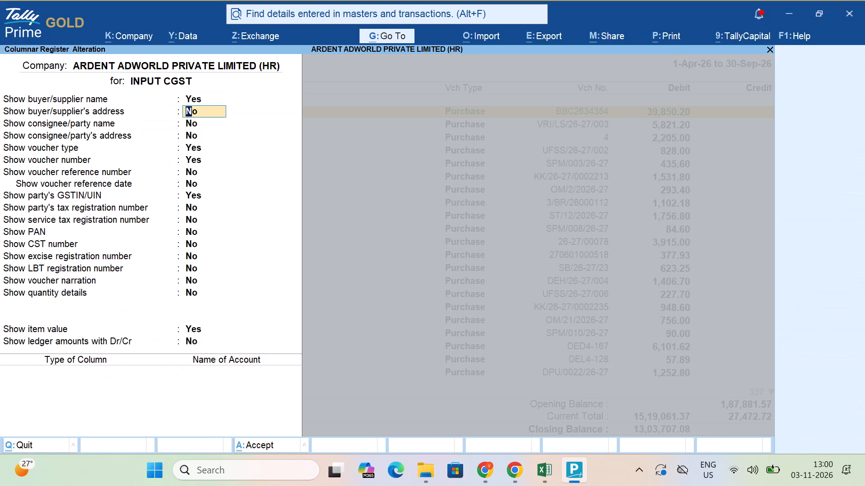
{"action": "key", "text": "Return"}
{"action": "key", "text": "Return"}
{"action": "key", "text": "Return"}
{"action": "key", "text": "Return"}
{"action": "key", "text": "Return"}
{"action": "key", "text": "Return"}
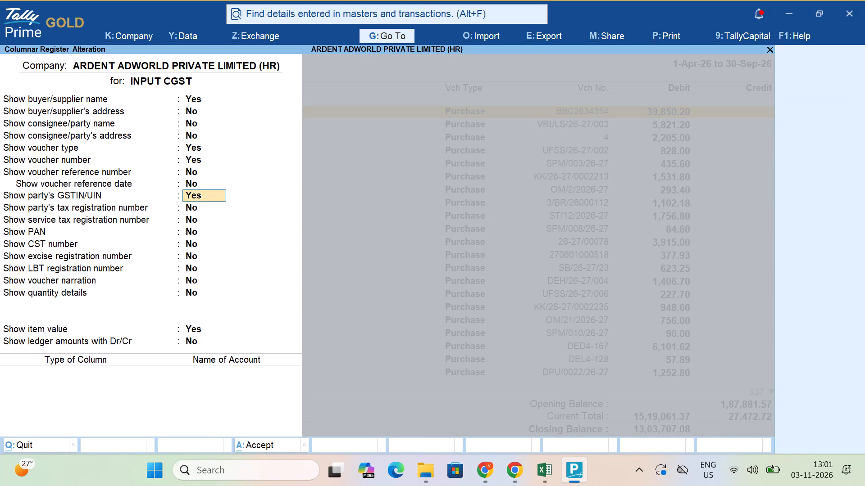
{"action": "key", "text": "Return"}
{"action": "key", "text": "Return"}
{"action": "key", "text": "Return"}
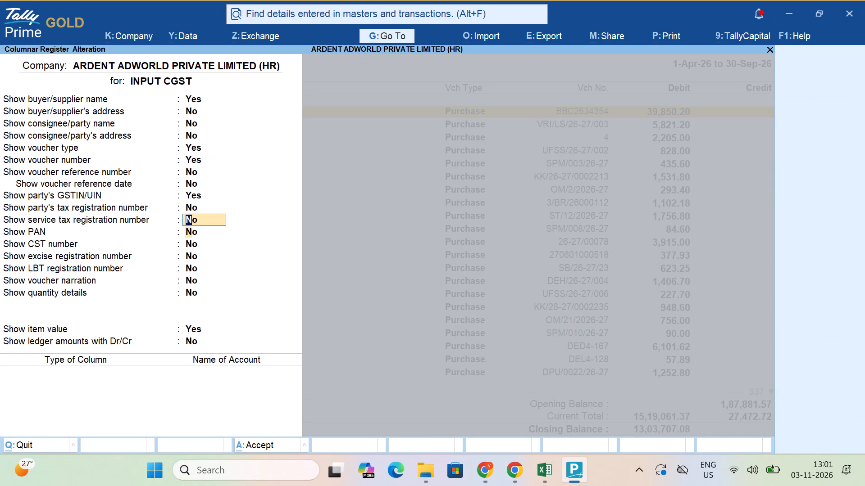
{"action": "key", "text": "y"}
{"action": "key", "text": "Return"}
Exclude the item value from the columnar register and accept the register settings.
{"action": "key", "text": "Return"}
{"action": "key", "text": "Return"}
{"action": "key", "text": "Return"}
{"action": "key", "text": "Return"}
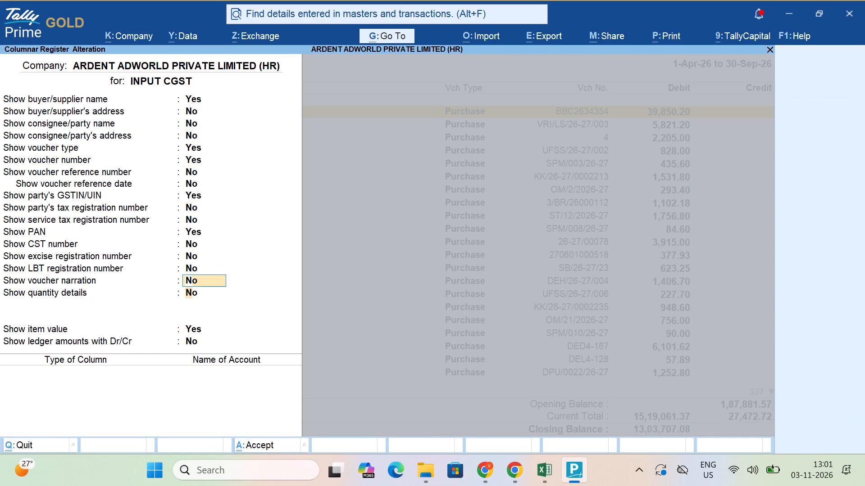
{"action": "key", "text": "Return"}
{"action": "key", "text": "Return"}
{"action": "key", "text": "BackSpace"}
{"action": "key", "text": "n"}
{"action": "key", "text": "Return"}
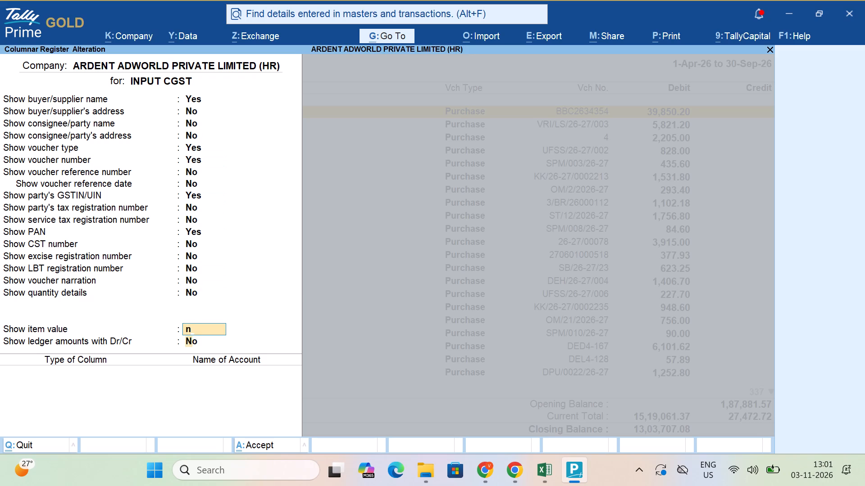
{"action": "key", "text": "ctrl+a"}
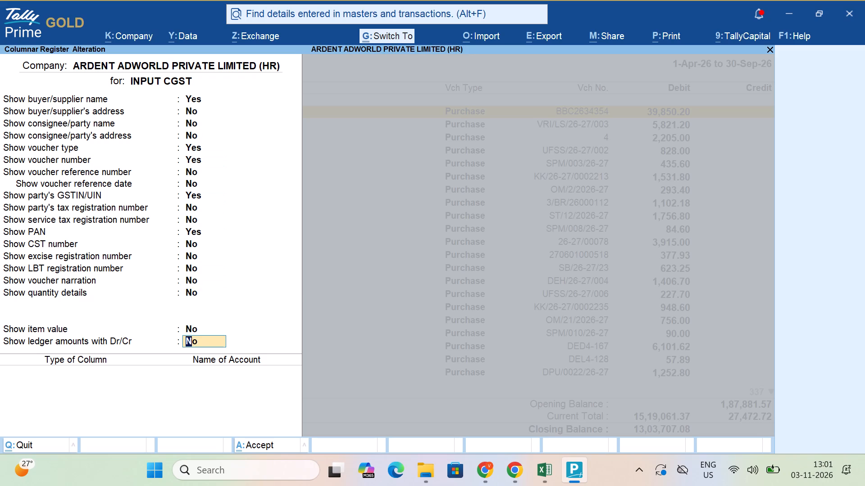
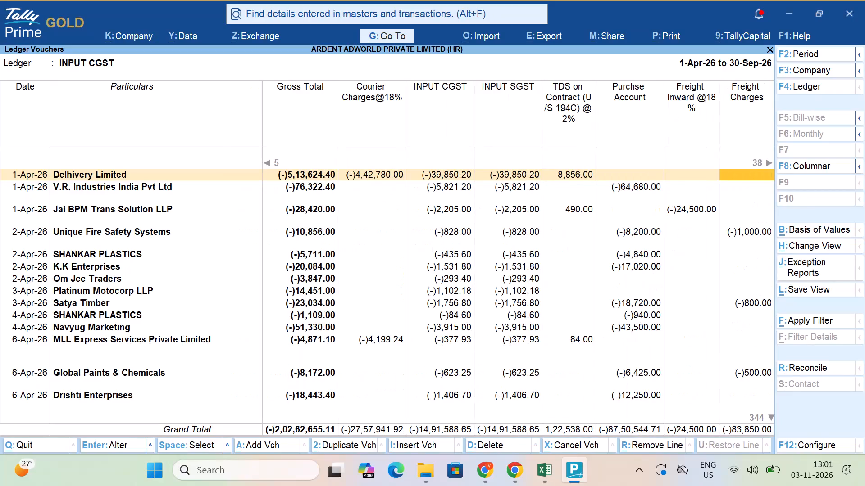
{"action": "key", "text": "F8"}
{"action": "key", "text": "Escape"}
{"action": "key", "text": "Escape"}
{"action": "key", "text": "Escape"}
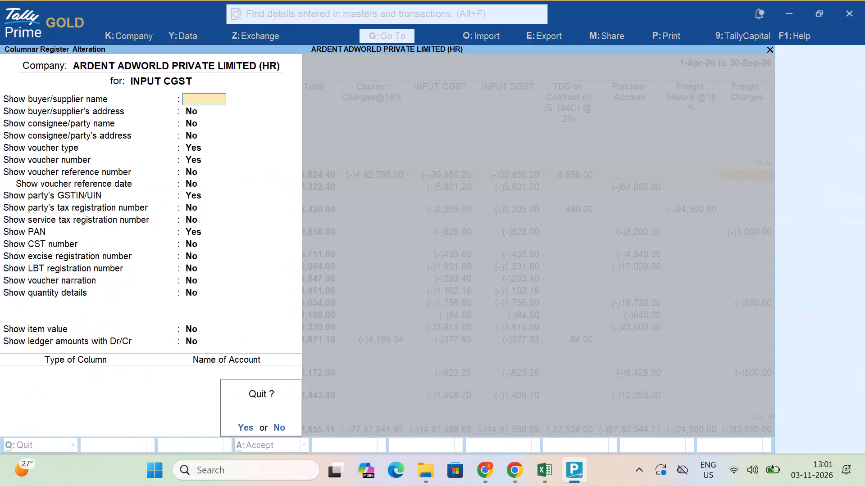
Start exporting the INPUT CGST columnar register to Excel, setting the export folder to the GST Finalisation path copied from File Explorer.
{"action": "key", "text": "ctrl+e"}
{"action": "key", "text": "Left"}
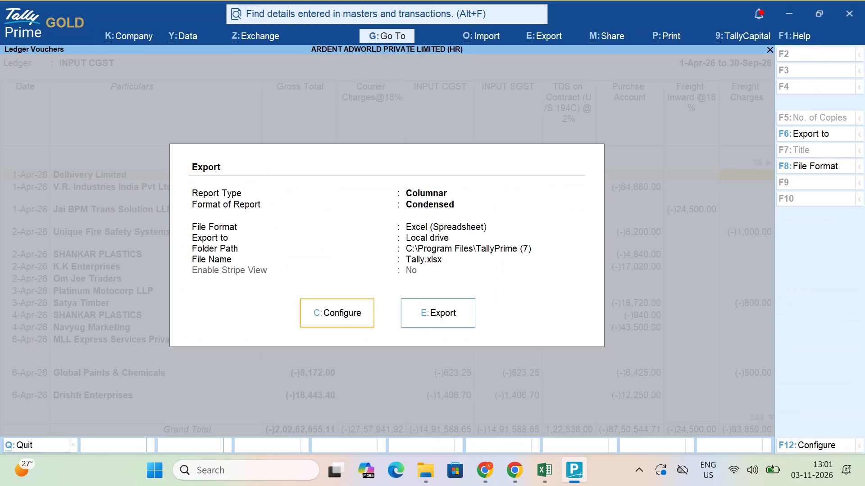
{"action": "key", "text": "Return"}
{"action": "key", "text": "Down"}
{"action": "key", "text": "Down"}
{"action": "key", "text": "Down"}
{"action": "key", "text": "Down"}
{"action": "key", "text": "Down"}
{"action": "key", "text": "Down"}
{"action": "key", "text": "Down"}
{"action": "key", "text": "Down"}
{"action": "key", "text": "Down"}
{"action": "key", "text": "Down"}
{"action": "key", "text": "Down"}
{"action": "key", "text": "Down"}
{"action": "key", "text": "Down"}
{"action": "key", "text": "Down"}
{"action": "key", "text": "Down"}
{"action": "key", "text": "Down"}
{"action": "key", "text": "Down"}
{"action": "key", "text": "Down"}
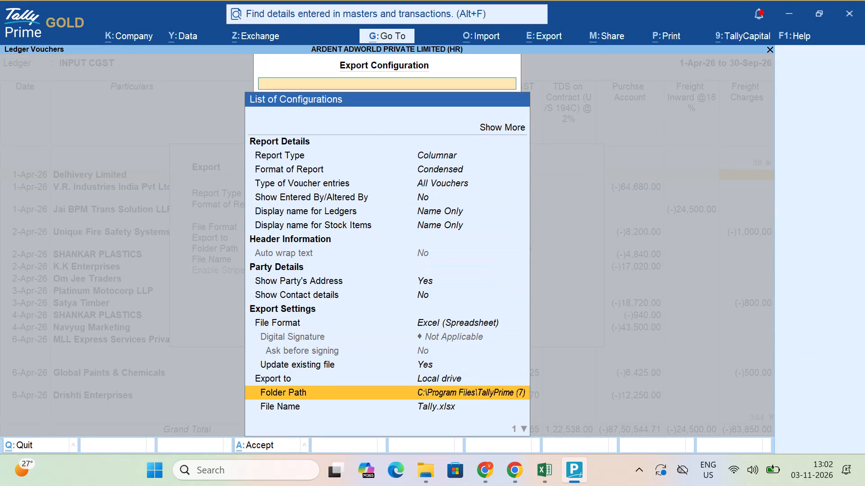
{"action": "key", "text": "Up"}
{"action": "key", "text": "Return"}
{"action": "key", "text": "Escape"}
{"action": "key", "text": "alt+Tab"}
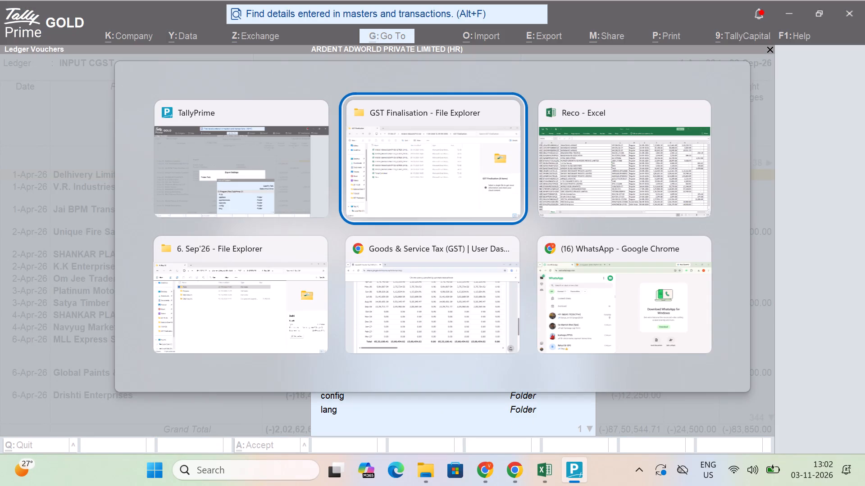
{"action": "key", "text": "ctrl+l"}
{"action": "key", "text": "ctrl+c"}
{"action": "key", "text": "alt+Tab"}
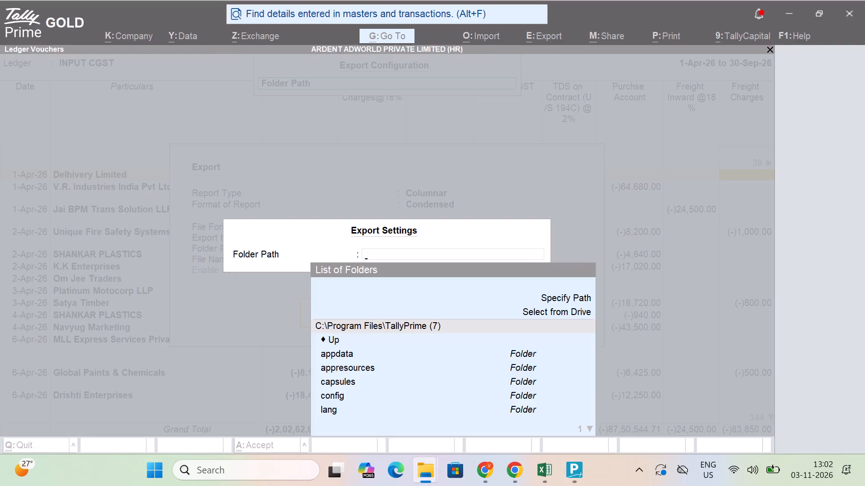
{"action": "key", "text": "ctrl+v"}
{"action": "key", "text": "Return"}
{"action": "key", "text": "Return"}
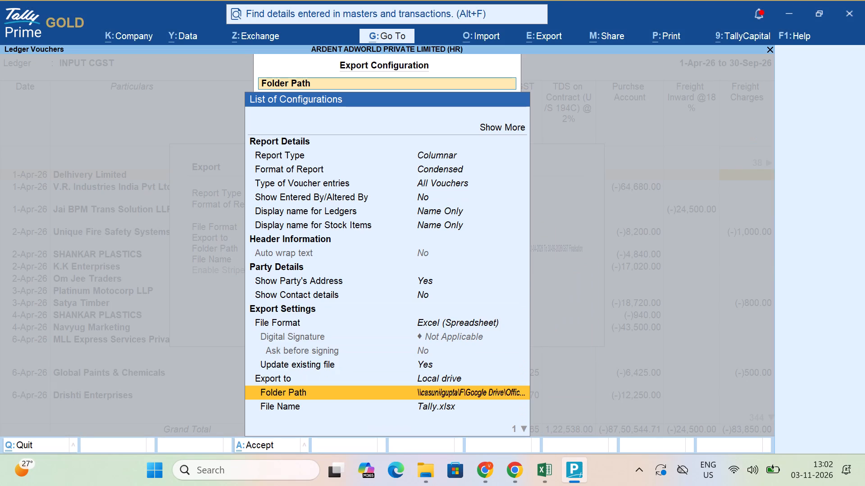
Name the export file cgst, accept the export configuration and export the INPUT CGST ledger vouchers to Excel.
{"action": "key", "text": "Down"}
{"action": "key", "text": "Return"}
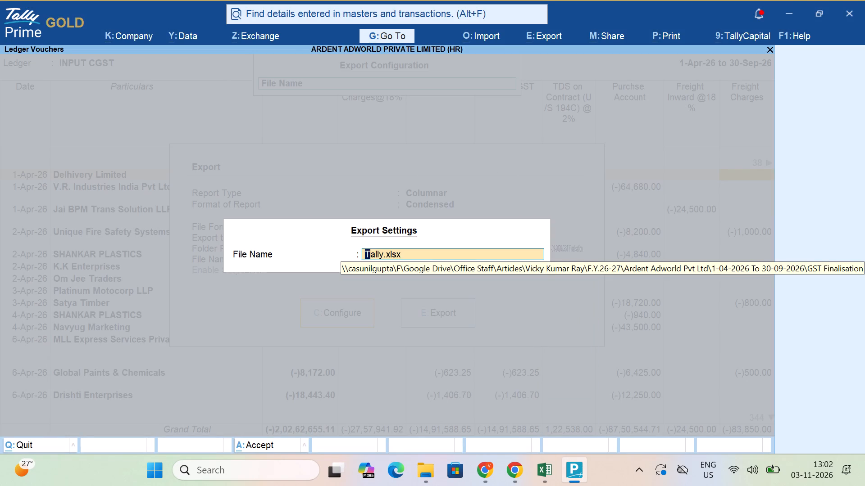
{"action": "key", "text": "Escape"}
{"action": "type", "text": "cgst"}
{"action": "key", "text": "ctrl+a"}
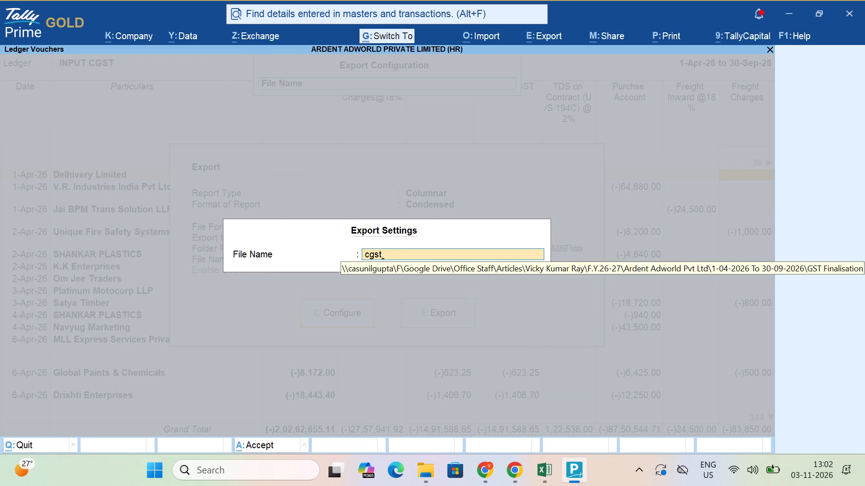
{"action": "key", "text": "ctrl+a"}
{"action": "key", "text": "Tab"}
{"action": "key", "text": "Return"}
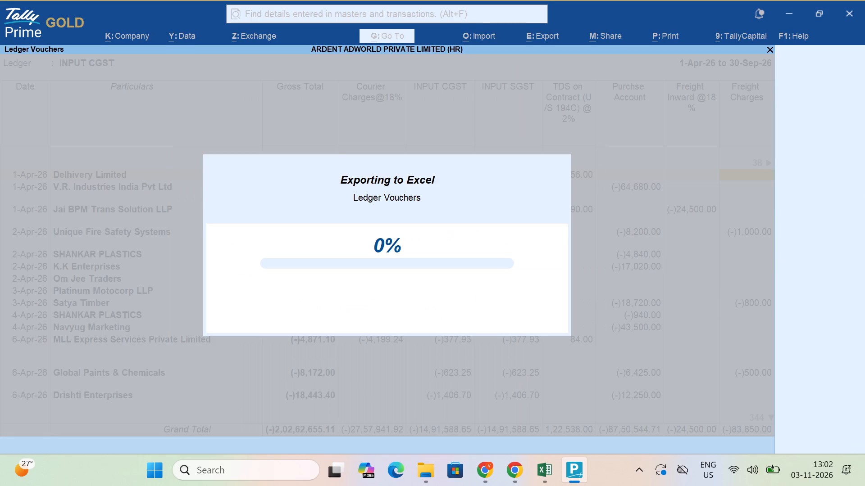
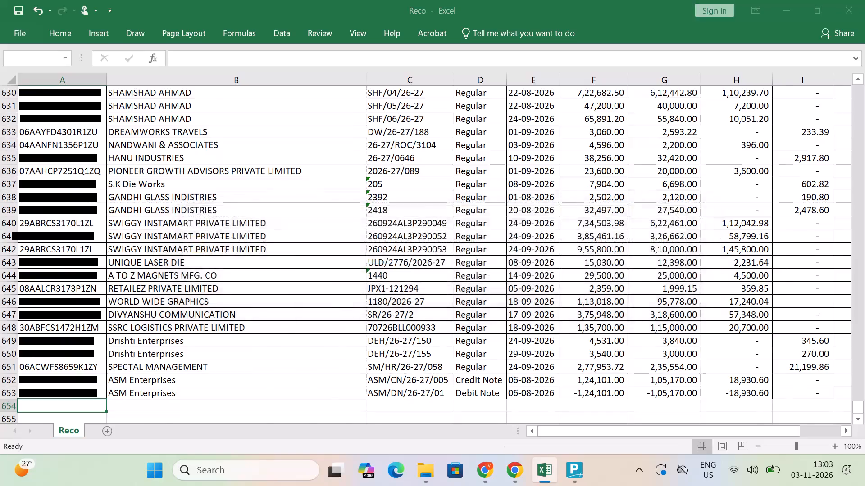
In the exported cgst workbook, enter the formula =SUBTOTAL(9,J10:J367) in J8, above the INPUT CGST column heading.
{"action": "key", "text": "Down"}
{"action": "key", "text": "Down"}
{"action": "key", "text": "Down"}
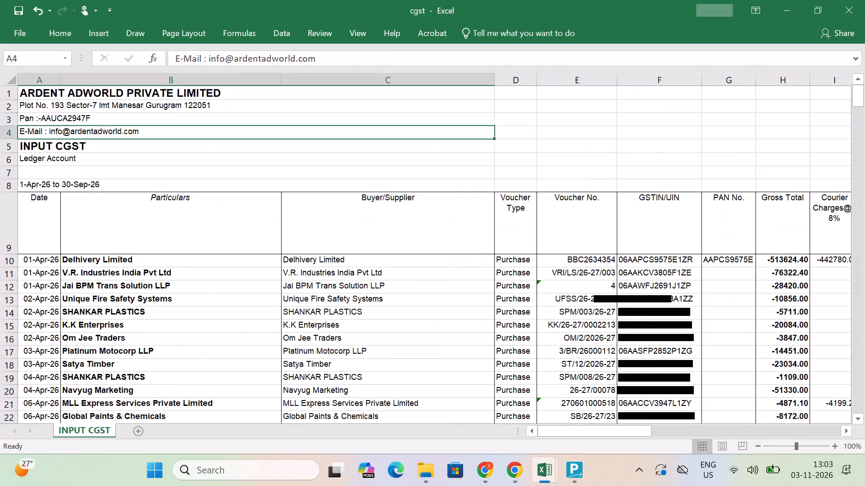
{"action": "key", "text": "Down"}
{"action": "key", "text": "Down"}
{"action": "key", "text": "Down"}
{"action": "key", "text": "Down"}
{"action": "key", "text": "Down"}
{"action": "key", "text": "Right"}
{"action": "key", "text": "Right"}
{"action": "key", "text": "Right"}
{"action": "key", "text": "Right"}
{"action": "key", "text": "Right"}
{"action": "key", "text": "Right"}
{"action": "key", "text": "Right"}
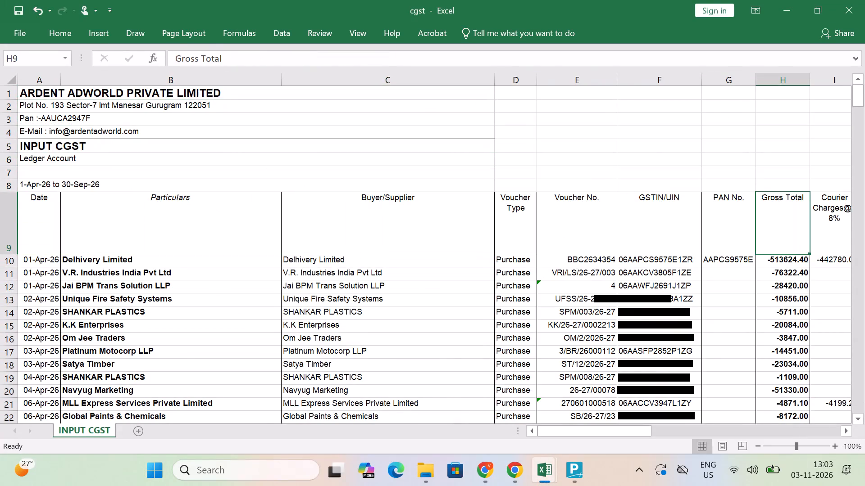
{"action": "key", "text": "Right"}
{"action": "key", "text": "Right"}
{"action": "key", "text": "Right"}
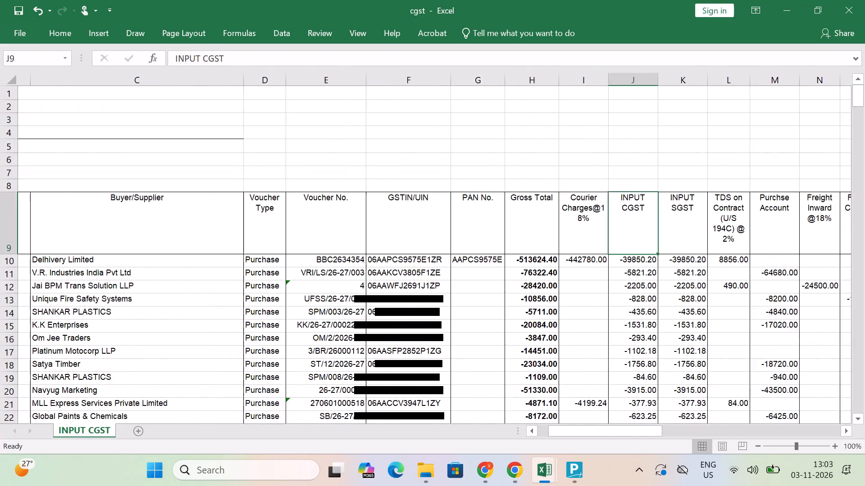
{"action": "key", "text": "Right"}
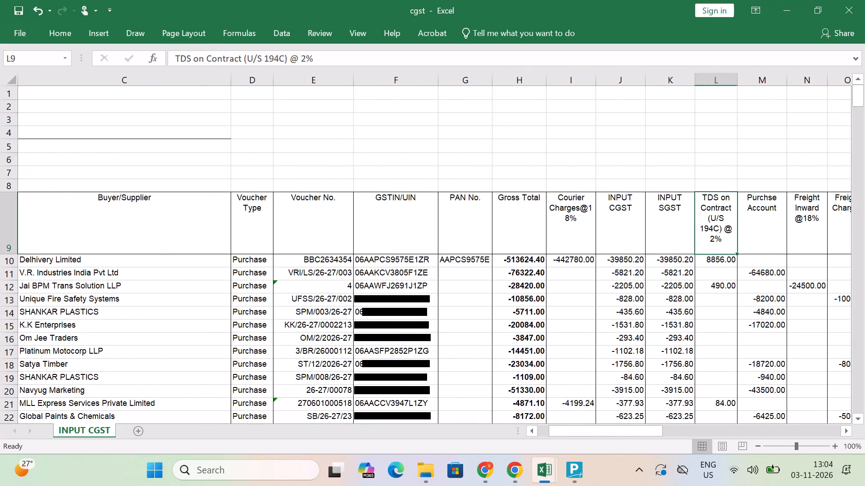
{"action": "key", "text": "Left"}
{"action": "key", "text": "Left"}
{"action": "key", "text": "Up"}
{"action": "type", "text": "=subt"}
{"action": "key", "text": "Tab"}
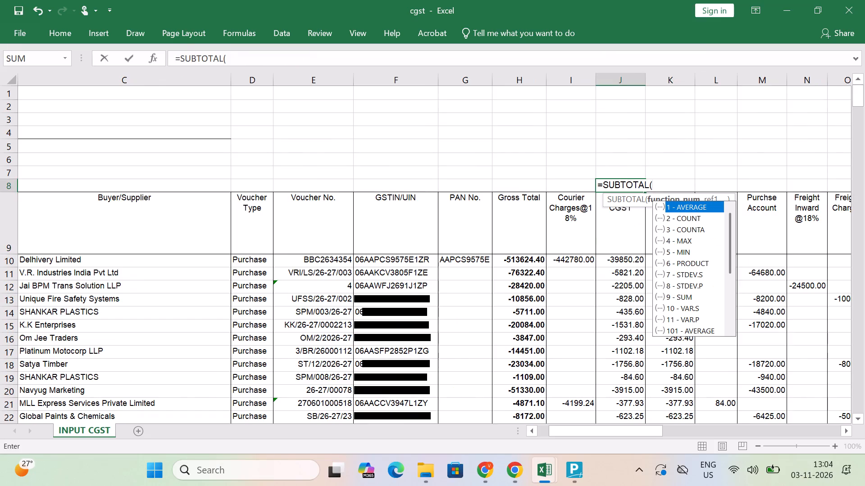
{"action": "type", "text": "9,"}
{"action": "key", "text": "Down"}
{"action": "key", "text": "Down"}
{"action": "key", "text": "Down"}
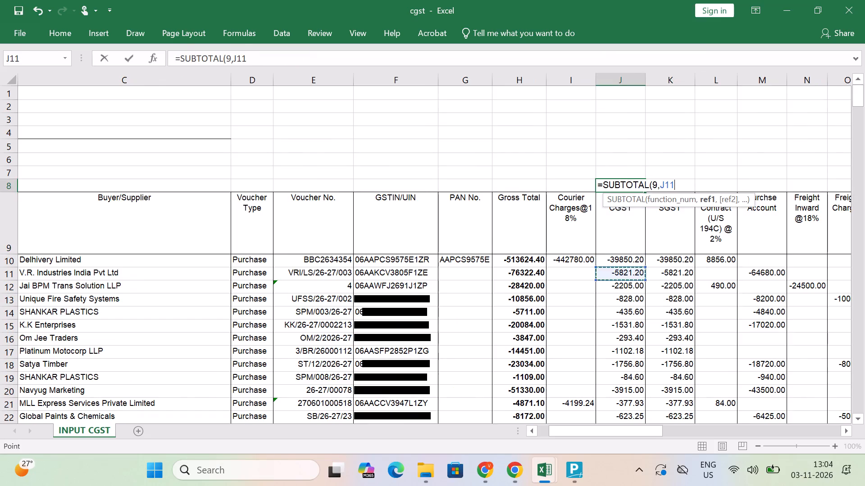
{"action": "key", "text": "Up"}
{"action": "key", "text": "ctrl+shift+Down"}
{"action": "key", "text": "shift+Down"}
{"action": "key", "text": "shift+Up"}
{"action": "key", "text": "shift+Up"}
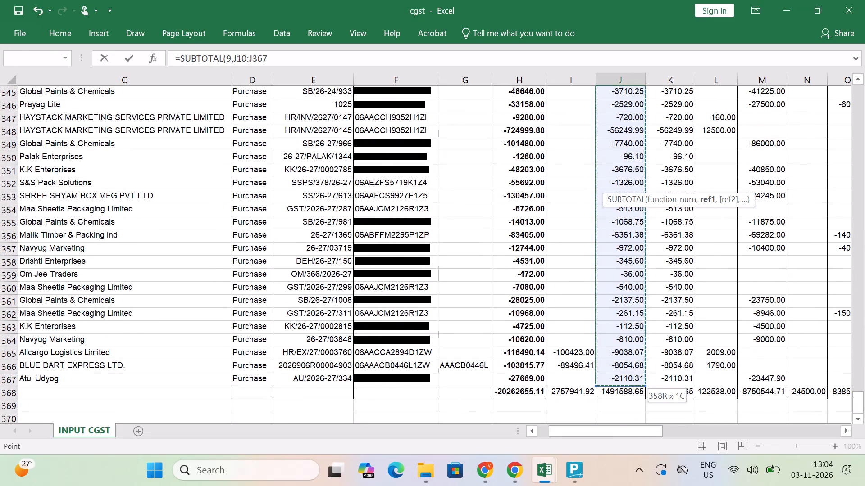
{"action": "key", "text": "Return"}
Fill the subtotal formula from J8 across into K8, above the INPUT SGST column heading.
{"action": "key", "text": "Up"}
{"action": "key", "text": "Up"}
{"action": "key", "text": "Down"}
{"action": "key", "text": "shift+Right"}
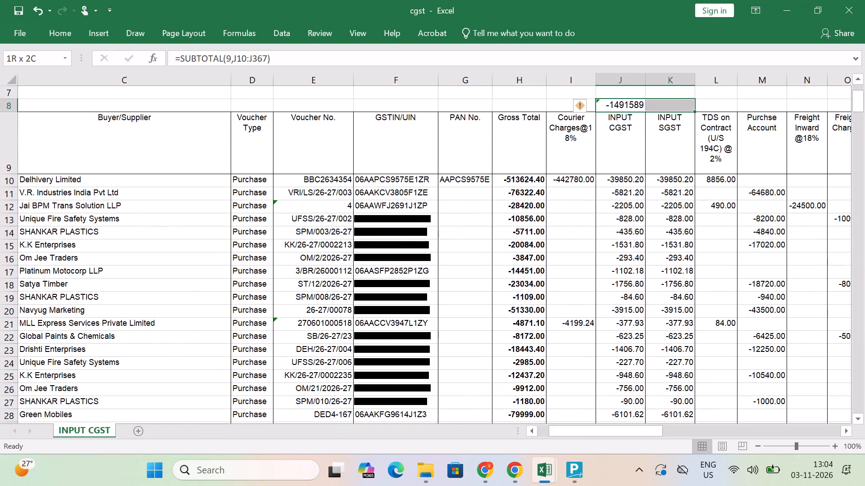
{"action": "key", "text": "ctrl+r"}
Apply filters to the whole register table, from the Date heading in row 9 through the totals row 368.
{"action": "key", "text": "Down"}
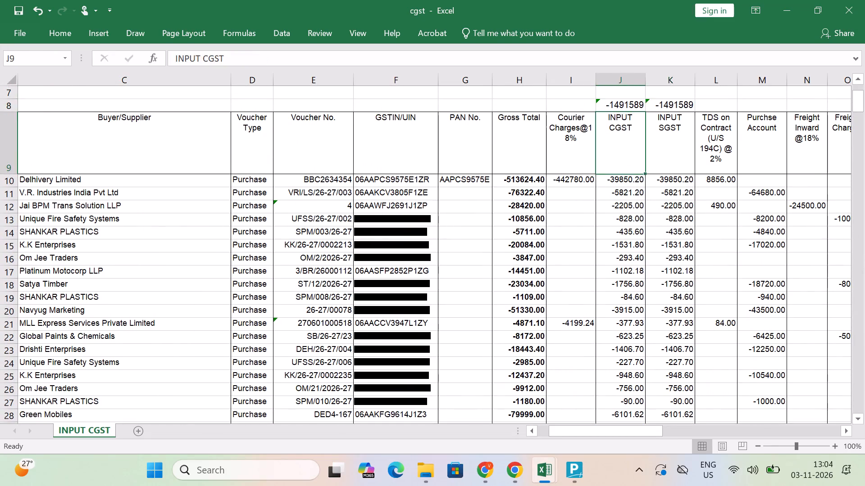
{"action": "key", "text": "ctrl+Left"}
{"action": "key", "text": "ctrl+shift+Right"}
{"action": "key", "text": "ctrl+shift+Down"}
{"action": "key", "text": "shift+Down"}
{"action": "key", "text": "shift+Up"}
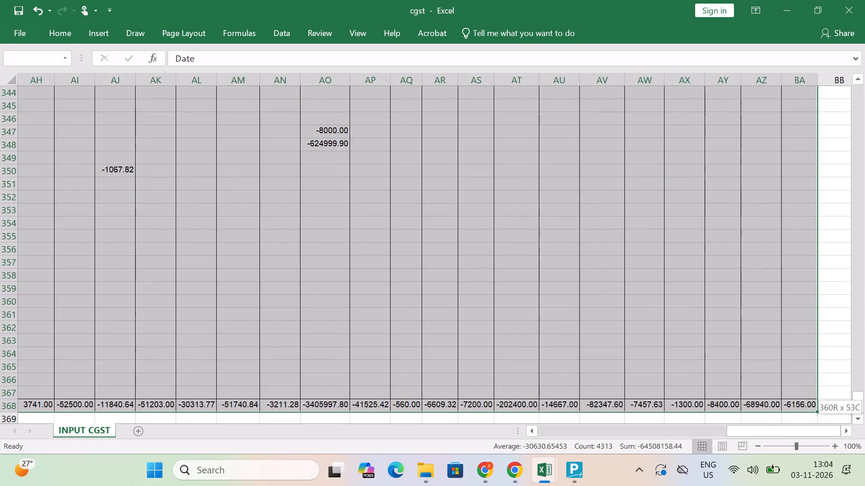
{"action": "key", "text": "ctrl+shift+l"}
{"action": "key", "text": "Up"}
{"action": "key", "text": "Down"}
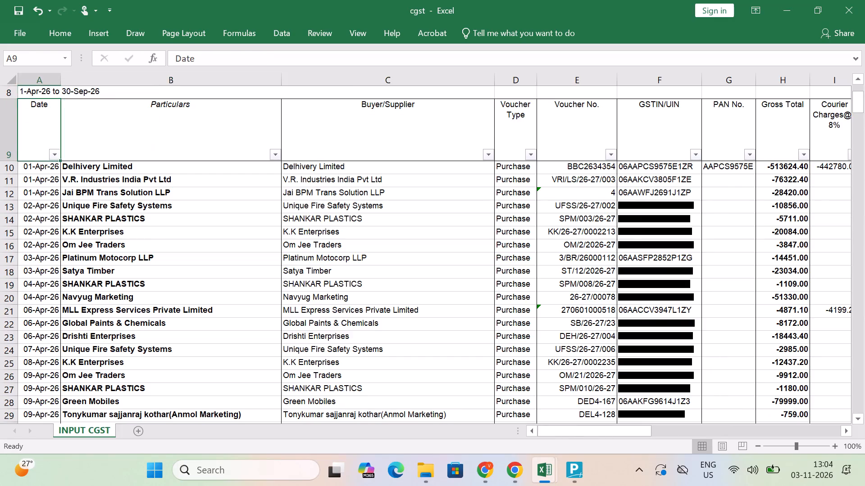
Examine the ledger column headings in row 9 across the full width of the INPUT CGST register.
{"action": "key", "text": "ctrl+Right"}
{"action": "key", "text": "Left"}
{"action": "key", "text": "Left"}
{"action": "key", "text": "Left"}
{"action": "key", "text": "Left"}
{"action": "key", "text": "Left"}
{"action": "key", "text": "Left"}
{"action": "key", "text": "Left"}
{"action": "key", "text": "Left"}
{"action": "key", "text": "Left"}
{"action": "key", "text": "Left"}
{"action": "key", "text": "Left"}
{"action": "key", "text": "Left"}
{"action": "key", "text": "Left"}
{"action": "key", "text": "Left"}
{"action": "key", "text": "Left"}
{"action": "key", "text": "Left"}
{"action": "key", "text": "Left"}
{"action": "key", "text": "Left"}
{"action": "key", "text": "Left"}
{"action": "key", "text": "Left"}
{"action": "key", "text": "Left"}
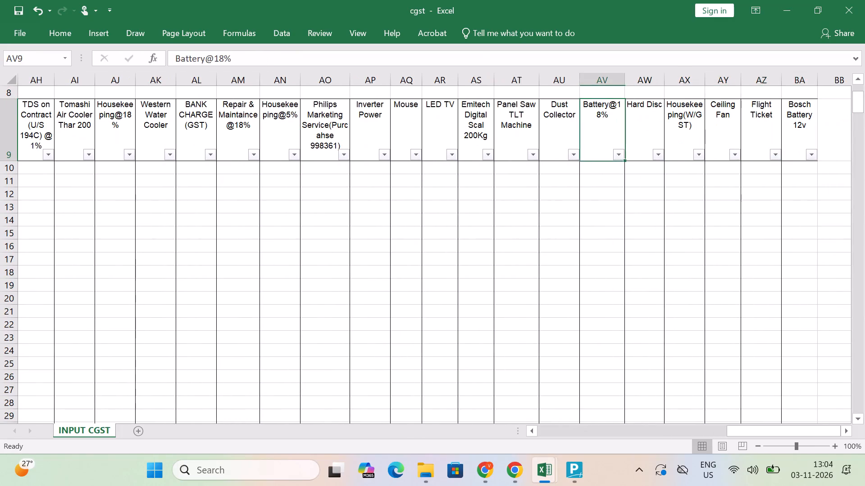
{"action": "key", "text": "Left"}
{"action": "key", "text": "Left"}
{"action": "key", "text": "Left"}
{"action": "key", "text": "Left"}
{"action": "key", "text": "Left"}
{"action": "key", "text": "Left"}
{"action": "key", "text": "Left"}
{"action": "key", "text": "Left"}
{"action": "key", "text": "Left"}
{"action": "key", "text": "Left"}
{"action": "key", "text": "Left"}
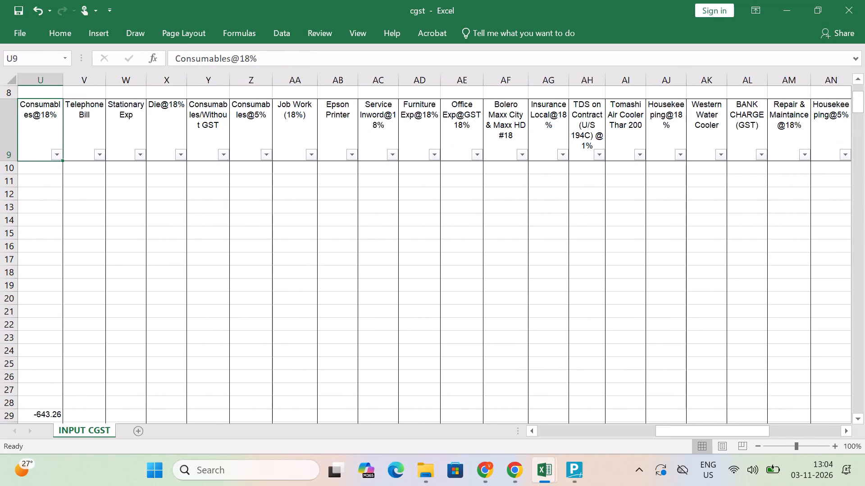
{"action": "key", "text": "Left"}
{"action": "key", "text": "Left"}
{"action": "key", "text": "Left"}
{"action": "key", "text": "Left"}
{"action": "key", "text": "Left"}
{"action": "key", "text": "Left"}
{"action": "key", "text": "Left"}
{"action": "key", "text": "Left"}
{"action": "key", "text": "Left"}
{"action": "key", "text": "Left"}
{"action": "key", "text": "Left"}
{"action": "key", "text": "Left"}
{"action": "key", "text": "Left"}
{"action": "key", "text": "Left"}
{"action": "key", "text": "Left"}
{"action": "key", "text": "Left"}
{"action": "key", "text": "Left"}
{"action": "key", "text": "Left"}
{"action": "key", "text": "Left"}
{"action": "key", "text": "Left"}
{"action": "key", "text": "Right"}
{"action": "key", "text": "Right"}
{"action": "key", "text": "Right"}
{"action": "key", "text": "Right"}
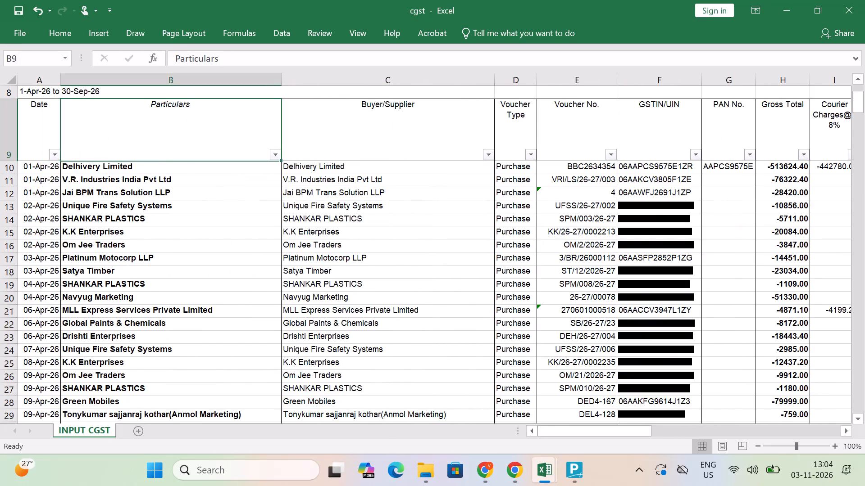
Filter the Voucher Type column to show only Debit Note entries.
{"action": "key", "text": "Left"}
{"action": "key", "text": "alt+Down"}
{"action": "key", "text": "alt+Down"}
{"action": "key", "text": "alt+Down"}
{"action": "key", "text": "alt+Down"}
{"action": "key", "text": "alt+Down"}
{"action": "key", "text": "alt+Down"}
{"action": "key", "text": "alt+Down"}
{"action": "key", "text": "alt+Down"}
{"action": "key", "text": "alt+Down"}
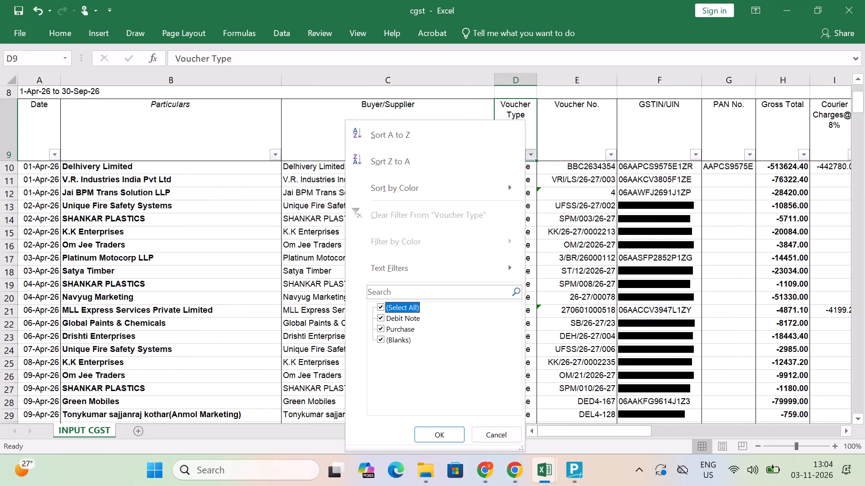
{"action": "key", "text": "space"}
{"action": "key", "text": "Down"}
{"action": "key", "text": "space"}
{"action": "key", "text": "Return"}
Examine the filtered debit notes across the expense and tax columns, including their INPUT CGST and INPUT SGST amounts and party details.
{"action": "key", "text": "ctrl+Right"}
{"action": "key", "text": "Down"}
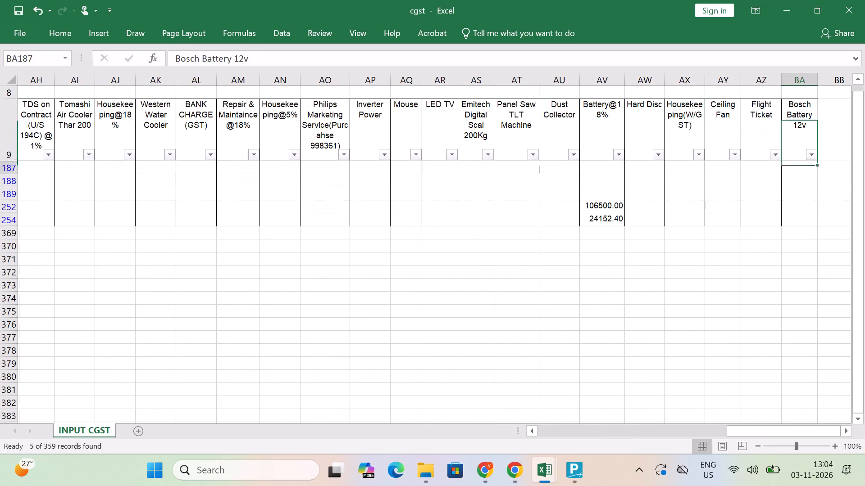
{"action": "key", "text": "Left"}
{"action": "key", "text": "Left"}
{"action": "key", "text": "Left"}
{"action": "key", "text": "Left"}
{"action": "key", "text": "Left"}
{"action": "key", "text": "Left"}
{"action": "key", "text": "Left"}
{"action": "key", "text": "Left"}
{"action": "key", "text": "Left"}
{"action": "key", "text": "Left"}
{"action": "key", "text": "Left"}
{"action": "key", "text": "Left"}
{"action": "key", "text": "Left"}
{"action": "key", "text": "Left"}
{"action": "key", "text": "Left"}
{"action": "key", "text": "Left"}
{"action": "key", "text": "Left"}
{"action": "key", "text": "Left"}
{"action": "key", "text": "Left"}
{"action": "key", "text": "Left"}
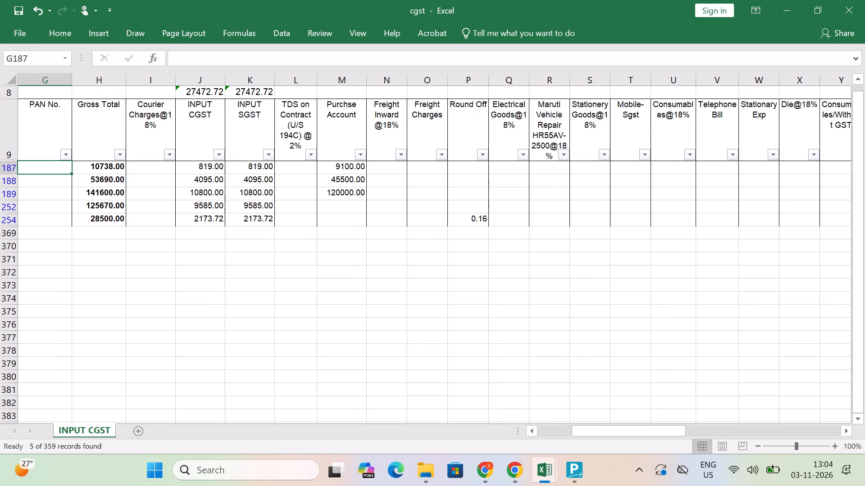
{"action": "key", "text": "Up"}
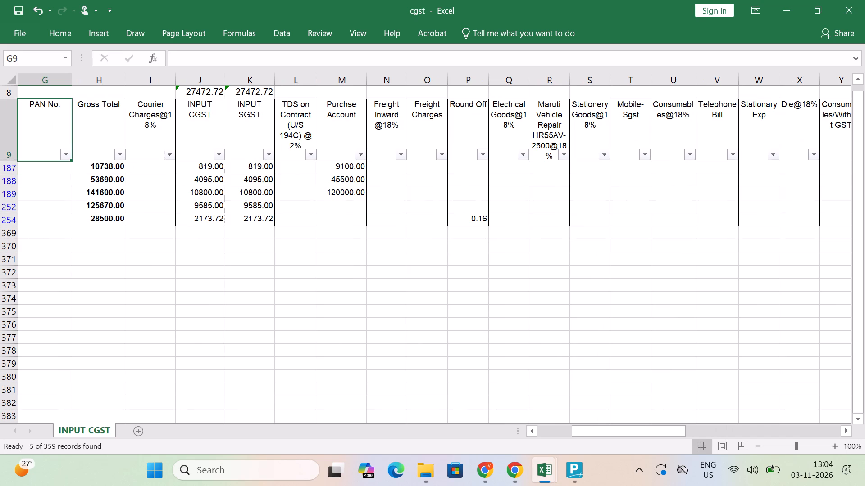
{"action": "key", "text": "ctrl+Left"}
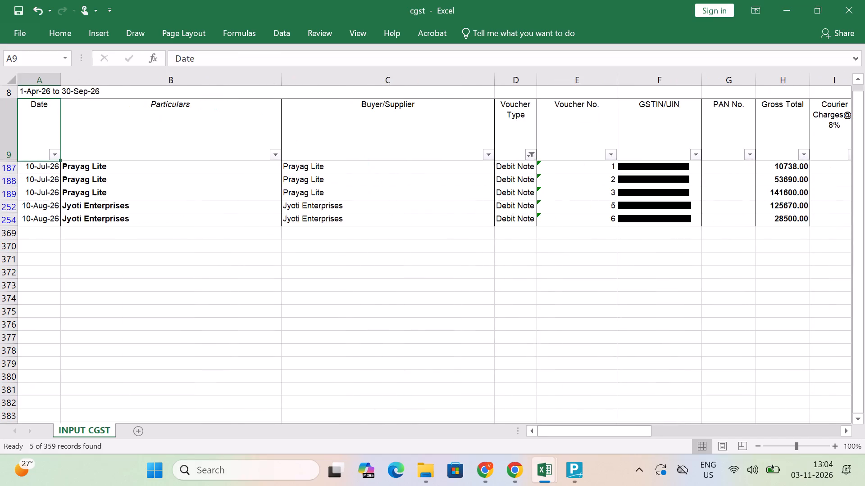
Switch to TallyPrime, check the GSTIN, PAN and tax columns of the INPUT CGST ledger vouchers, and return to the cgst workbook.
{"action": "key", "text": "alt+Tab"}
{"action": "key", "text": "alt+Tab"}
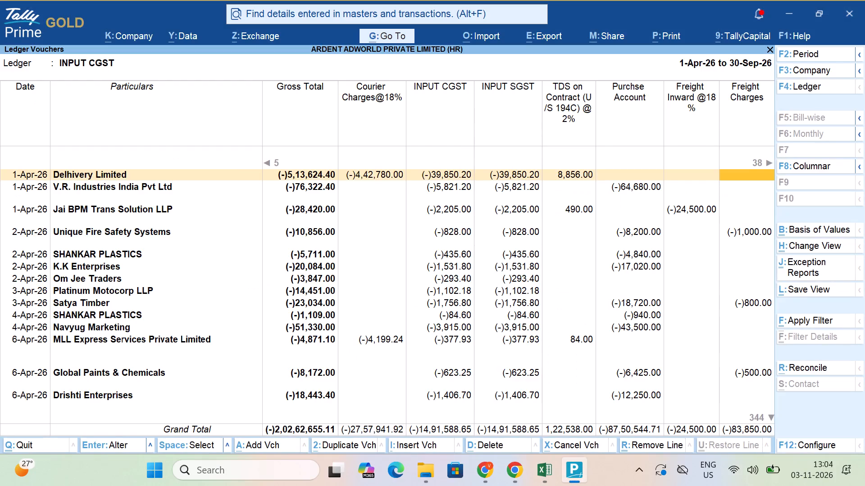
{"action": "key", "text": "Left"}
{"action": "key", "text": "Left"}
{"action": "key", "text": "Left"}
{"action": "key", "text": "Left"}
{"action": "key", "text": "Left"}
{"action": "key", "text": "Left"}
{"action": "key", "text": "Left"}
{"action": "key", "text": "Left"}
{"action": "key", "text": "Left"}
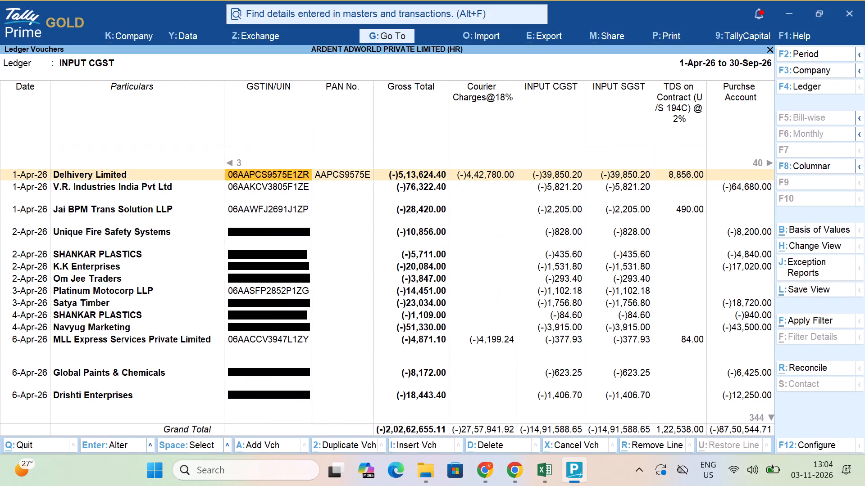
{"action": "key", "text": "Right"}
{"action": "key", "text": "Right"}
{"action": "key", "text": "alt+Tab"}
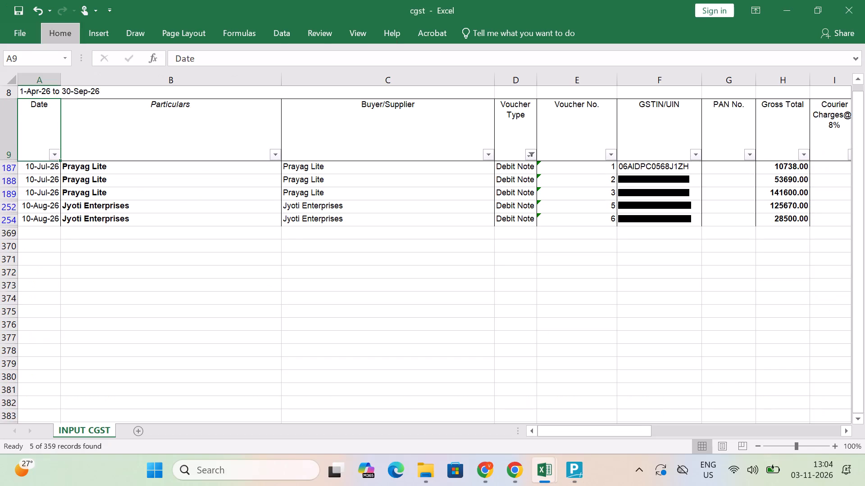
Clear the Debit Note filter from the register and check the INPUT CGST subtotal in row 8.
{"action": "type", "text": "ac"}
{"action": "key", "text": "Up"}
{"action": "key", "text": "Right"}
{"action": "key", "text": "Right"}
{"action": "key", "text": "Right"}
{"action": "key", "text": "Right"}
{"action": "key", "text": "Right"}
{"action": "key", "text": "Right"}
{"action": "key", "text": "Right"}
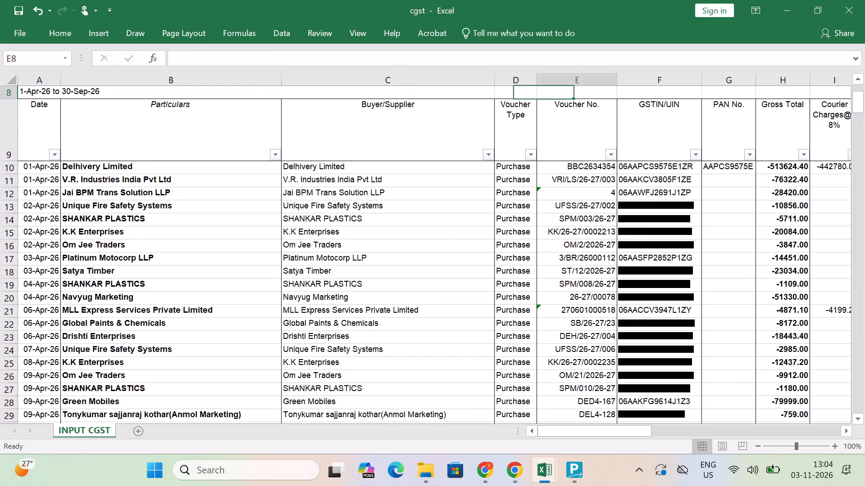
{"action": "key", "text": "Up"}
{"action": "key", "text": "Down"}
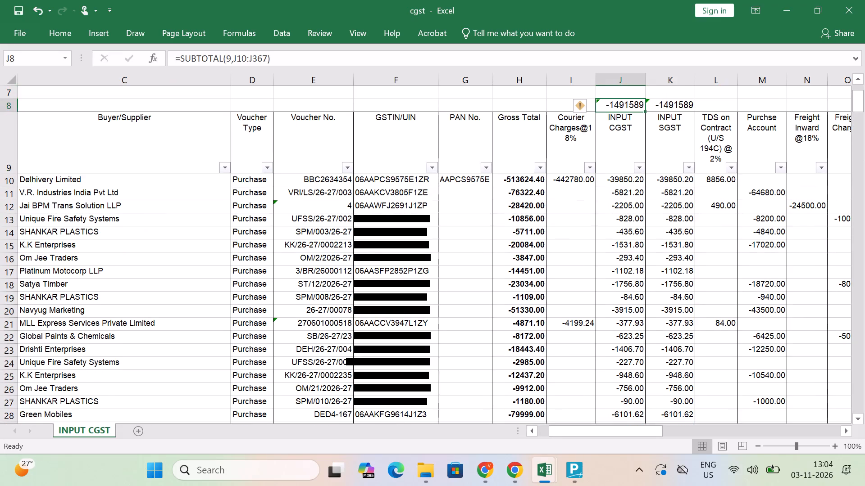
Switch to TallyPrime, return to the GST group summary and calculate 1546546.89-27472 for INPUT CGST.
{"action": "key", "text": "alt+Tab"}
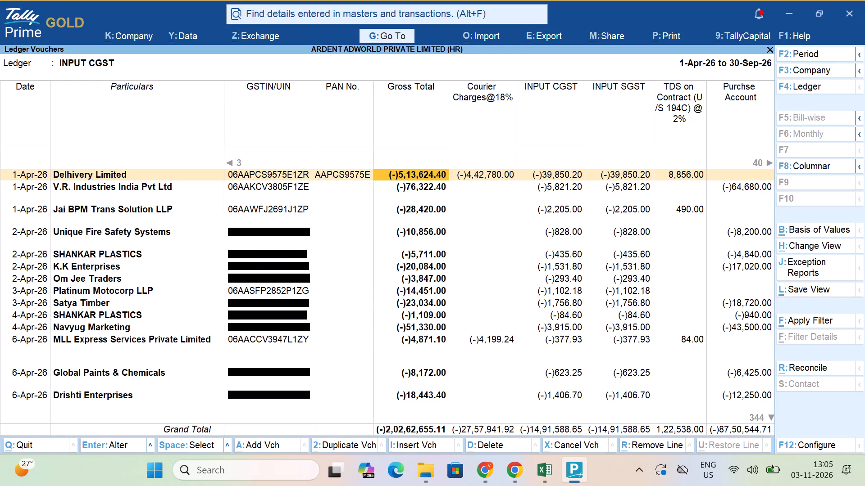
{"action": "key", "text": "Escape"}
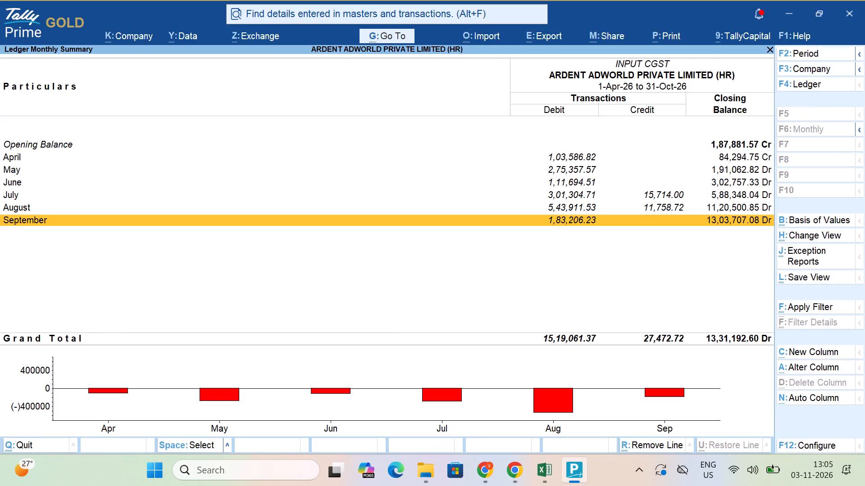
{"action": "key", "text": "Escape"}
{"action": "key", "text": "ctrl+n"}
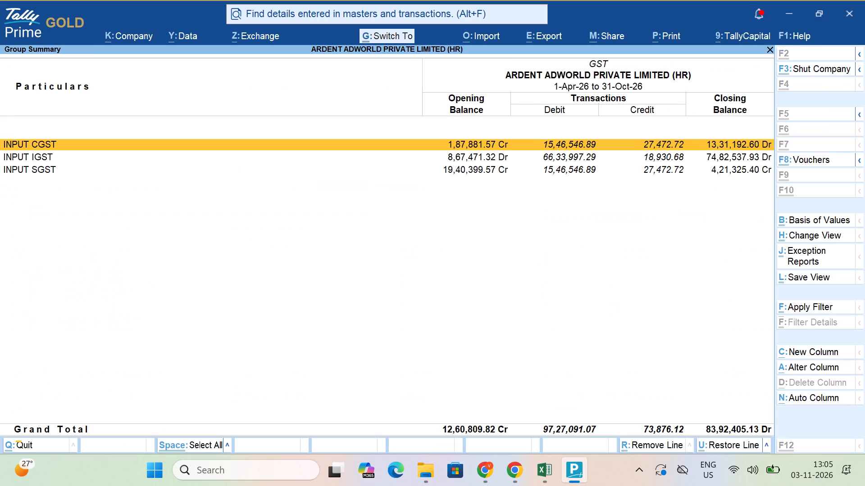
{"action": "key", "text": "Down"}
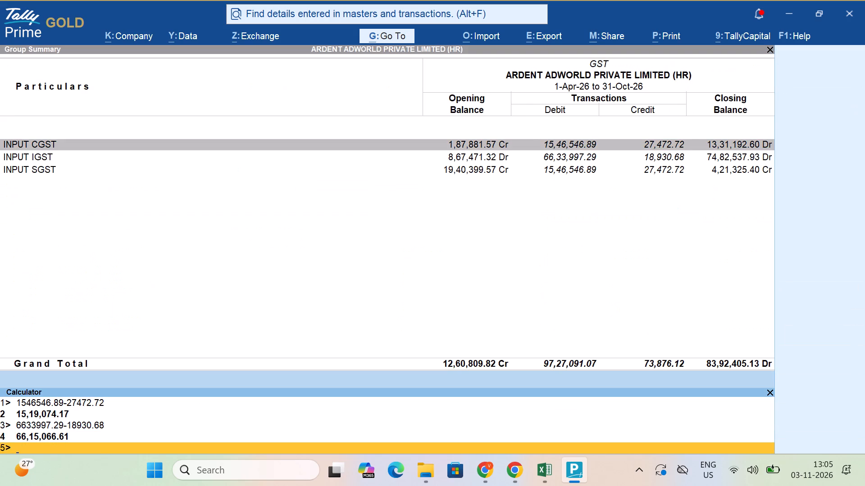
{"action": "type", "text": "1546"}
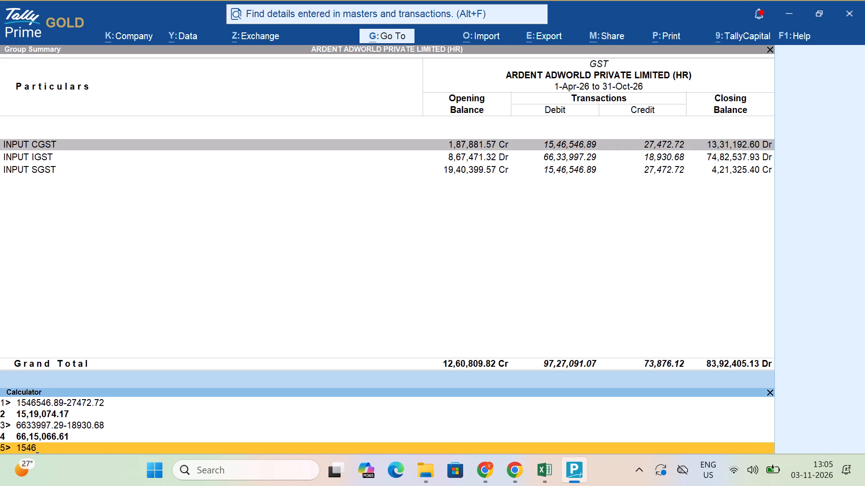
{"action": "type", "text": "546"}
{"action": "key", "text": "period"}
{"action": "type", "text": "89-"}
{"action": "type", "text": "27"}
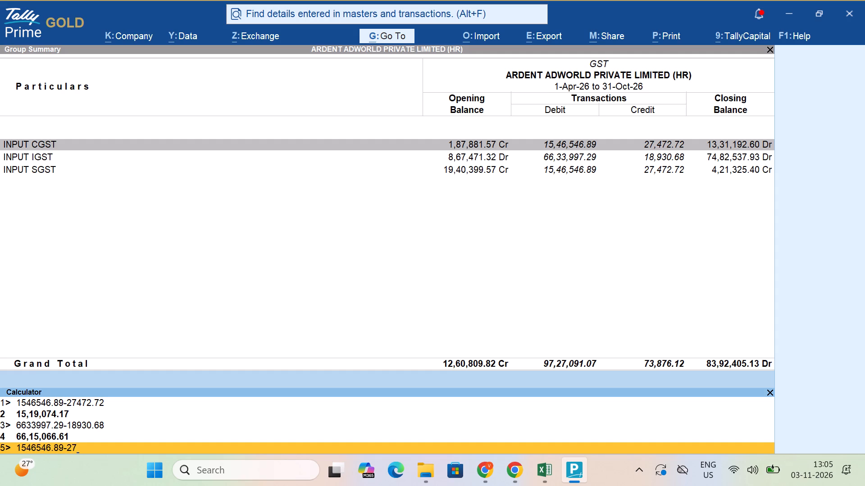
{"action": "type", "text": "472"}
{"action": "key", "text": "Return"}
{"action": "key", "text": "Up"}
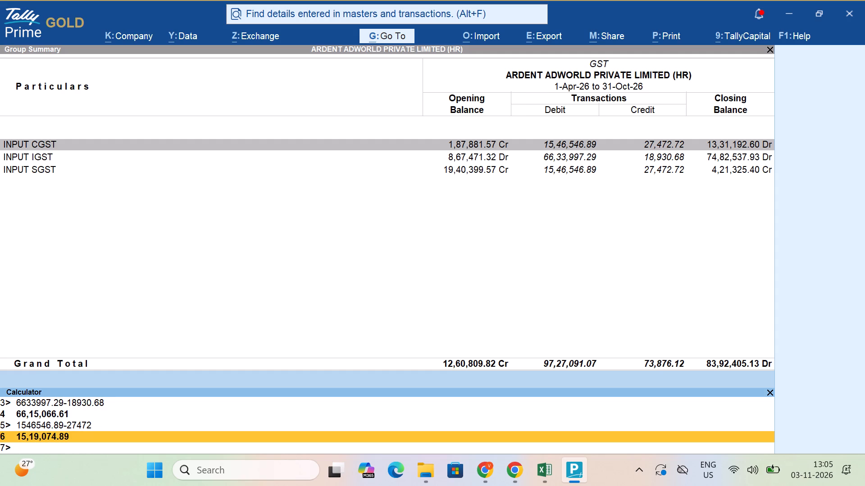
Switch to the cgst workbook and filter the Voucher Type column to show only Purchase entries.
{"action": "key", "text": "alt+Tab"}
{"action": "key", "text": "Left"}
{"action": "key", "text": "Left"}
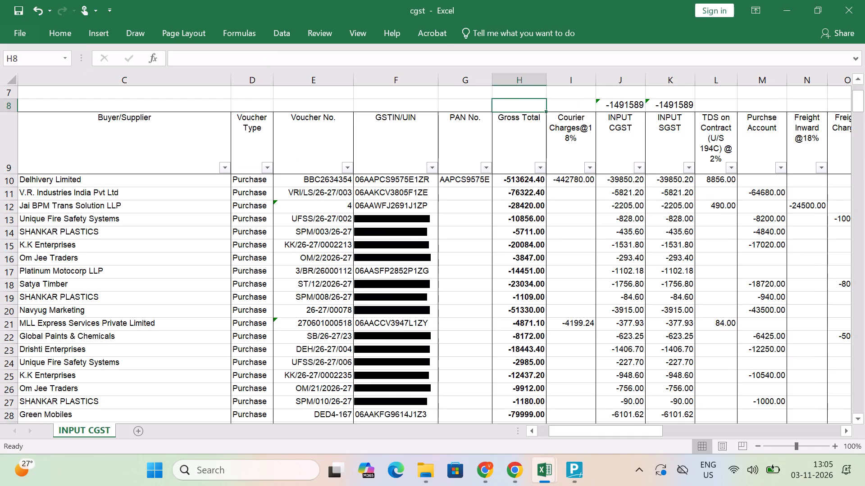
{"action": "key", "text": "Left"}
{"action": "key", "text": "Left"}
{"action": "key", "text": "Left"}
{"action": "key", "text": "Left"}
{"action": "key", "text": "Down"}
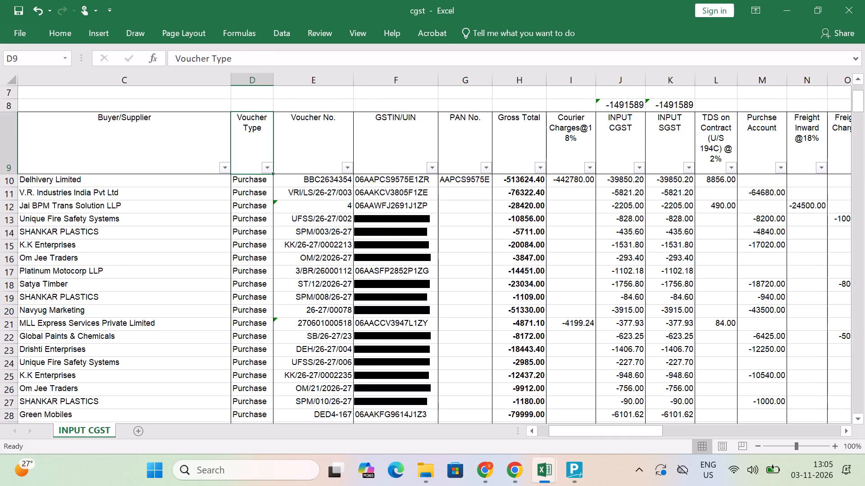
{"action": "key", "text": "alt+Down"}
{"action": "key", "text": "alt+Down"}
{"action": "key", "text": "alt+Down"}
{"action": "key", "text": "alt+Down"}
{"action": "key", "text": "alt+Down"}
{"action": "key", "text": "alt+Down"}
{"action": "key", "text": "alt+Down"}
{"action": "key", "text": "alt+Down"}
{"action": "key", "text": "alt+Down"}
{"action": "key", "text": "space"}
{"action": "key", "text": "Down"}
{"action": "key", "text": "Down"}
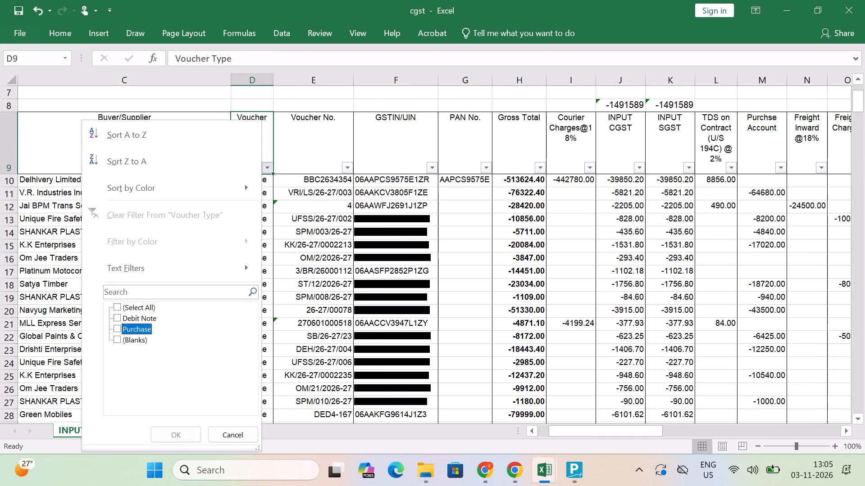
{"action": "key", "text": "space"}
{"action": "key", "text": "Return"}
Inspect the INPUT CGST column's list of filter values through to its end, without applying a filter.
{"action": "key", "text": "Right"}
{"action": "key", "text": "Right"}
{"action": "key", "text": "Right"}
{"action": "key", "text": "Right"}
{"action": "key", "text": "Right"}
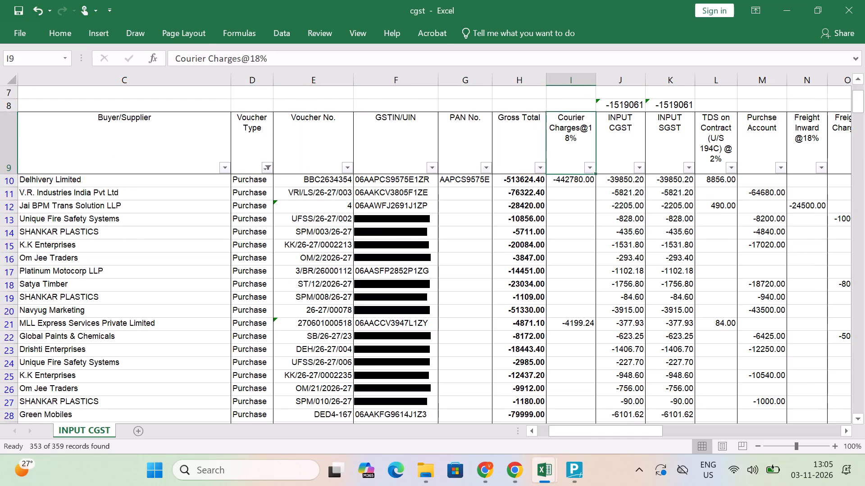
{"action": "key", "text": "Right"}
{"action": "key", "text": "alt+Down"}
{"action": "key", "text": "alt+Down"}
{"action": "key", "text": "alt+Down"}
{"action": "key", "text": "alt+Down"}
{"action": "key", "text": "alt+Down"}
{"action": "key", "text": "alt+Down"}
{"action": "key", "text": "alt+Down"}
{"action": "key", "text": "alt+Down"}
{"action": "key", "text": "alt+Down"}
{"action": "key", "text": "alt+Down"}
{"action": "key", "text": "alt+Down"}
{"action": "key", "text": "alt+Down"}
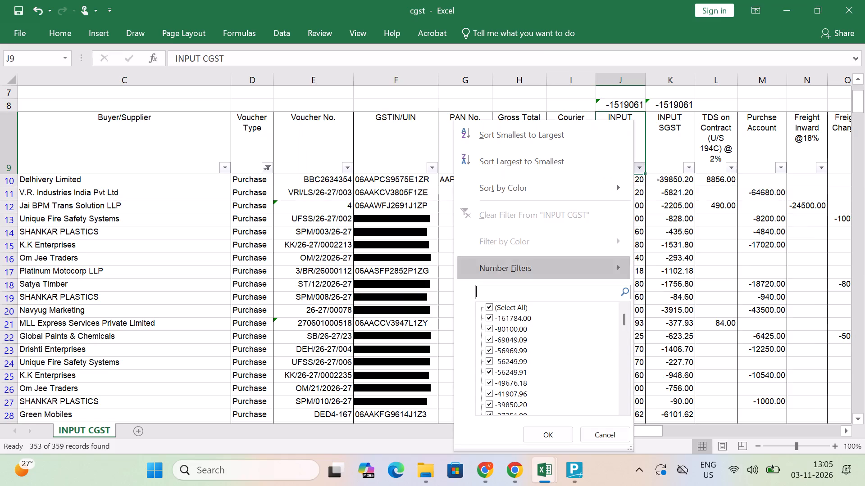
{"action": "key", "text": "Up"}
{"action": "key", "text": "Up"}
{"action": "key", "text": "Up"}
{"action": "key", "text": "space"}
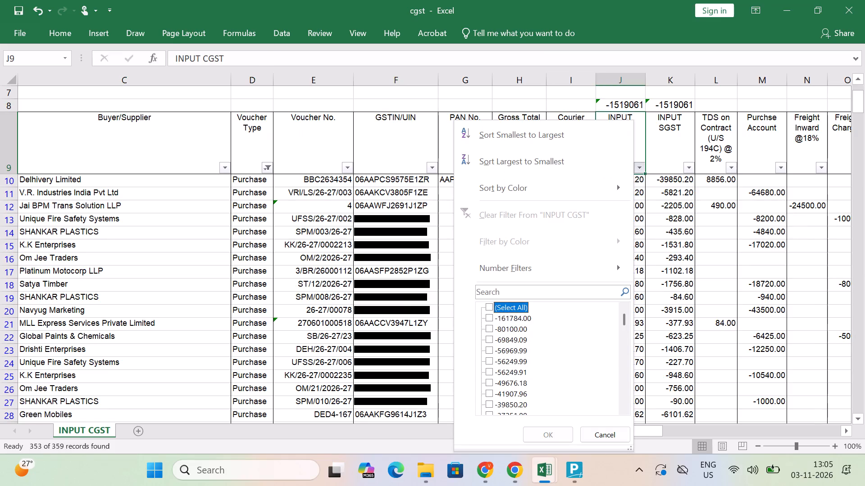
{"action": "key", "text": "End"}
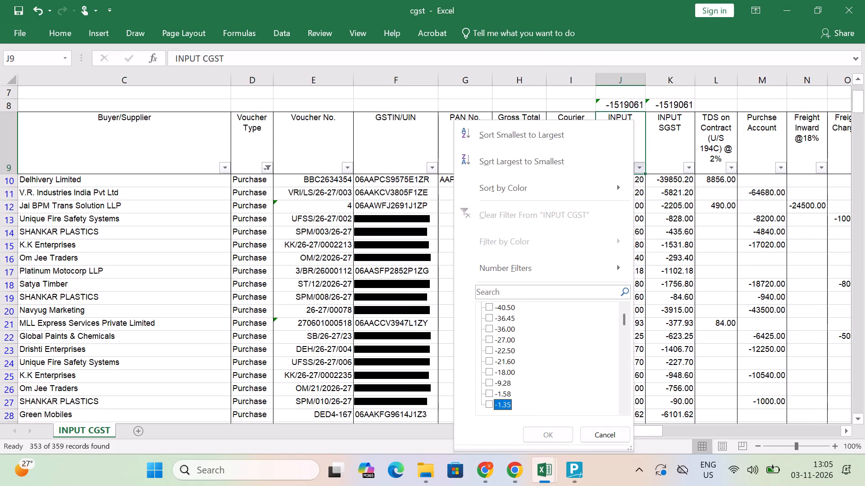
{"action": "key", "text": "Escape"}
{"action": "key", "text": "Up"}
{"action": "key", "text": "Up"}
{"action": "key", "text": "Up"}
{"action": "key", "text": "Down"}
{"action": "key", "text": "Down"}
Switch to TallyPrime, close the calculator and open the July vouchers of the INPUT CGST ledger.
{"action": "key", "text": "alt+Tab"}
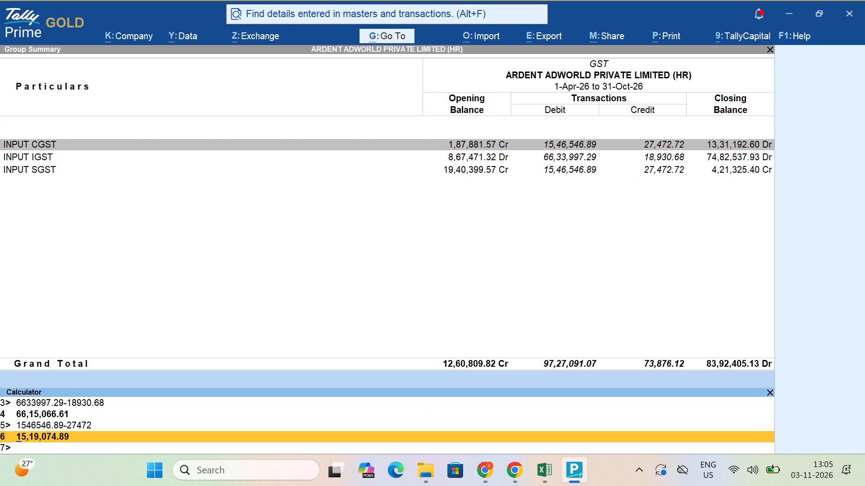
{"action": "key", "text": "alt+Tab"}
{"action": "key", "text": "alt+Tab"}
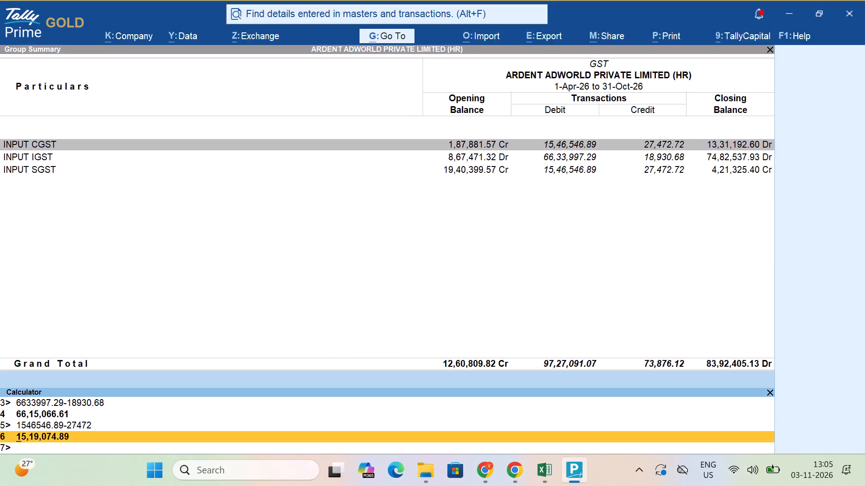
{"action": "key", "text": "ctrl+n"}
{"action": "key", "text": "Return"}
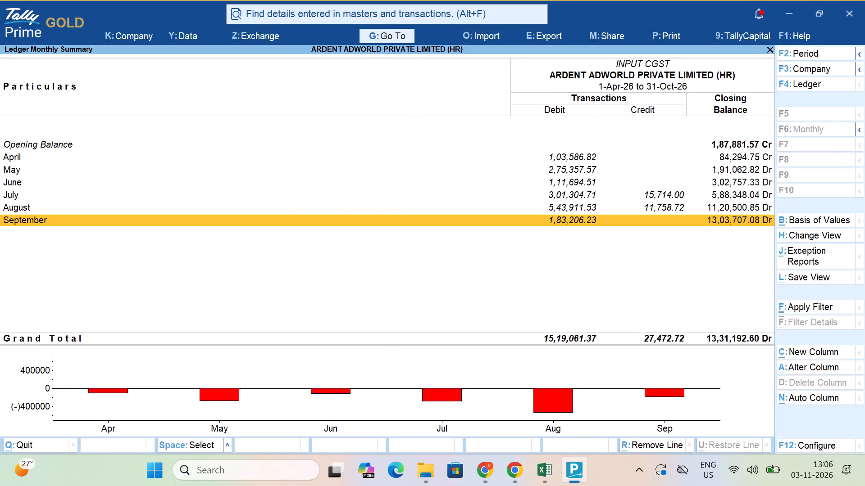
{"action": "key", "text": "Up"}
{"action": "key", "text": "Up"}
{"action": "key", "text": "Return"}
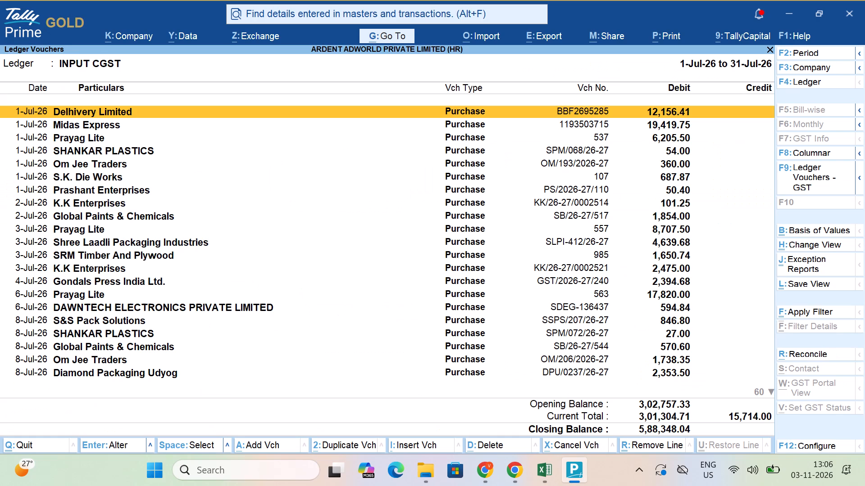
{"action": "key", "text": "F12"}
{"action": "key", "text": "Escape"}
{"action": "key", "text": "Escape"}
Look through the July INPUT CGST vouchers to find the debit notes behind the credit entries.
{"action": "key", "text": "End"}
{"action": "key", "text": "Up"}
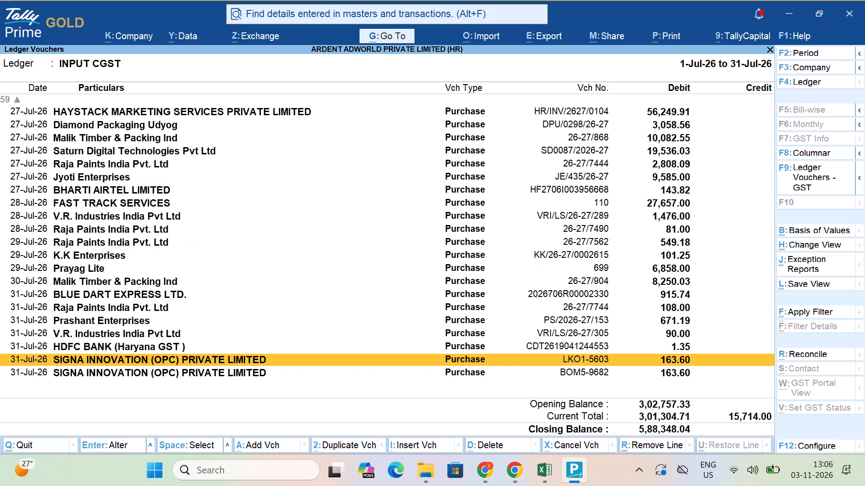
{"action": "key", "text": "Down"}
{"action": "key", "text": "Down"}
{"action": "key", "text": "Down"}
{"action": "key", "text": "Down"}
{"action": "key", "text": "Down"}
{"action": "key", "text": "Down"}
{"action": "key", "text": "Down"}
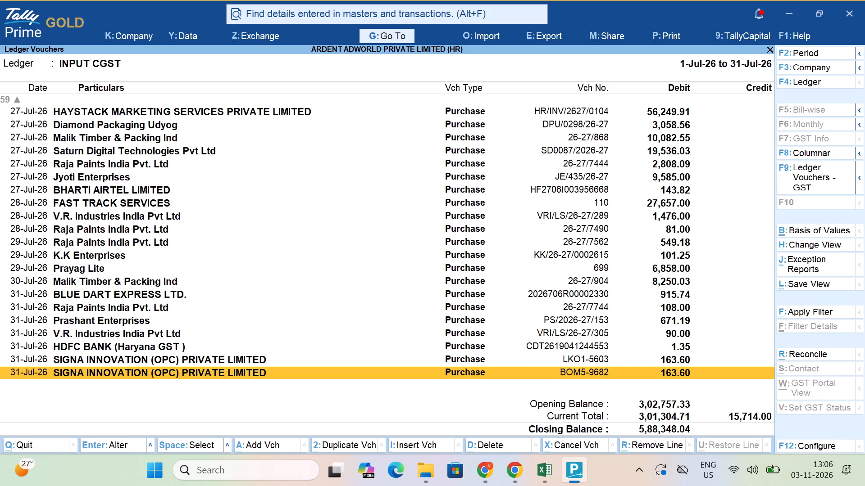
{"action": "key", "text": "Up"}
{"action": "key", "text": "Up"}
{"action": "key", "text": "Up"}
{"action": "key", "text": "Up"}
{"action": "key", "text": "Up"}
{"action": "key", "text": "Up"}
{"action": "key", "text": "Up"}
{"action": "key", "text": "Up"}
{"action": "key", "text": "Up"}
{"action": "key", "text": "Up"}
{"action": "key", "text": "Up"}
{"action": "key", "text": "Up"}
{"action": "key", "text": "Up"}
{"action": "key", "text": "Up"}
{"action": "key", "text": "Up"}
{"action": "key", "text": "Up"}
{"action": "key", "text": "Up"}
{"action": "key", "text": "Up"}
{"action": "key", "text": "Up"}
{"action": "key", "text": "Up"}
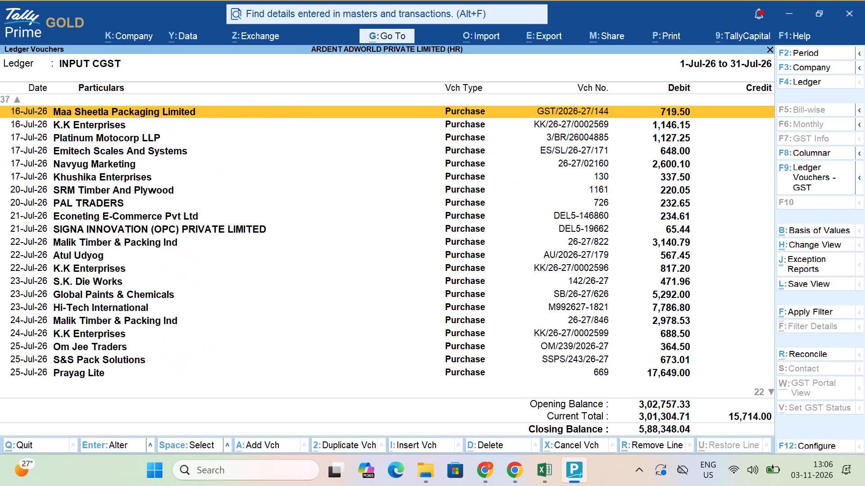
{"action": "key", "text": "Down"}
{"action": "key", "text": "Down"}
{"action": "key", "text": "Down"}
{"action": "key", "text": "Down"}
{"action": "key", "text": "Down"}
{"action": "key", "text": "Down"}
{"action": "key", "text": "Down"}
{"action": "key", "text": "Down"}
{"action": "key", "text": "Down"}
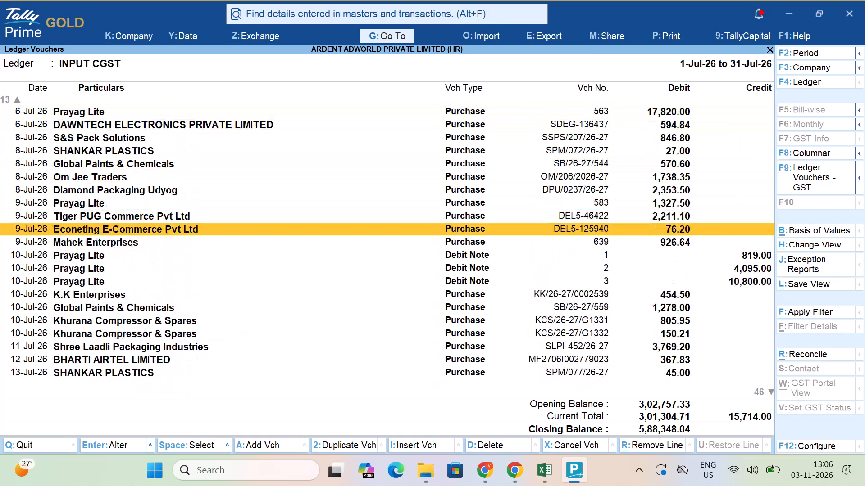
Mark the three Prayag Lite debit notes of 10-Jul-26, review debit note No. 1, and clear the marks.
{"action": "key", "text": "Down"}
{"action": "key", "text": "Down"}
{"action": "key", "text": "Down"}
{"action": "key", "text": "Up"}
{"action": "key", "text": "space"}
{"action": "key", "text": "Down"}
{"action": "key", "text": "space"}
{"action": "key", "text": "Down"}
{"action": "key", "text": "space"}
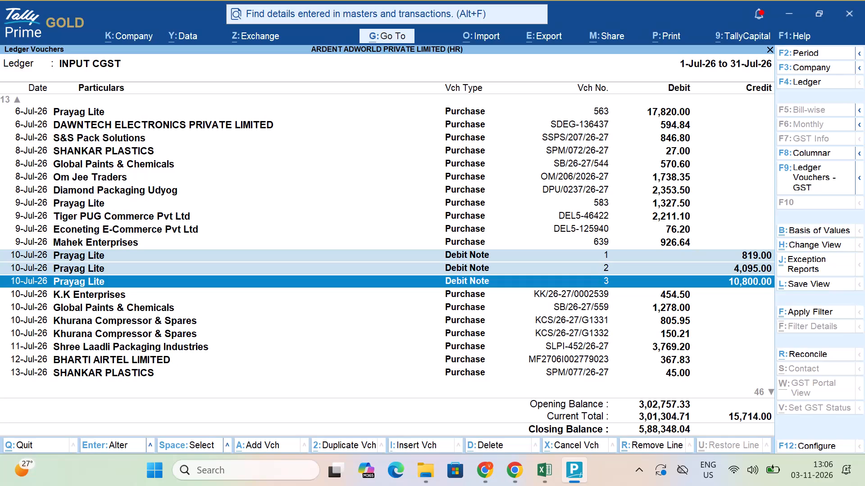
{"action": "key", "text": "Up"}
{"action": "key", "text": "Up"}
{"action": "key", "text": "Return"}
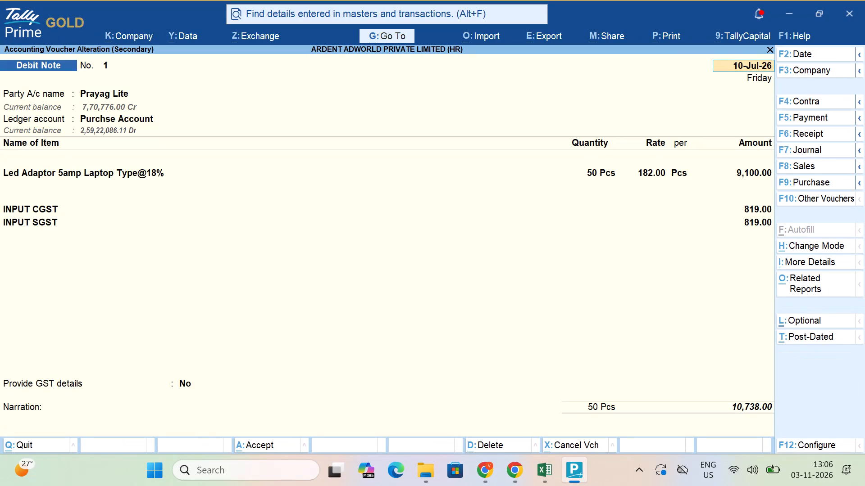
{"action": "key", "text": "Escape"}
{"action": "key", "text": "Escape"}
{"action": "key", "text": "Up"}
{"action": "key", "text": "Escape"}
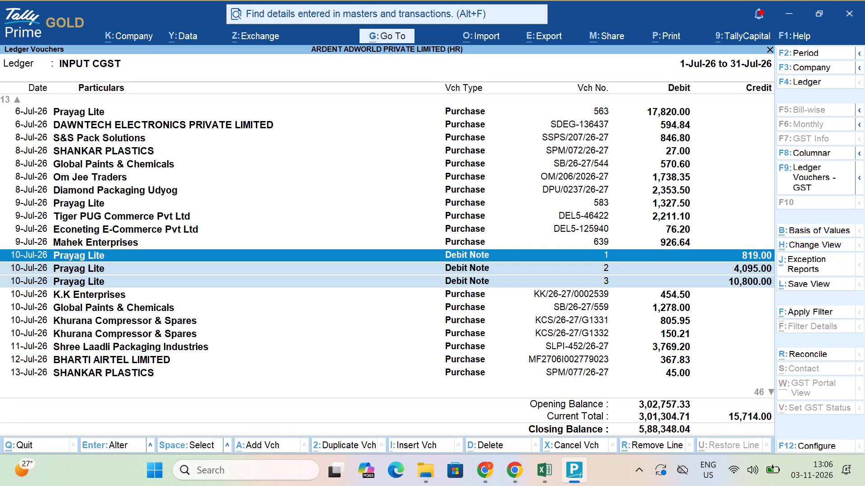
{"action": "key", "text": "Escape"}
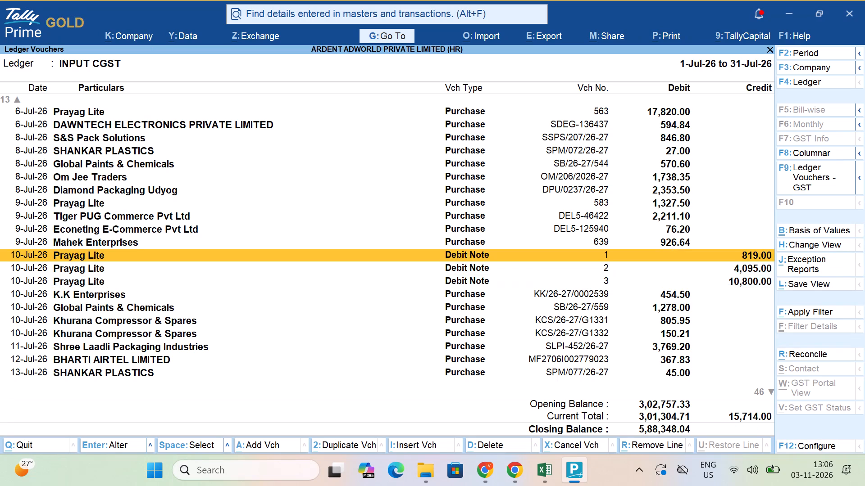
Change the INPUT CGST ledger voucher period to 1 April 2026 through 30 September 2026.
{"action": "key", "text": "alt+F2"}
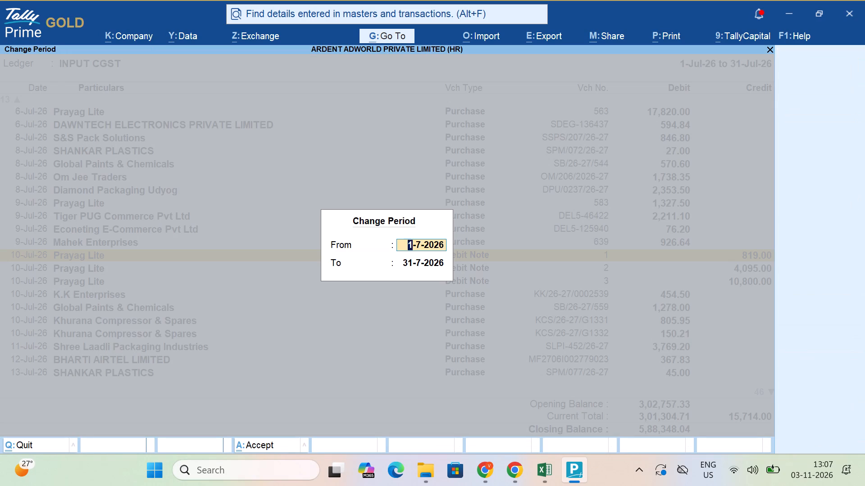
{"action": "type", "text": "a26"}
{"action": "key", "text": "Return"}
{"action": "key", "text": "Return"}
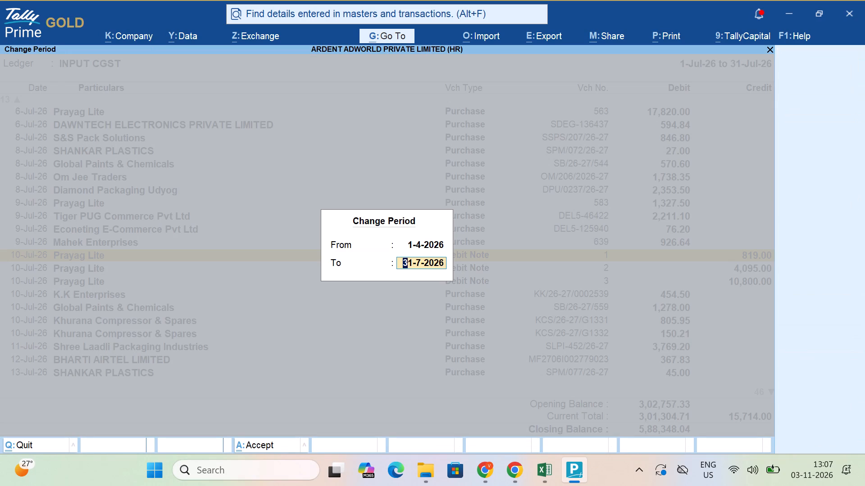
{"action": "key", "text": "alt+F2"}
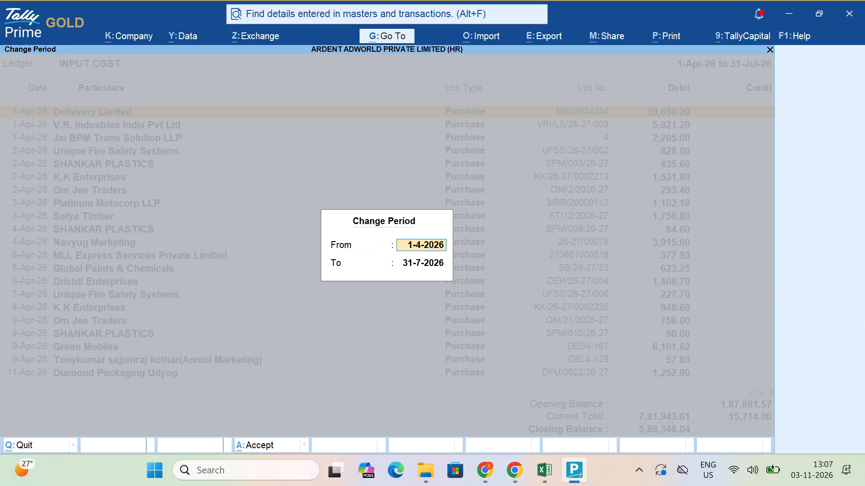
{"action": "type", "text": "a26"}
{"action": "key", "text": "Return"}
{"action": "type", "text": "s26"}
{"action": "key", "text": "Return"}
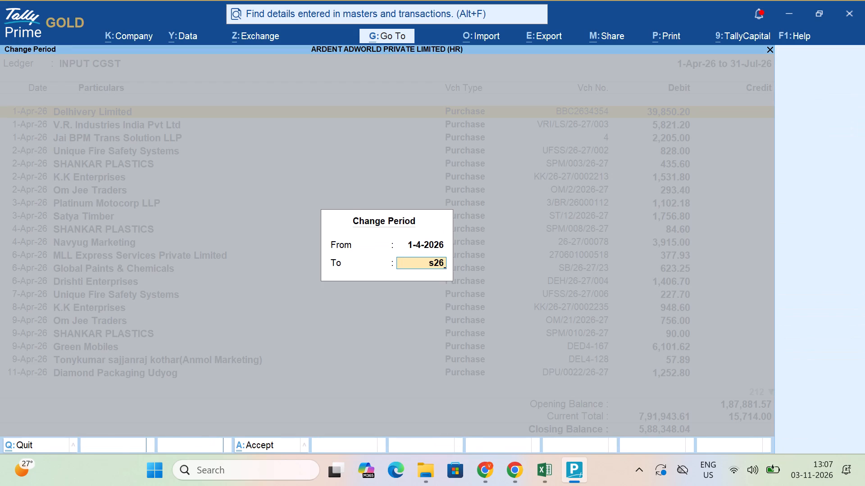
Exclude the opening balance from the INPUT CGST ledger values and compare its totals with the cgst workbook.
{"action": "key", "text": "ctrl+b"}
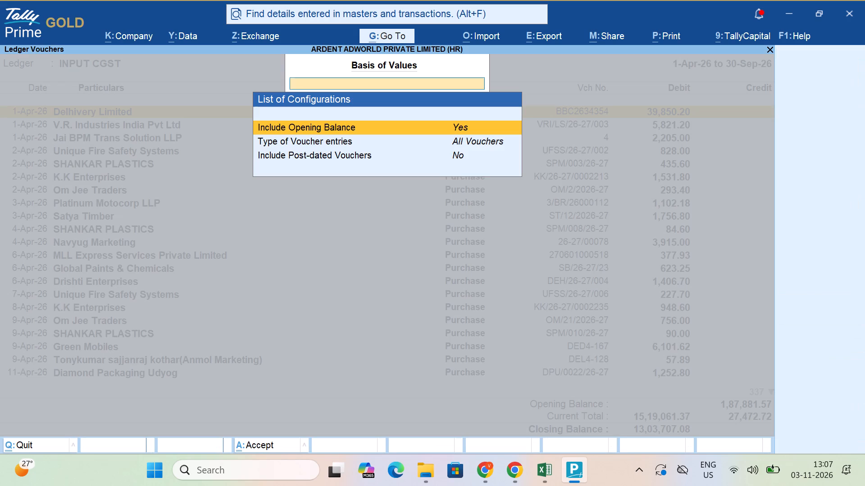
{"action": "key", "text": "Return"}
{"action": "key", "text": "ctrl+a"}
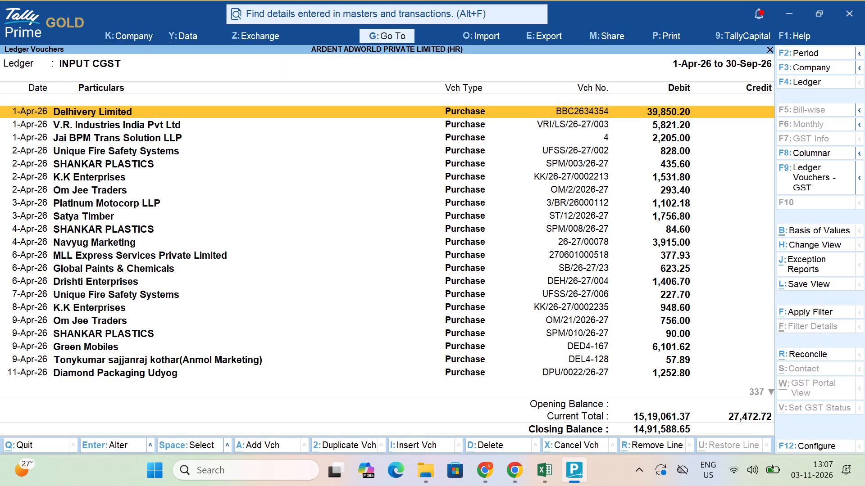
{"action": "key", "text": "alt+Tab"}
{"action": "key", "text": "alt+Tab"}
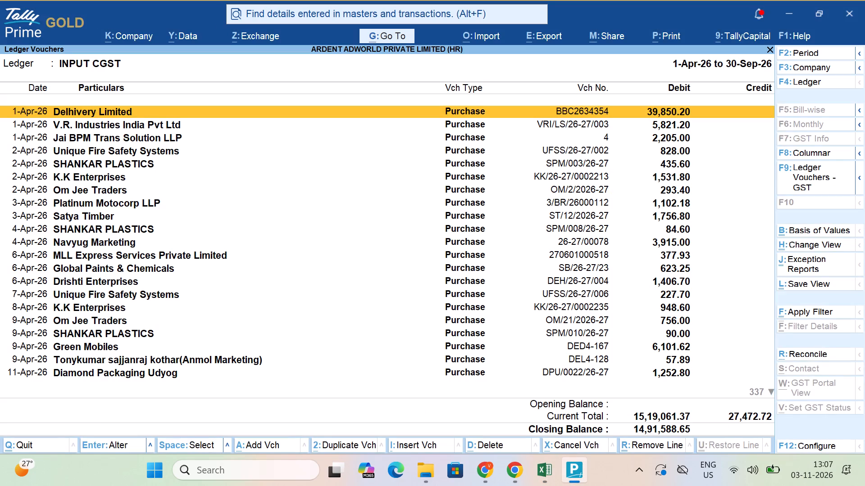
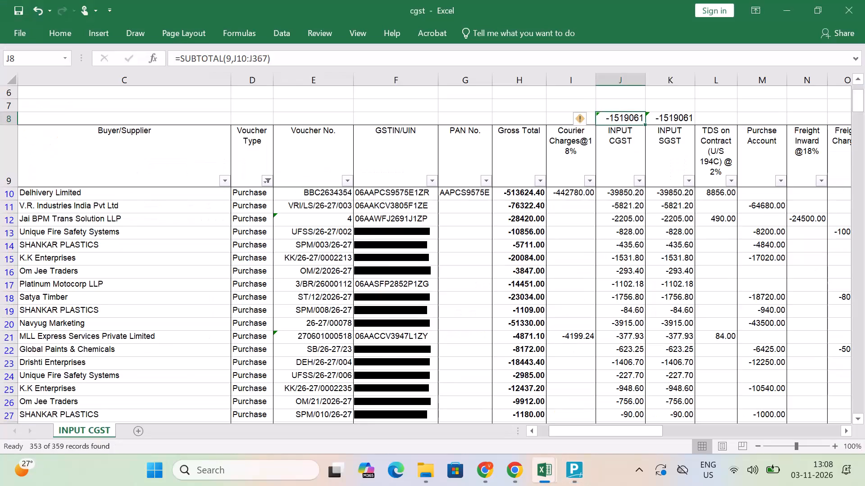
Clear the Voucher Type filter in the cgst register and compare the INPUT CGST and SGST subtotals with Tally's ledger closing balance.
{"action": "type", "text": "ac"}
{"action": "key", "text": "Tab"}
{"action": "key", "text": "alt+Tab"}
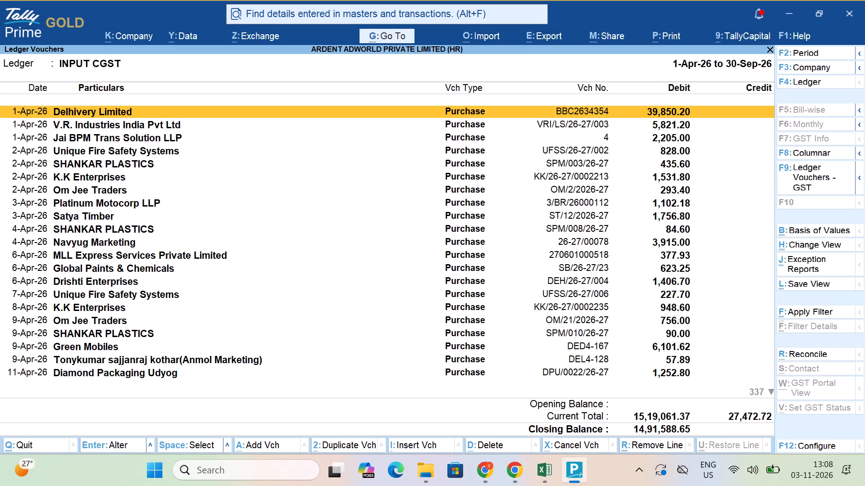
{"action": "key", "text": "alt+Tab"}
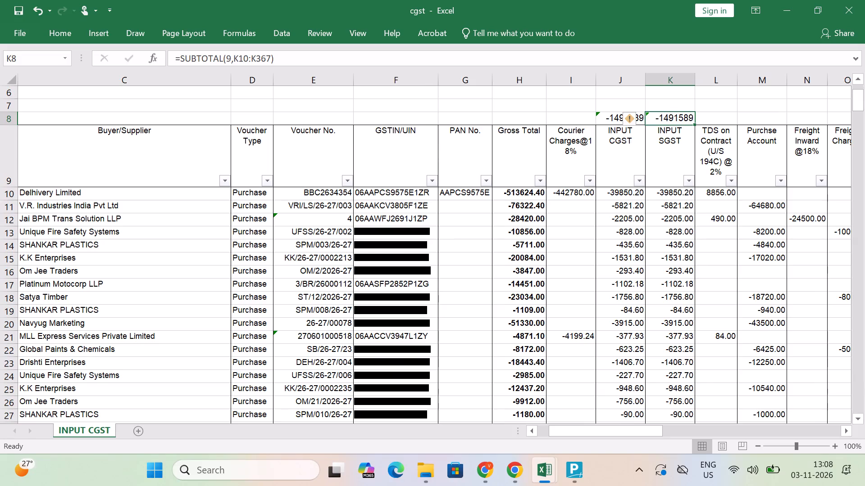
Widen the INPUT SGST column so its subtotal shows with full decimals.
{"action": "key", "text": "Down"}
{"action": "key", "text": "Left"}
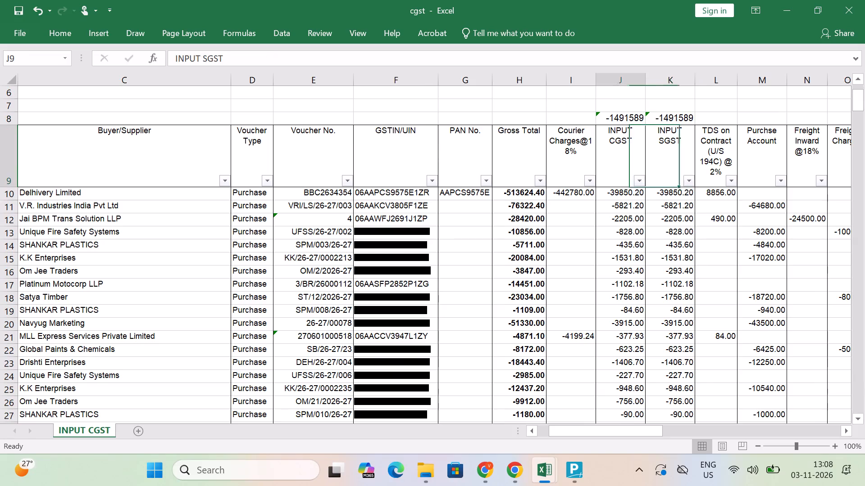
{"action": "key", "text": "Right"}
{"action": "key", "text": "Up"}
{"action": "key", "text": "Right"}
{"action": "key", "text": "Up"}
{"action": "key", "text": "Up"}
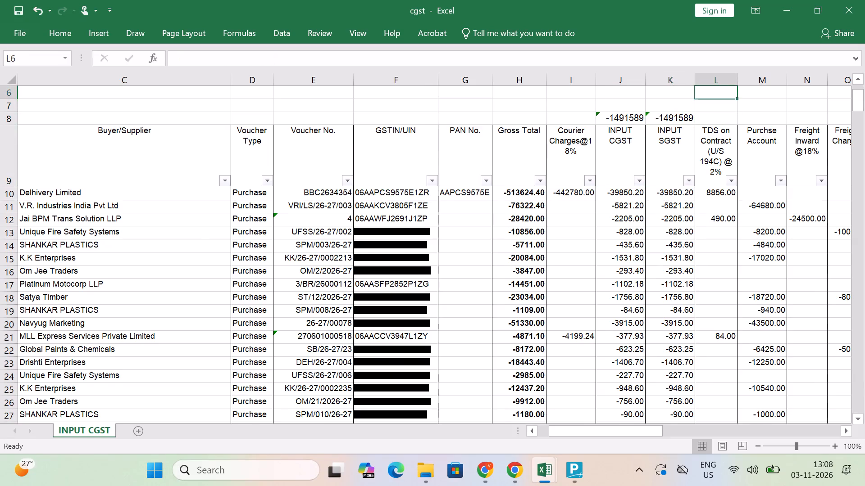
{"action": "key", "text": "Up"}
{"action": "key", "text": "Up"}
{"action": "key", "text": "Up"}
{"action": "key", "text": "Up"}
{"action": "key", "text": "Up"}
{"action": "key", "text": "Up"}
{"action": "key", "text": "Up"}
{"action": "key", "text": "Up"}
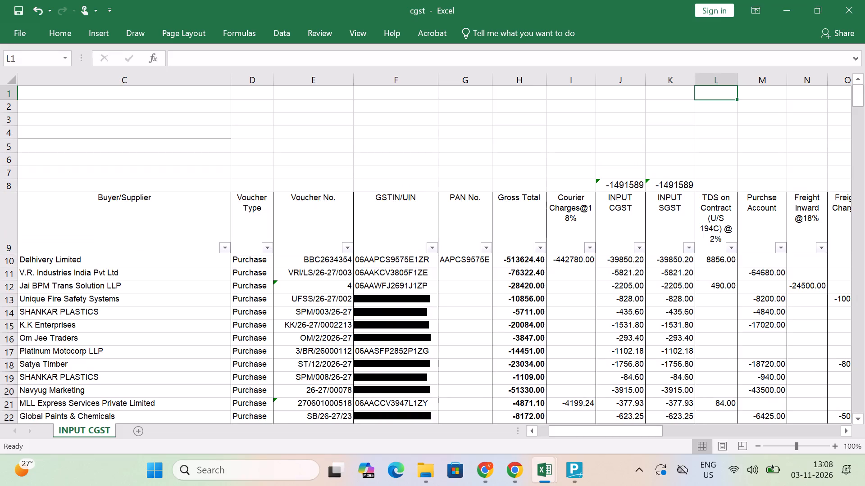
{"action": "left_click_drag", "start_coordinate": [700, 76], "coordinate": [709, 76]}
{"action": "left_click", "coordinate": [709, 76]}
Delete the TDS on Contract (U/S 194C) @ 2% column from the register.
{"action": "left_click", "coordinate": [719, 78]}
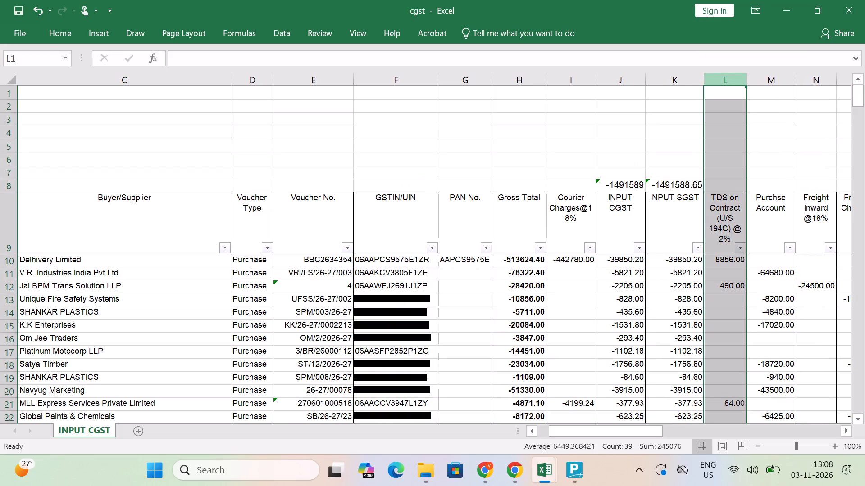
{"action": "key", "text": "ctrl+minus"}
Delete the TDS on Contract (U/S 194C) @ 1% column from the register.
{"action": "scroll", "coordinate": [801, 211], "scroll_direction": "left", "scroll_amount": 4}
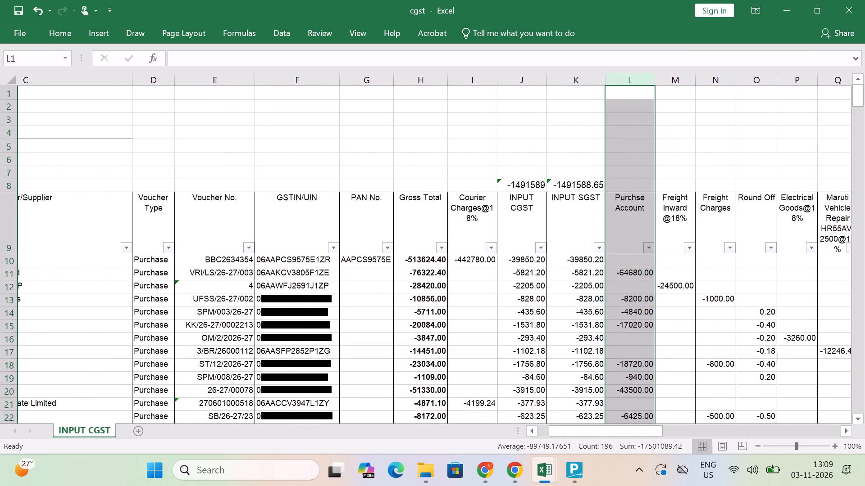
{"action": "scroll", "coordinate": [801, 211], "scroll_direction": "left", "scroll_amount": 7}
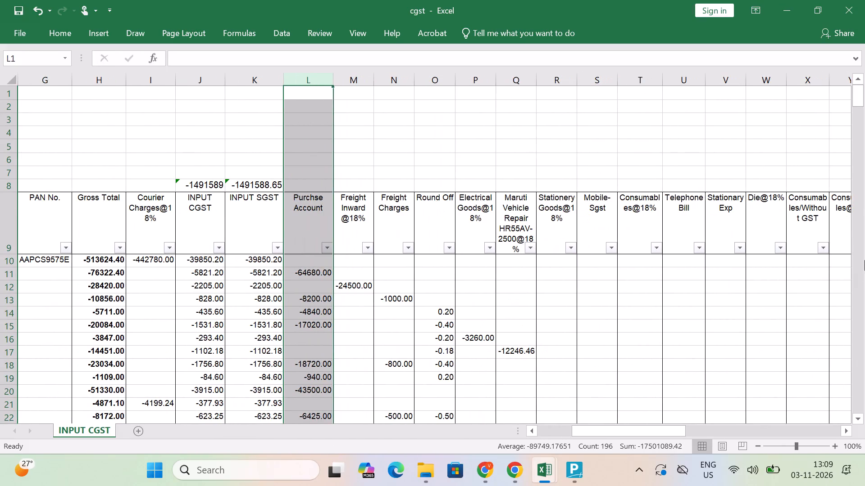
{"action": "scroll", "coordinate": [773, 225], "scroll_direction": "left", "scroll_amount": 4}
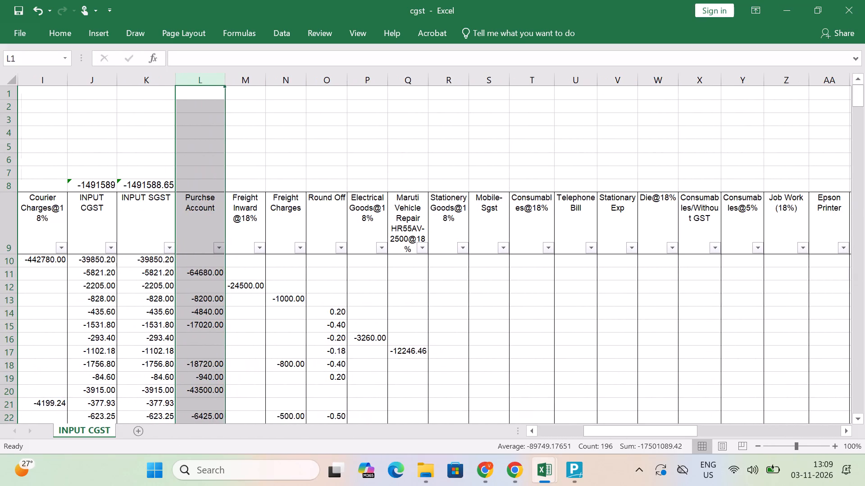
{"action": "scroll", "coordinate": [773, 225], "scroll_direction": "left", "scroll_amount": 6}
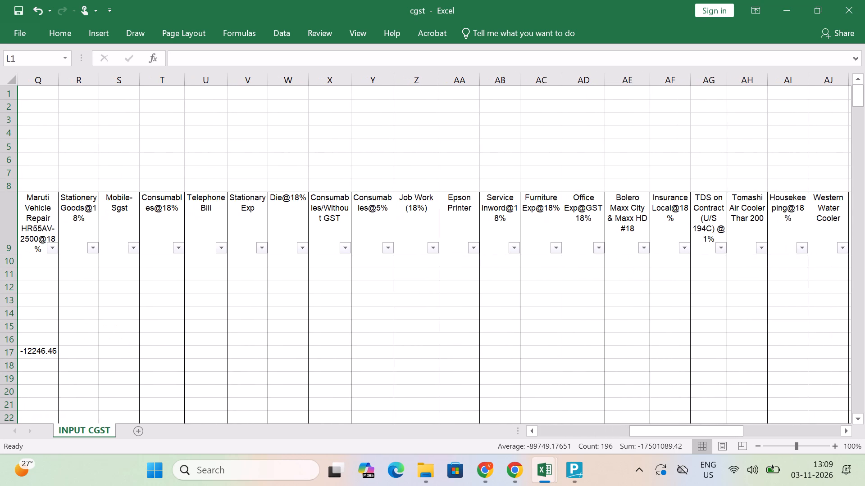
{"action": "left_click", "coordinate": [705, 78]}
{"action": "key", "text": "ctrl+minus"}
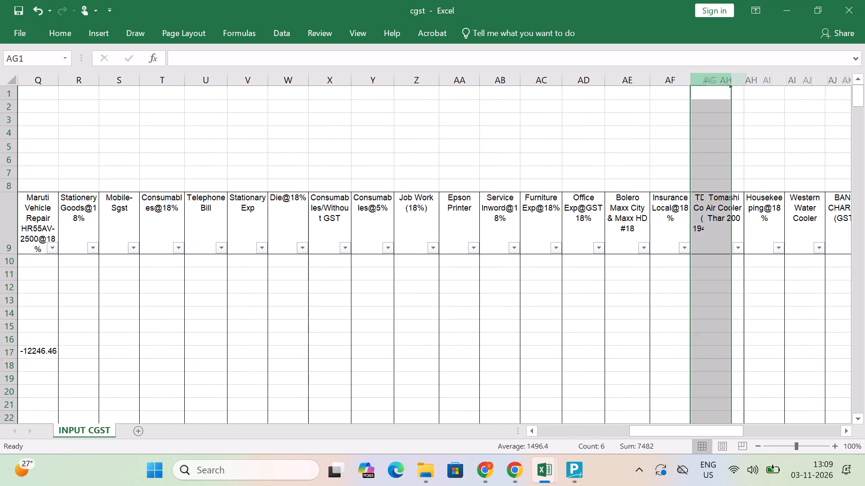
Look through the remaining ledger columns up to Bosch Battery 12v for any other non-purchase columns such as TDS.
{"action": "scroll", "coordinate": [797, 210], "scroll_direction": "left", "scroll_amount": 4}
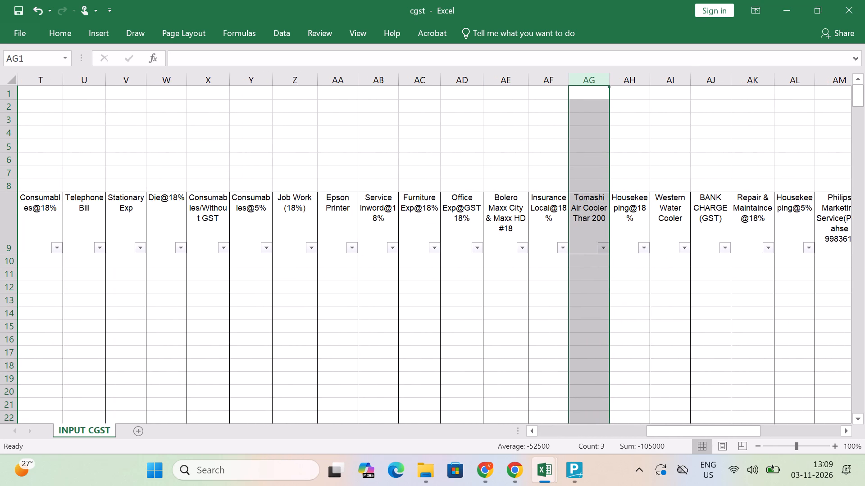
{"action": "scroll", "coordinate": [797, 210], "scroll_direction": "left", "scroll_amount": 4}
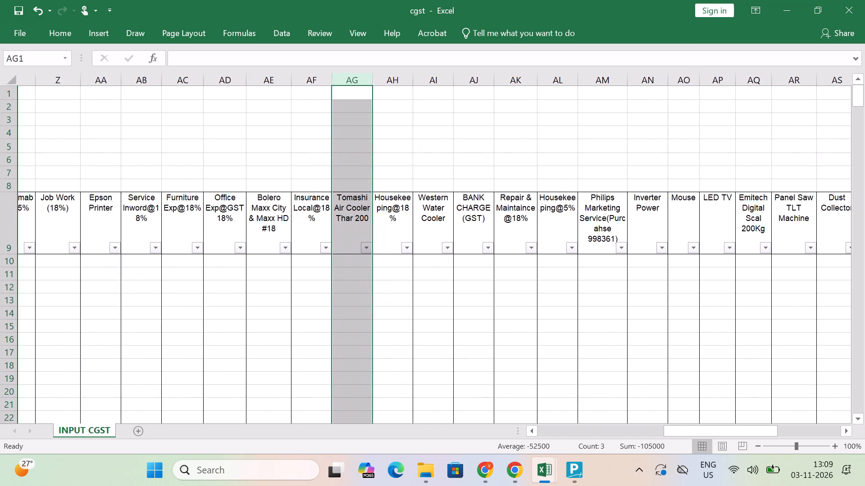
{"action": "scroll", "coordinate": [797, 210], "scroll_direction": "left", "scroll_amount": 7}
{"action": "scroll", "coordinate": [797, 210], "scroll_direction": "right", "scroll_amount": 1}
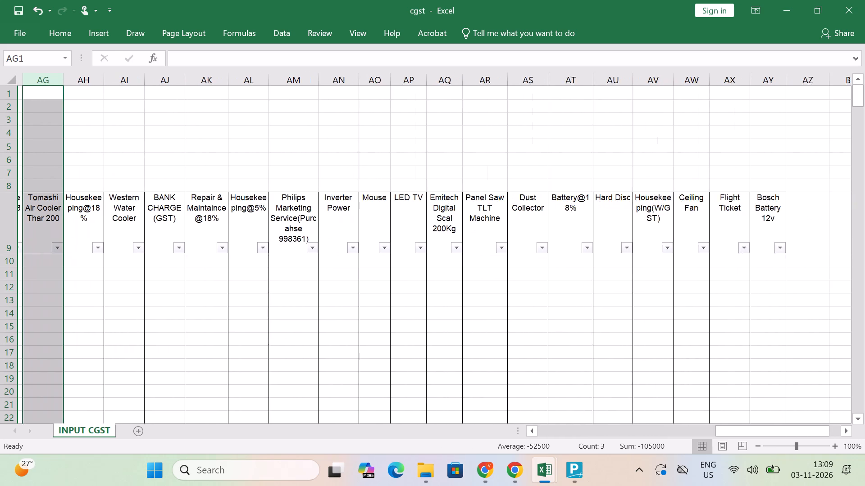
{"action": "scroll", "coordinate": [797, 210], "scroll_direction": "right", "scroll_amount": 9}
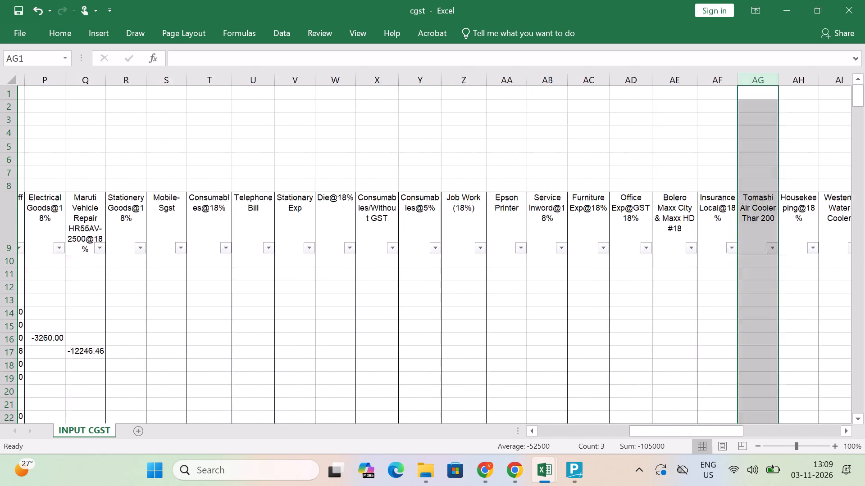
{"action": "scroll", "coordinate": [797, 210], "scroll_direction": "right", "scroll_amount": 2}
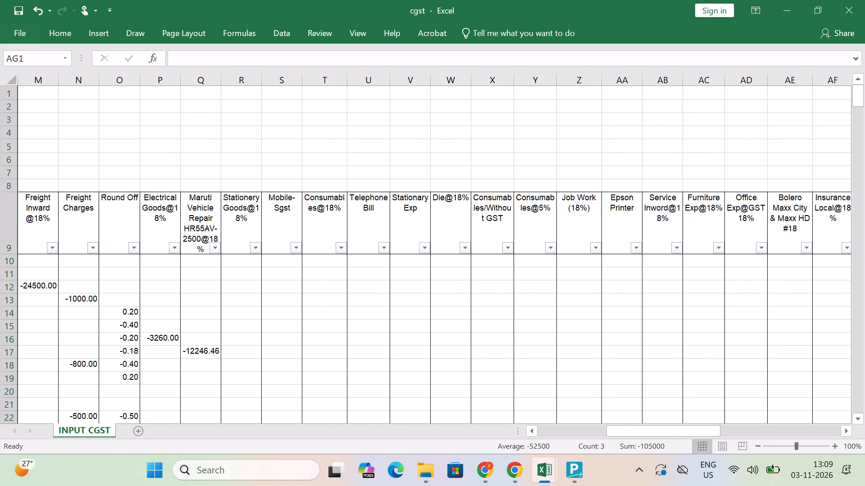
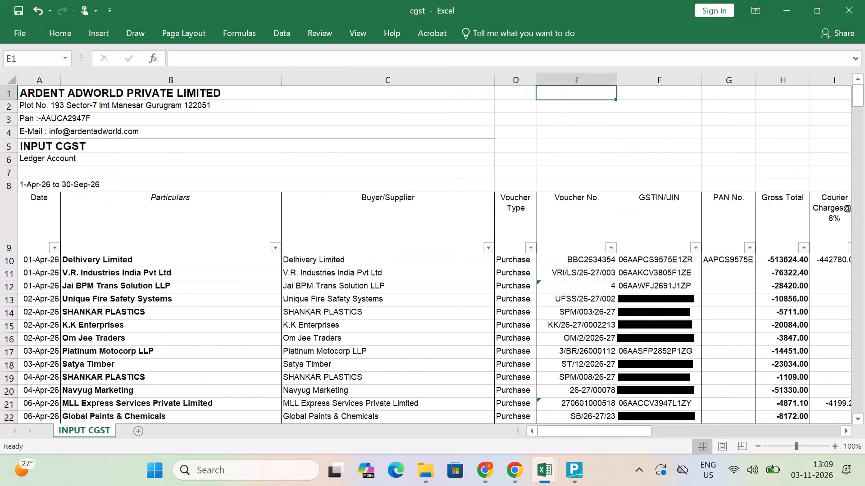
{"action": "key", "text": "Down"}
{"action": "key", "text": "Down"}
{"action": "key", "text": "Down"}
{"action": "key", "text": "Down"}
{"action": "key", "text": "Down"}
{"action": "key", "text": "Down"}
{"action": "key", "text": "Down"}
{"action": "key", "text": "Down"}
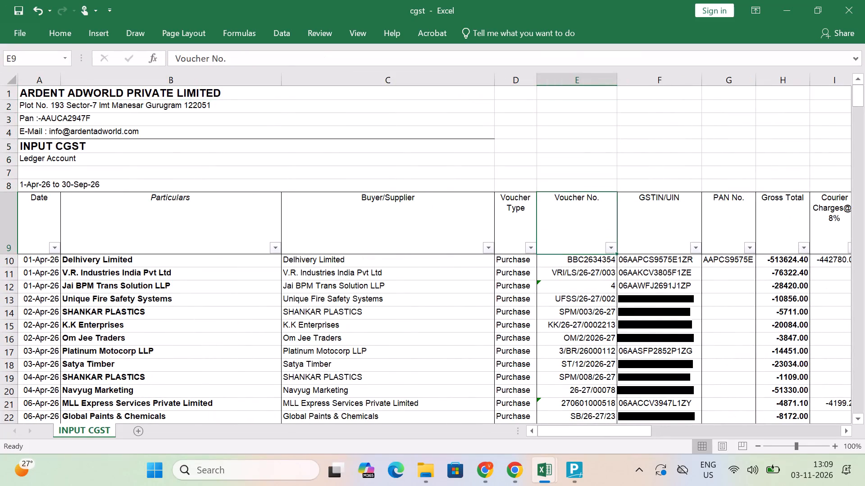
{"action": "key", "text": "Right"}
{"action": "key", "text": "Right"}
{"action": "key", "text": "Right"}
{"action": "key", "text": "Right"}
{"action": "key", "text": "Right"}
{"action": "key", "text": "Right"}
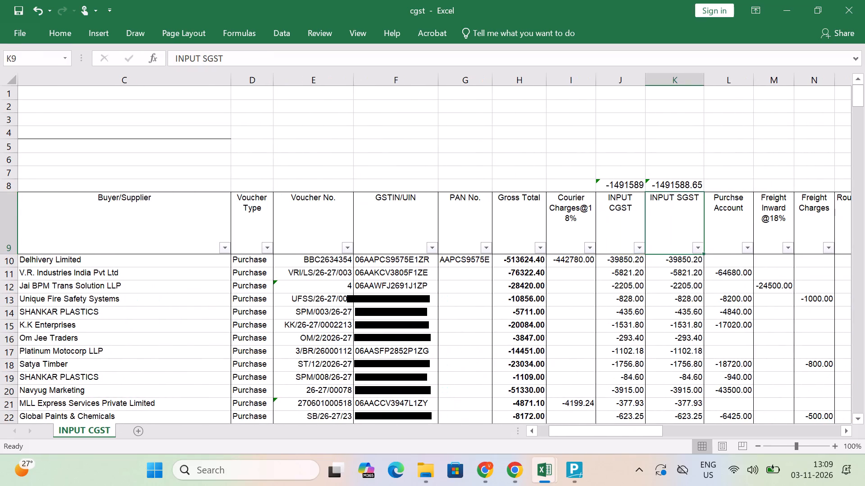
{"action": "key", "text": "Left"}
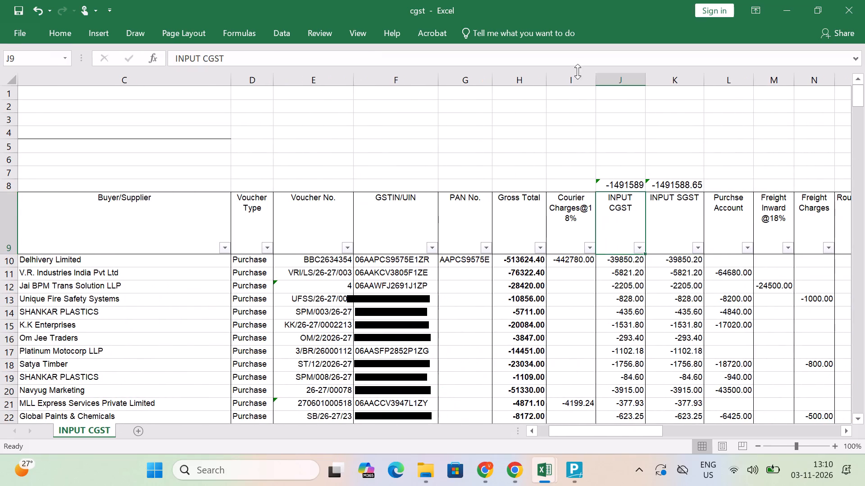
{"action": "left_click", "coordinate": [574, 79]}
{"action": "key", "text": "ctrl+x"}
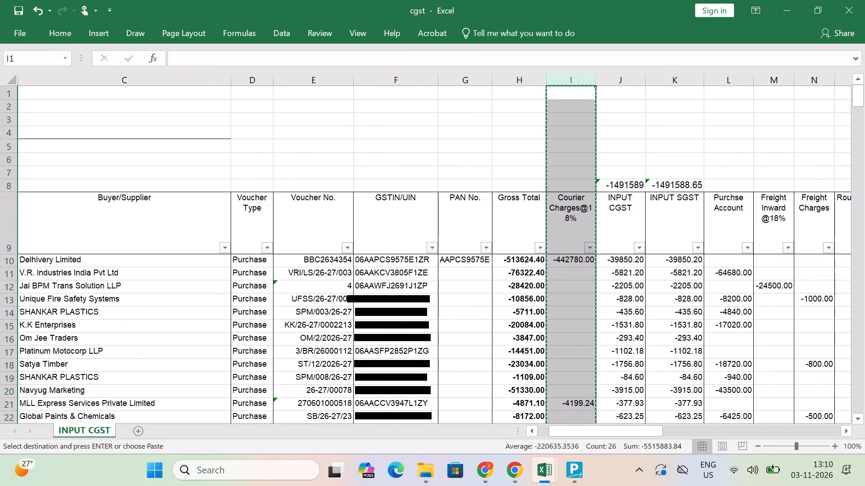
{"action": "left_click", "coordinate": [770, 80]}
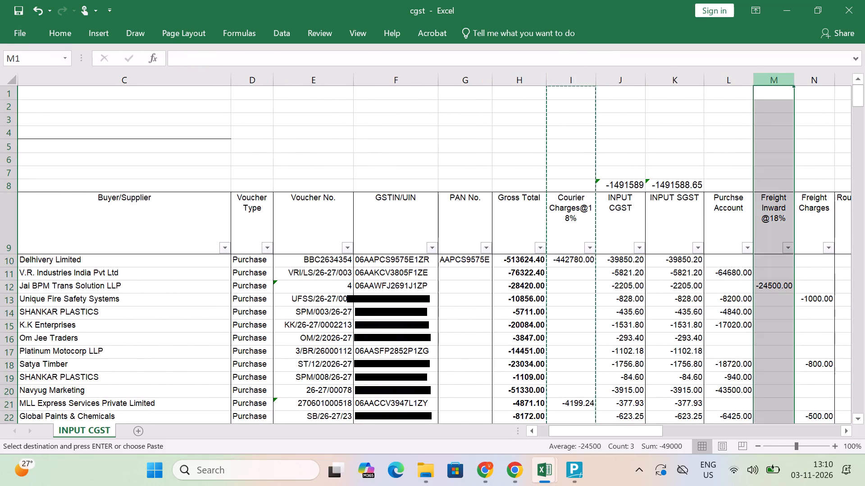
{"action": "key", "text": "ctrl+shift+equal"}
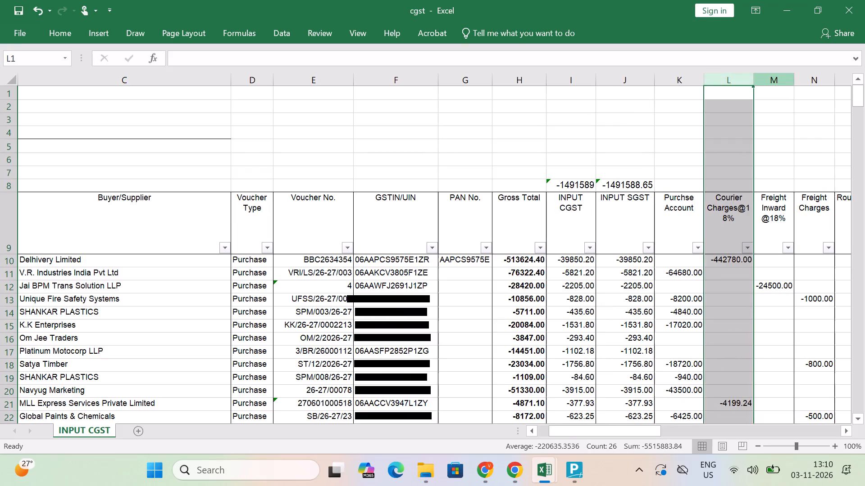
Insert a new column between Gross Total and INPUT CGST with the heading Taxable Value.
{"action": "left_click", "coordinate": [568, 78]}
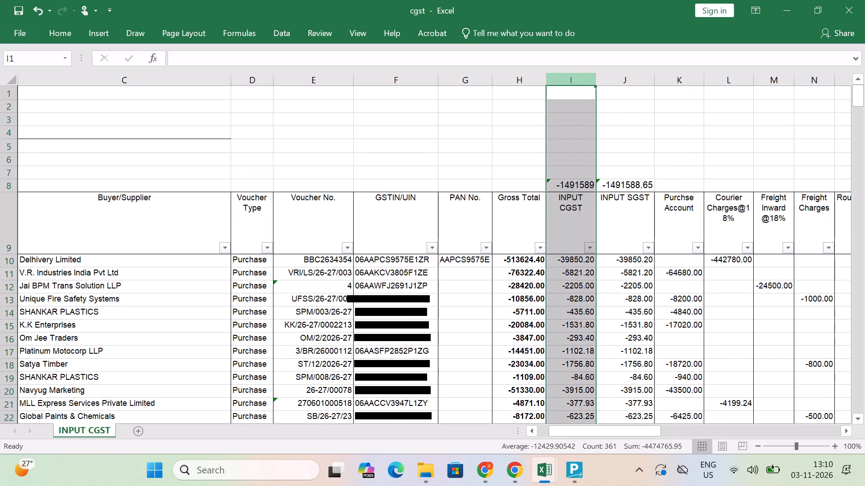
{"action": "key", "text": "ctrl+shift+equal"}
{"action": "left_click", "coordinate": [583, 214]}
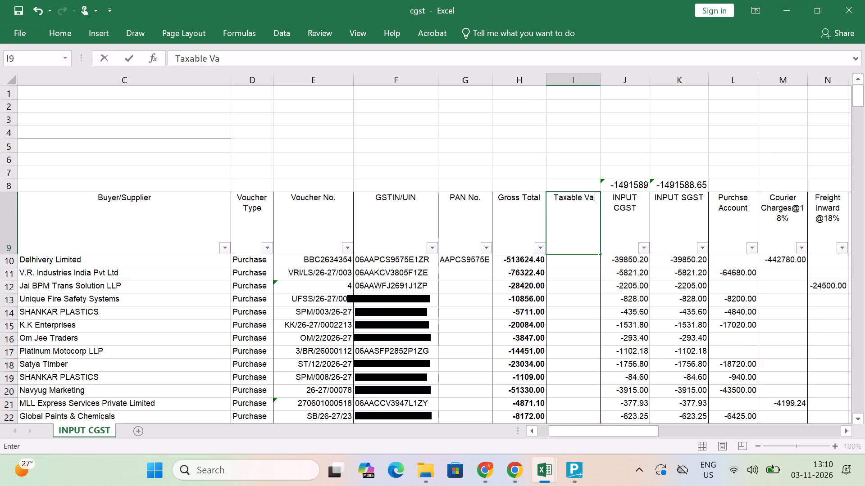
{"action": "key", "text": "Return"}
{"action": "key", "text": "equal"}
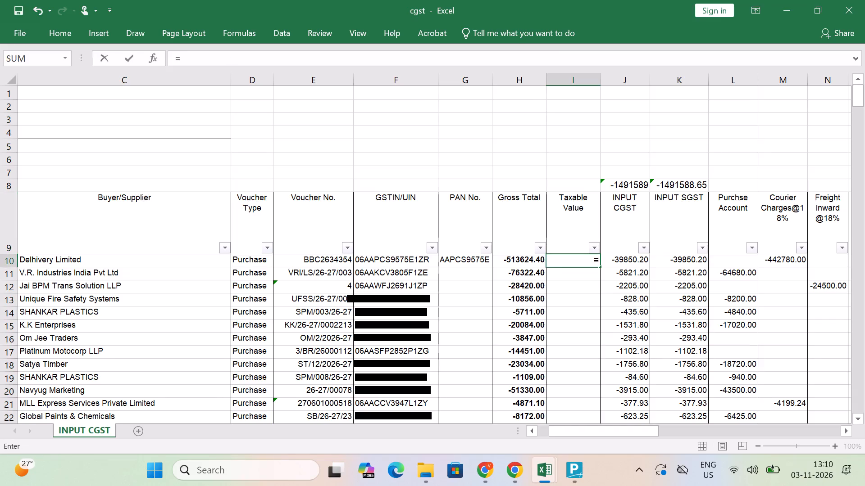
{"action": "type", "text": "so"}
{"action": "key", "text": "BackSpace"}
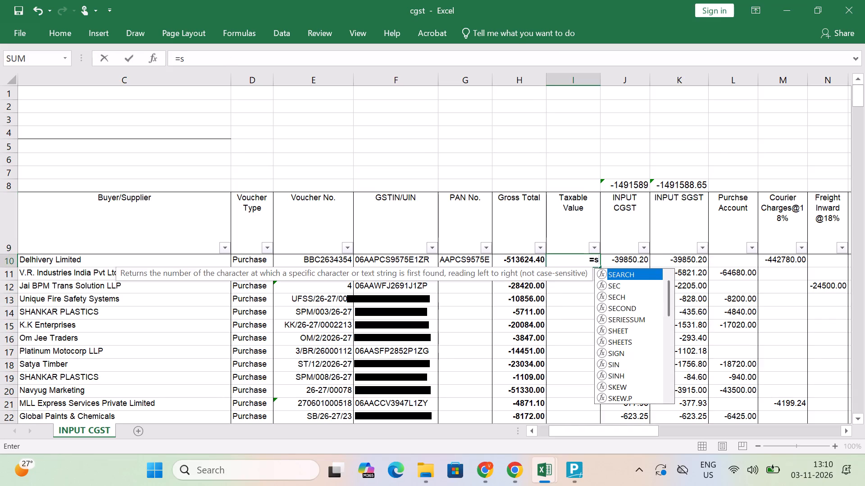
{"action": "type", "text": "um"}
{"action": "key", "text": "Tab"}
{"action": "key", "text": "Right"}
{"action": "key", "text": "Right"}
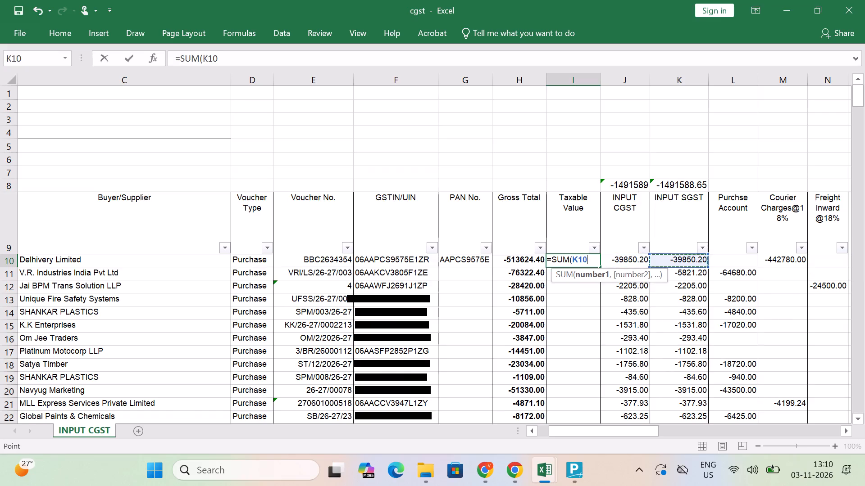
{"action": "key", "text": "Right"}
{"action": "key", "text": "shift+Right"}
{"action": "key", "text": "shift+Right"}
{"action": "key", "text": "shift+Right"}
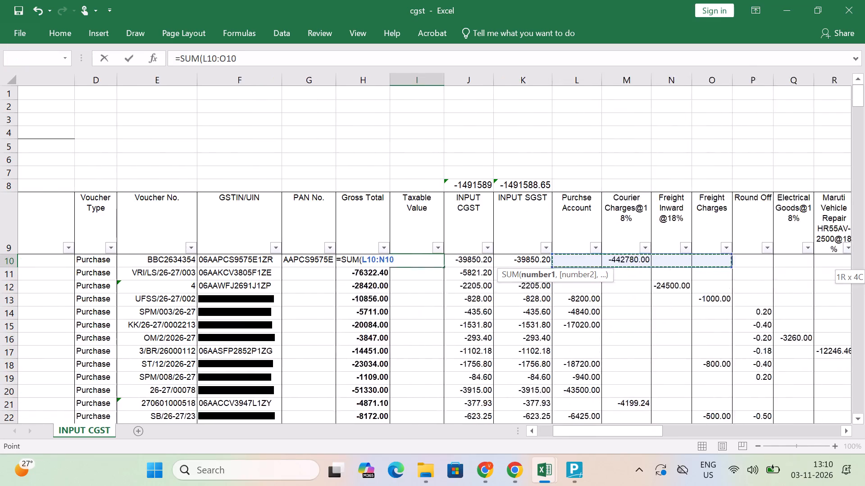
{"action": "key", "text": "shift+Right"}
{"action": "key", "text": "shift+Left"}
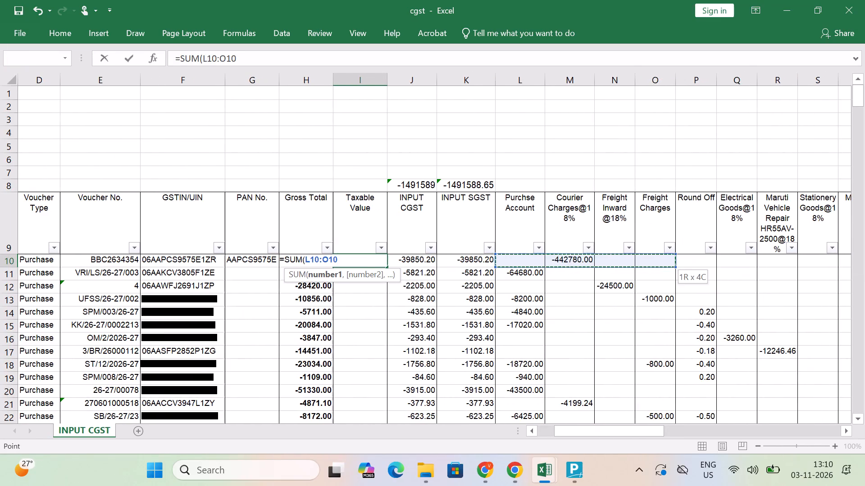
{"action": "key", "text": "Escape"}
Delete the Round Off column from the register.
{"action": "left_click", "coordinate": [702, 80]}
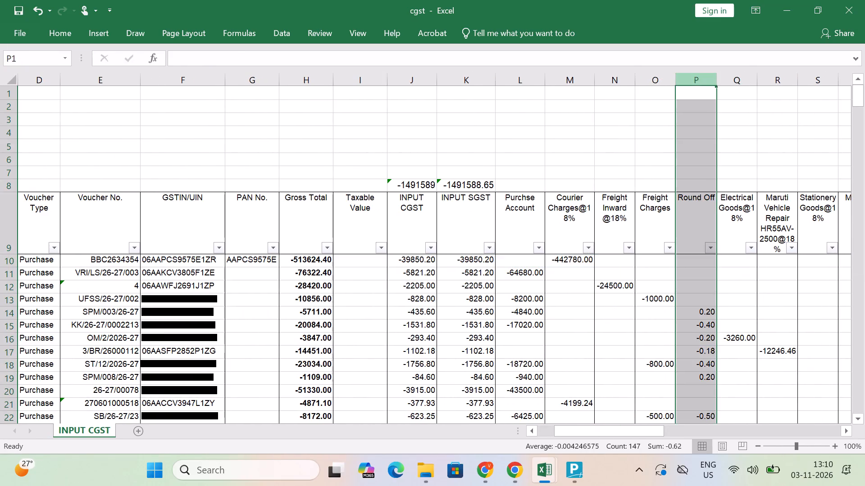
{"action": "key", "text": "ctrl+minus"}
Look through the ledger columns from Electrical Goods@18% to Bosch Battery 12v for any that do not belong in the taxable value.
{"action": "scroll", "coordinate": [746, 236], "scroll_direction": "left", "scroll_amount": 2}
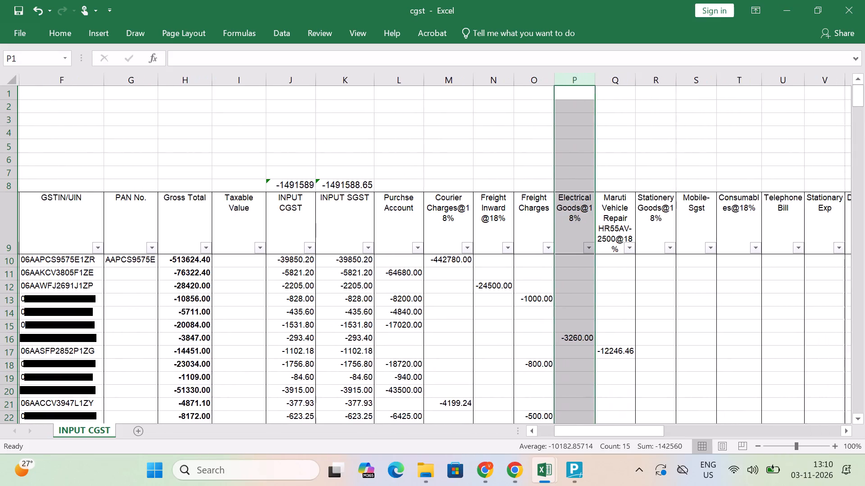
{"action": "scroll", "coordinate": [746, 236], "scroll_direction": "left", "scroll_amount": 2}
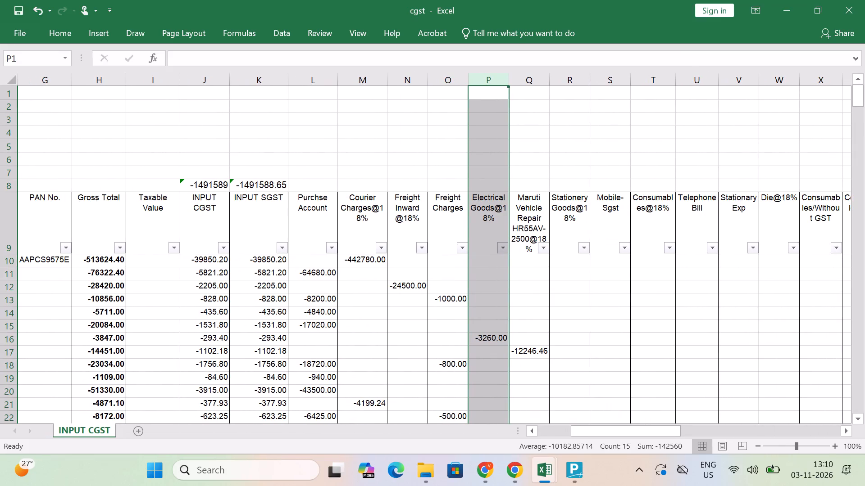
{"action": "scroll", "coordinate": [731, 215], "scroll_direction": "left", "scroll_amount": 4}
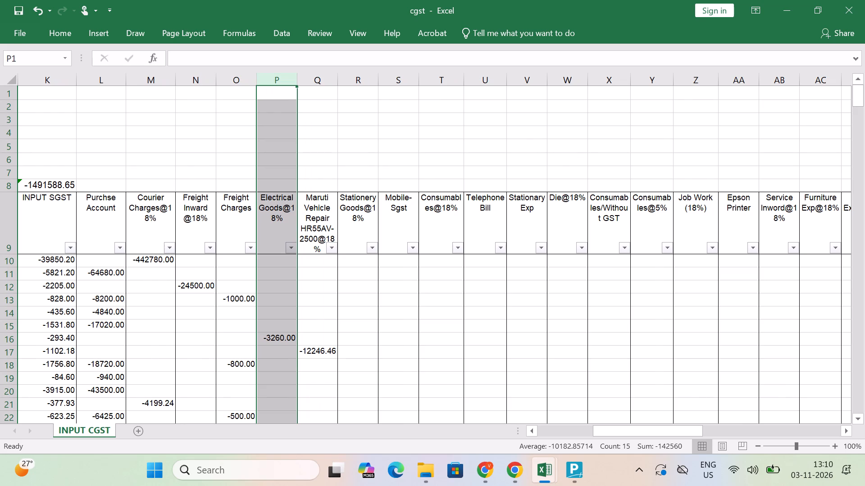
{"action": "scroll", "coordinate": [720, 248], "scroll_direction": "left", "scroll_amount": 4}
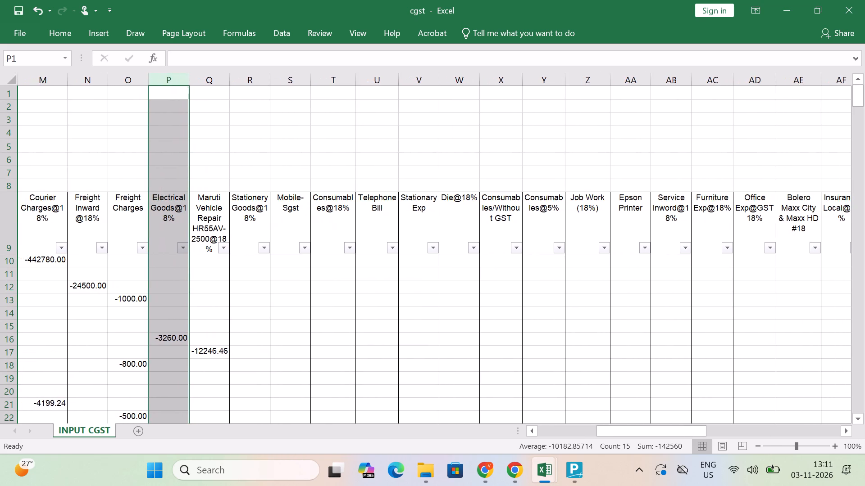
{"action": "scroll", "coordinate": [720, 248], "scroll_direction": "left", "scroll_amount": 7}
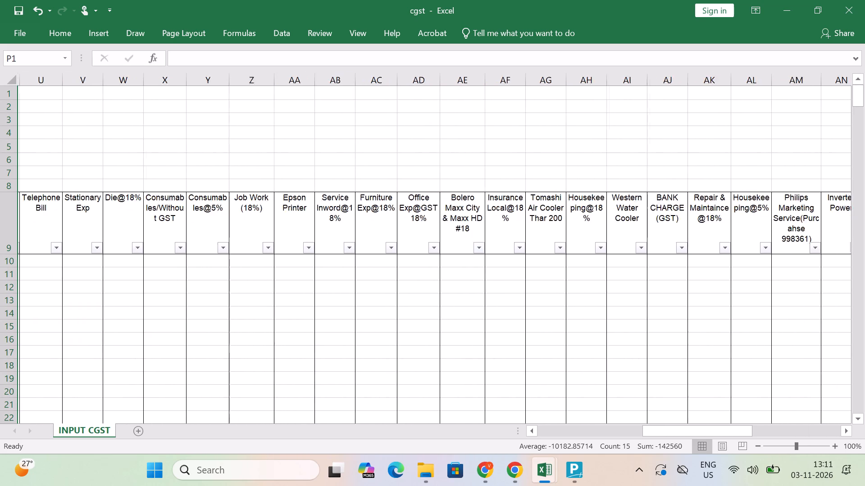
{"action": "scroll", "coordinate": [720, 248], "scroll_direction": "left", "scroll_amount": 9}
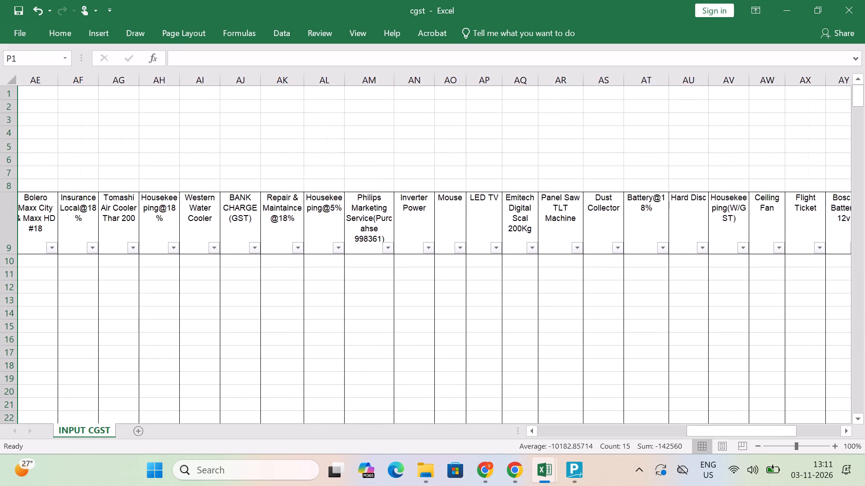
{"action": "scroll", "coordinate": [720, 248], "scroll_direction": "left", "scroll_amount": 4}
{"action": "scroll", "coordinate": [720, 248], "scroll_direction": "right", "scroll_amount": 4}
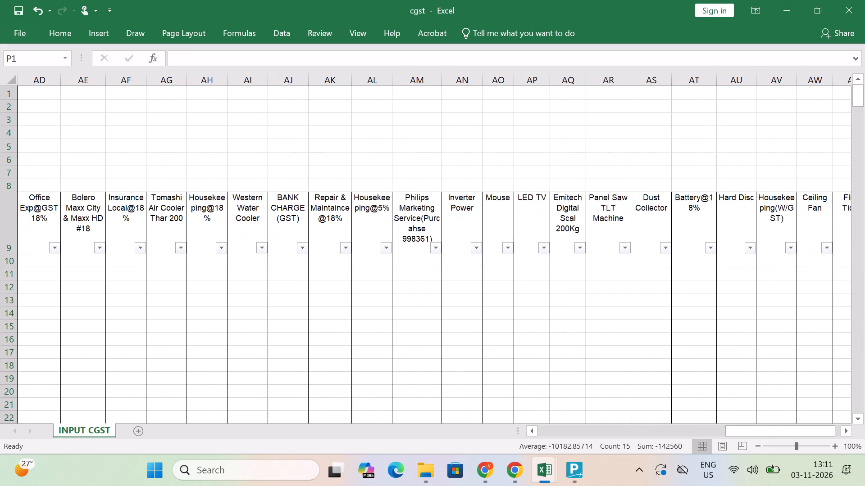
{"action": "scroll", "coordinate": [720, 248], "scroll_direction": "right", "scroll_amount": 10}
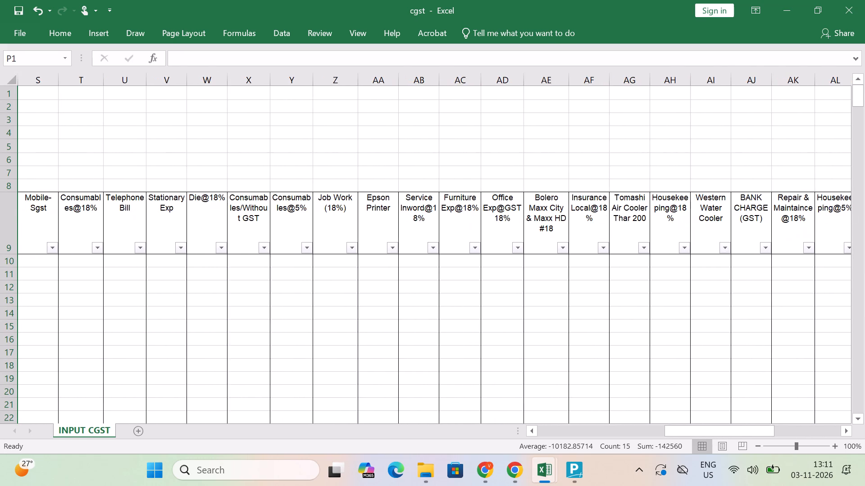
{"action": "scroll", "coordinate": [720, 248], "scroll_direction": "right", "scroll_amount": 9}
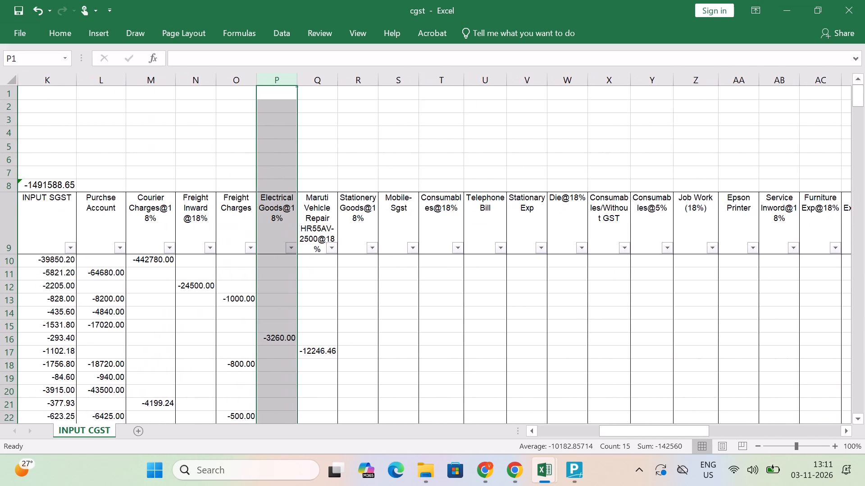
{"action": "scroll", "coordinate": [720, 248], "scroll_direction": "right", "scroll_amount": 3}
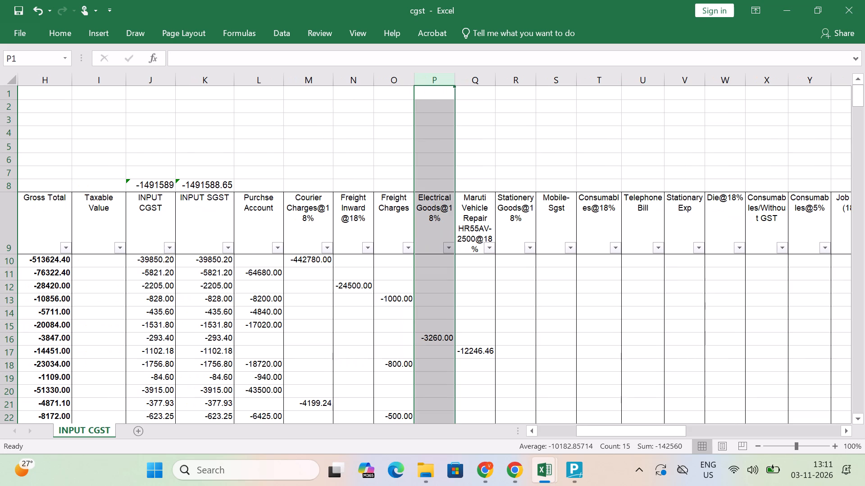
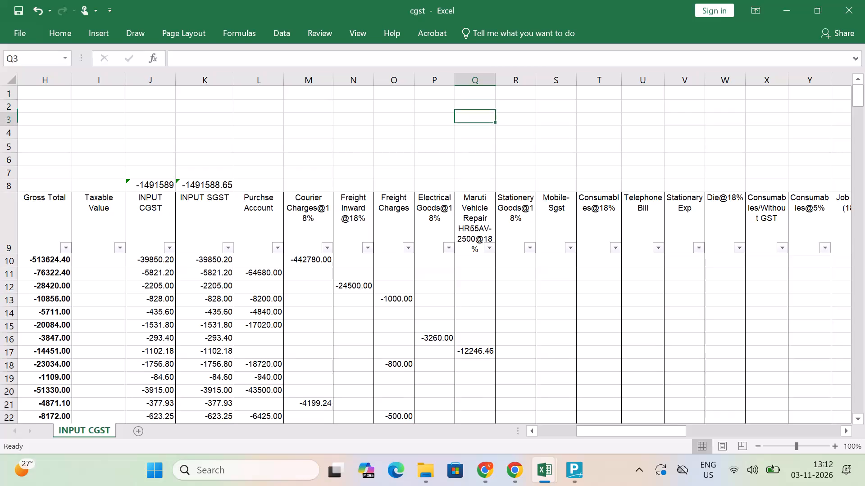
Examine the register's ledger column headings from Maruti Vehicle Repair through Bosch Battery 12v for any that do not belong in the taxable value.
{"action": "key", "text": "Down"}
{"action": "key", "text": "Down"}
{"action": "key", "text": "Down"}
{"action": "key", "text": "Down"}
{"action": "key", "text": "Down"}
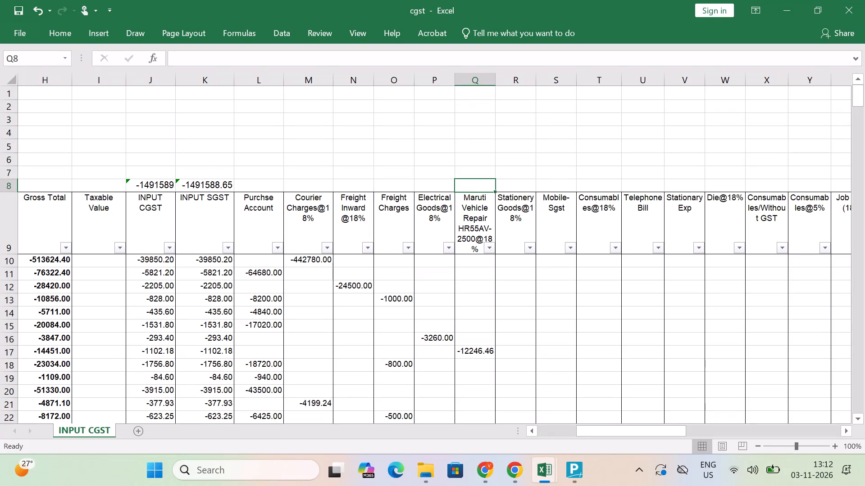
{"action": "key", "text": "Right"}
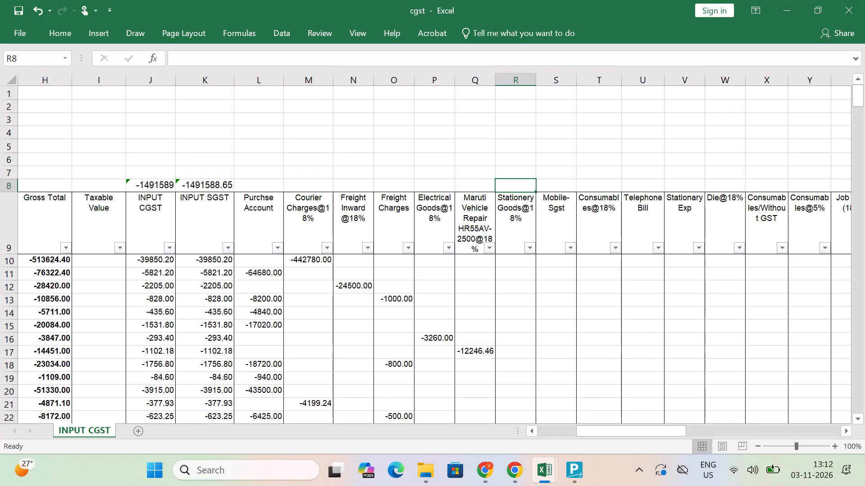
{"action": "key", "text": "Right"}
{"action": "key", "text": "Right"}
{"action": "key", "text": "Right"}
{"action": "key", "text": "Right"}
{"action": "key", "text": "Right"}
{"action": "key", "text": "Down"}
{"action": "key", "text": "Down"}
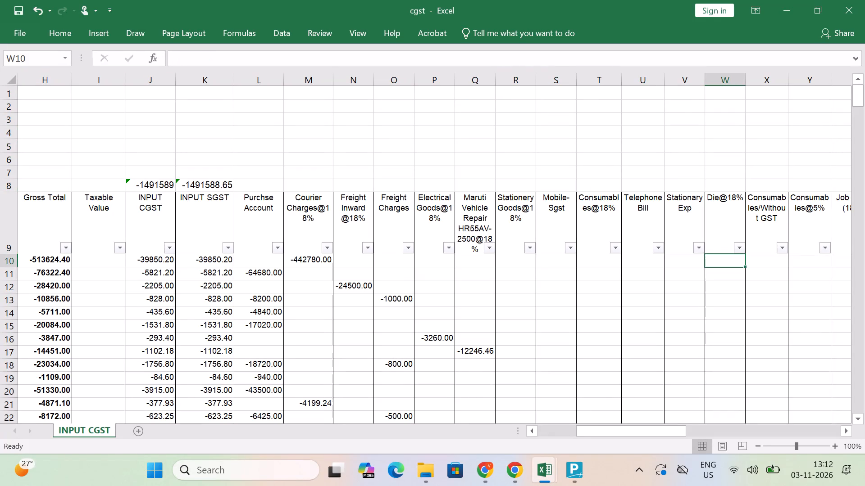
{"action": "key", "text": "Right"}
{"action": "key", "text": "Right"}
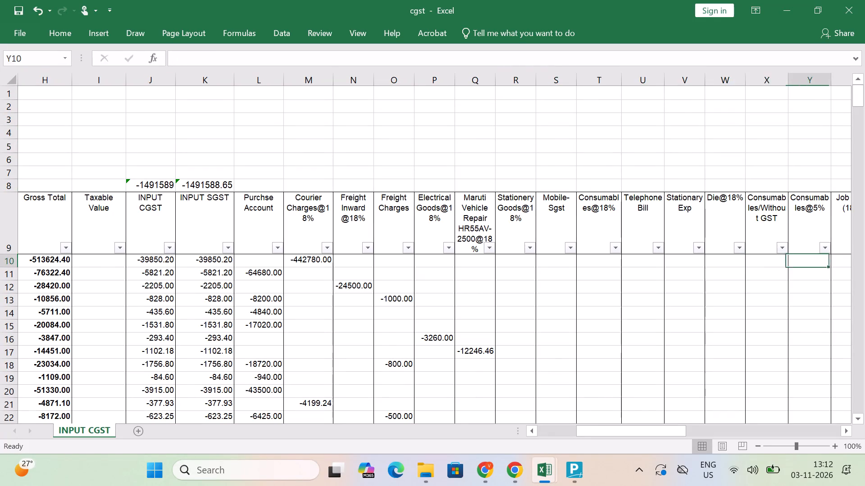
{"action": "key", "text": "Right"}
{"action": "key", "text": "Right"}
{"action": "key", "text": "Right"}
{"action": "key", "text": "Right"}
{"action": "key", "text": "Right"}
{"action": "key", "text": "Right"}
{"action": "key", "text": "Right"}
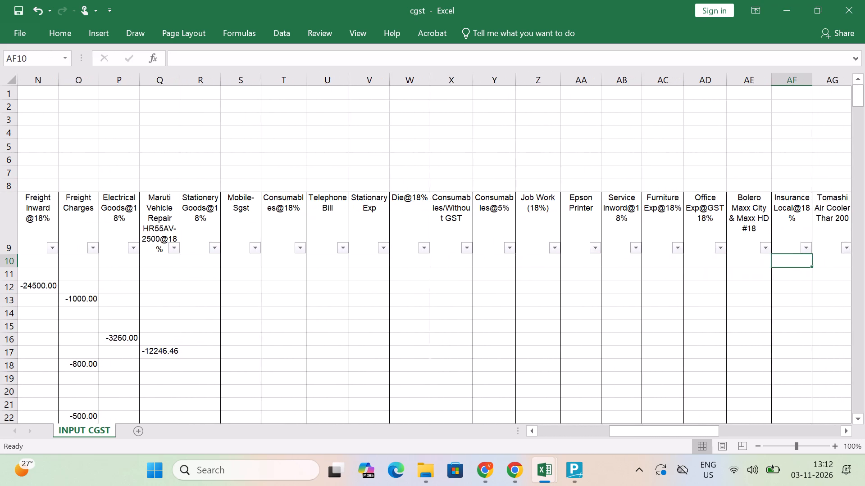
{"action": "key", "text": "Right"}
{"action": "key", "text": "Right"}
{"action": "key", "text": "Right"}
{"action": "key", "text": "Right"}
{"action": "key", "text": "Right"}
{"action": "key", "text": "Right"}
{"action": "key", "text": "Right"}
{"action": "key", "text": "Right"}
{"action": "key", "text": "Right"}
{"action": "key", "text": "Right"}
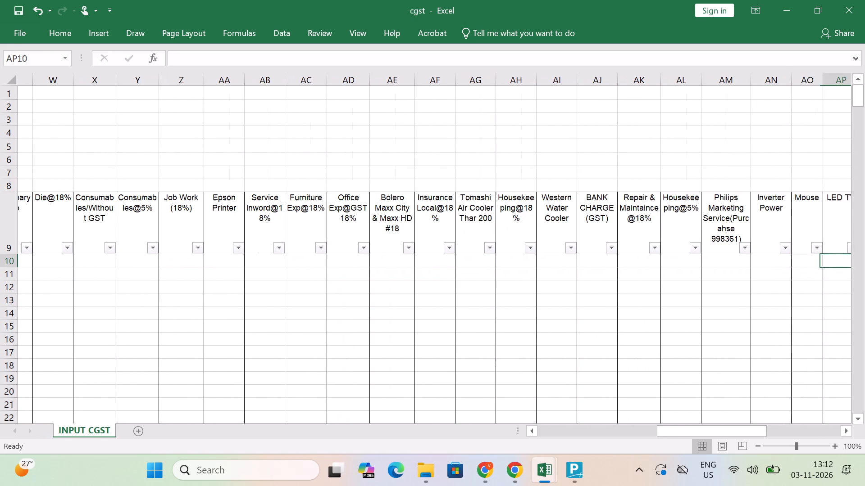
{"action": "key", "text": "Right"}
{"action": "key", "text": "Right"}
{"action": "key", "text": "Right"}
{"action": "key", "text": "Right"}
{"action": "key", "text": "Right"}
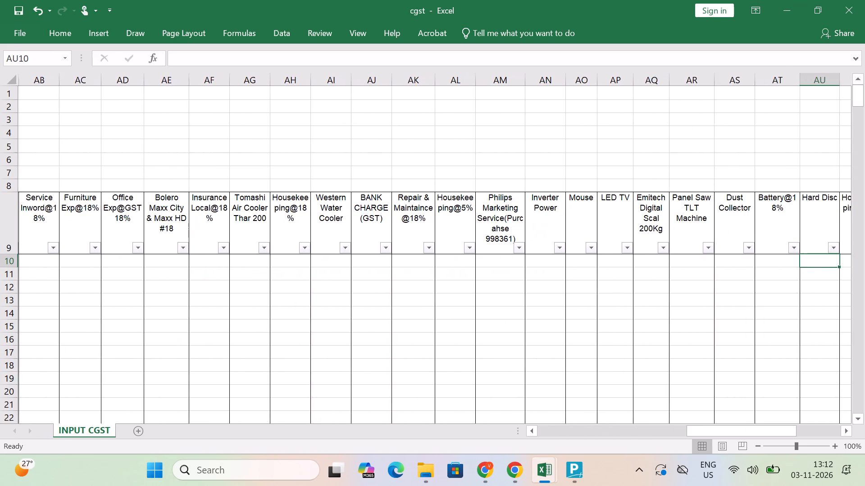
{"action": "key", "text": "Right"}
{"action": "key", "text": "Right"}
{"action": "key", "text": "Right"}
{"action": "key", "text": "Right"}
{"action": "key", "text": "Right"}
{"action": "key", "text": "Right"}
{"action": "key", "text": "Left"}
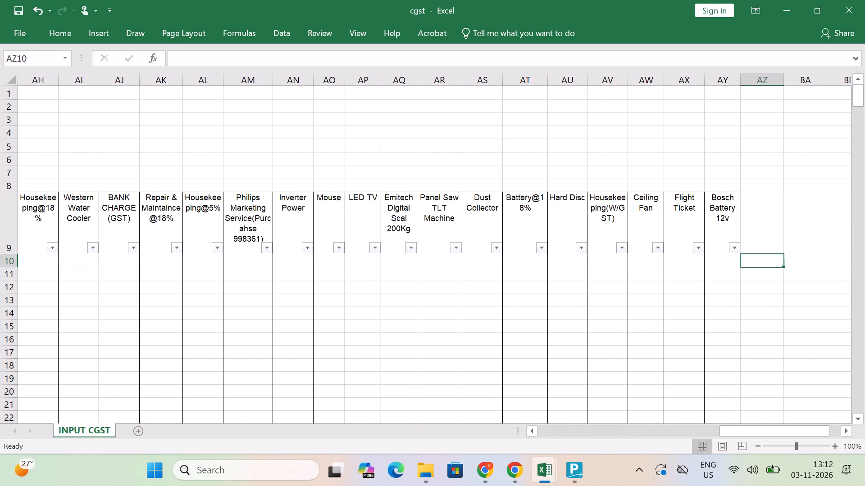
{"action": "key", "text": "Up"}
{"action": "key", "text": "Left"}
{"action": "key", "text": "Left"}
{"action": "key", "text": "Left"}
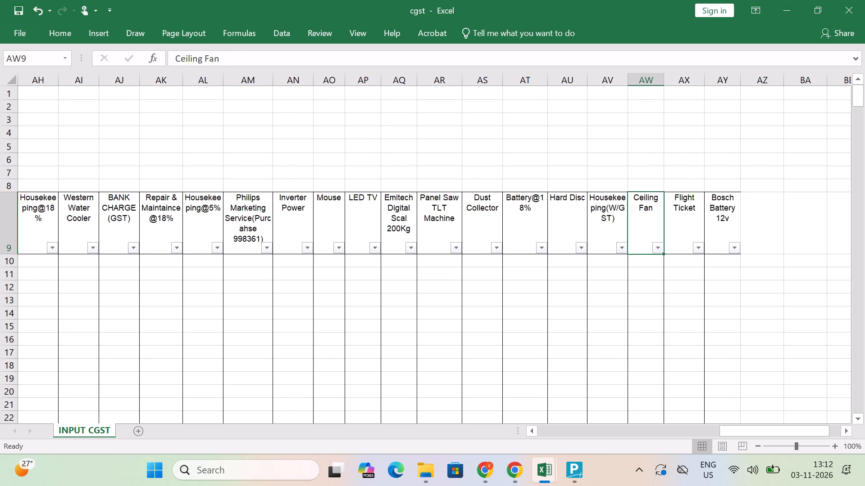
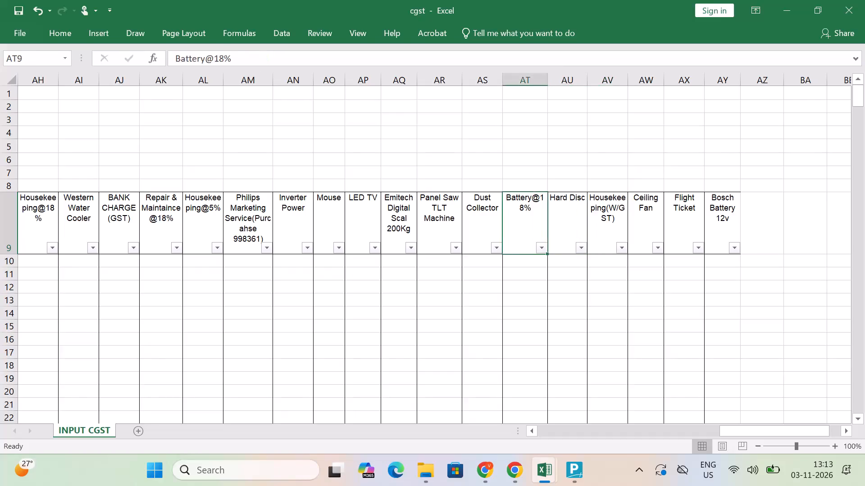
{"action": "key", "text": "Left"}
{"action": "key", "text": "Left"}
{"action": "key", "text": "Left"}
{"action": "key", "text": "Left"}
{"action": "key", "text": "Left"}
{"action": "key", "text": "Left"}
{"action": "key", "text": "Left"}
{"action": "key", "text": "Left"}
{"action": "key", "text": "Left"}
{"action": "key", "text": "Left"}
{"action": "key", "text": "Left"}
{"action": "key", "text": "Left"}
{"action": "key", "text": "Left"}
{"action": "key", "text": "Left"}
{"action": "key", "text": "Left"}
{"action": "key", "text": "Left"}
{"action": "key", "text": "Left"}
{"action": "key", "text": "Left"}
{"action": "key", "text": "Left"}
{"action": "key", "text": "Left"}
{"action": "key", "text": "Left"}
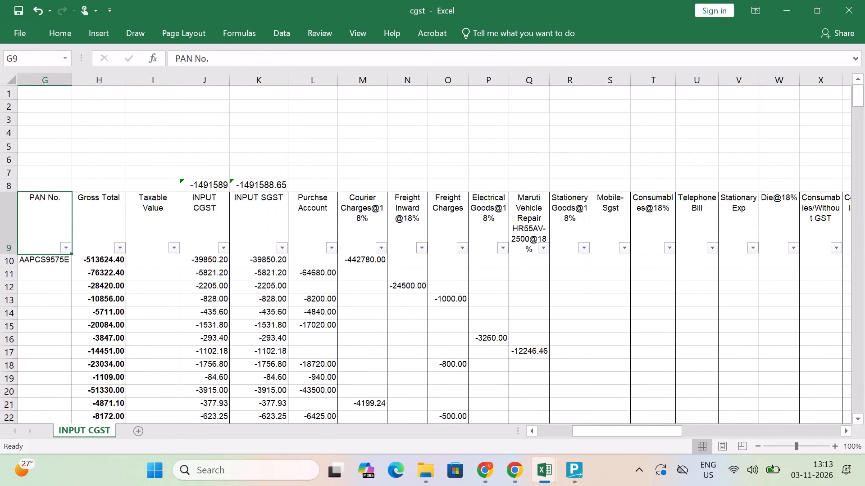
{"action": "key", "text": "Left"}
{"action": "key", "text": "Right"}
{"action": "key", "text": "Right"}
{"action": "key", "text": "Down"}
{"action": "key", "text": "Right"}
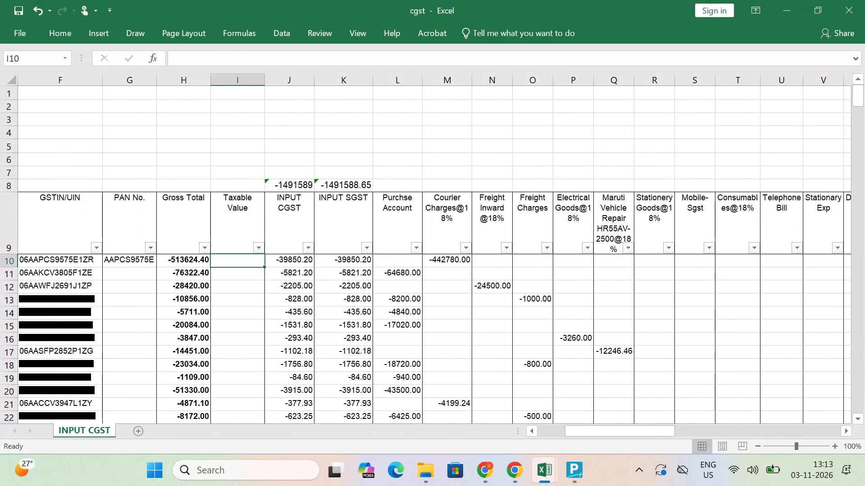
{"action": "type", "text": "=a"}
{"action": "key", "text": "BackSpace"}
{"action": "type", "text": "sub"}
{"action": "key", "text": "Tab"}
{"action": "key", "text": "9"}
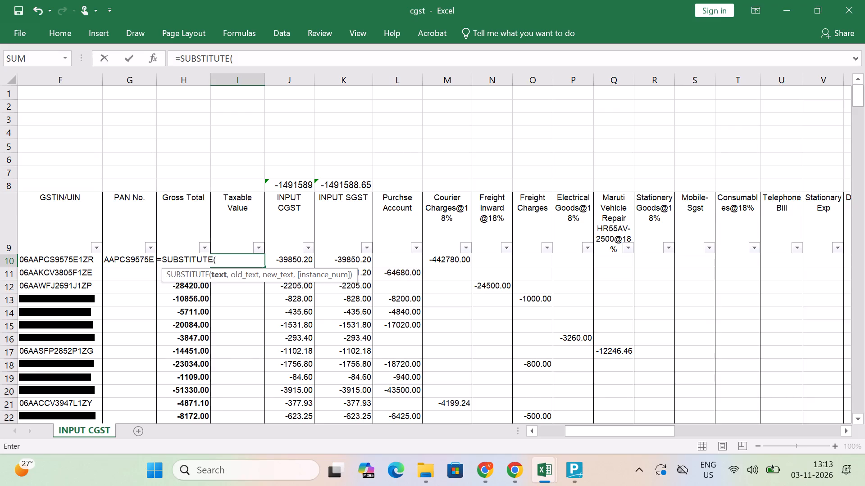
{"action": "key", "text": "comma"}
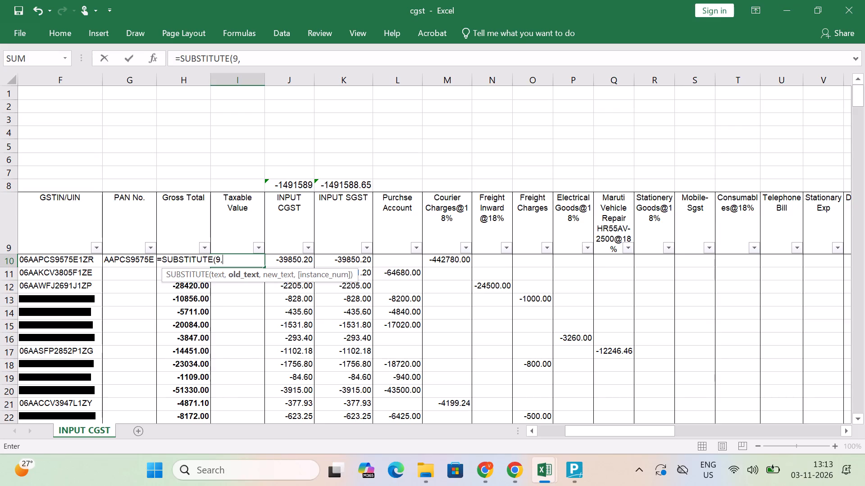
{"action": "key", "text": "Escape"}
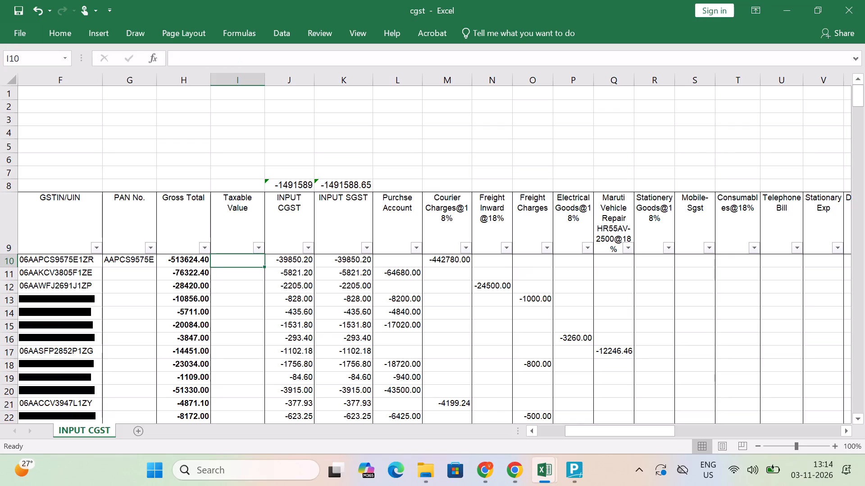
Enter a SUBTOTAL formula with function 9 in I10, the first Taxable Value cell, summing the ledger columns L10:AY10.
{"action": "type", "text": "=subt"}
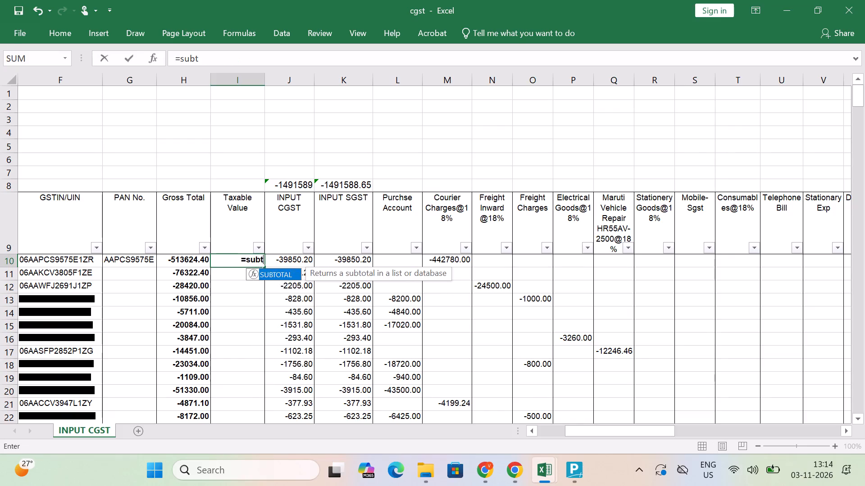
{"action": "key", "text": "Tab"}
{"action": "type", "text": "9,"}
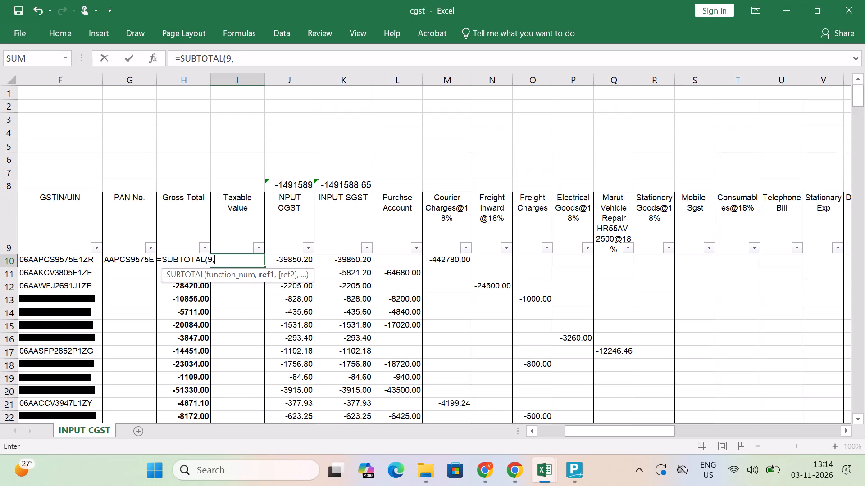
{"action": "key", "text": "Right"}
{"action": "key", "text": "Right"}
{"action": "key", "text": "Right"}
{"action": "key", "text": "shift+Right"}
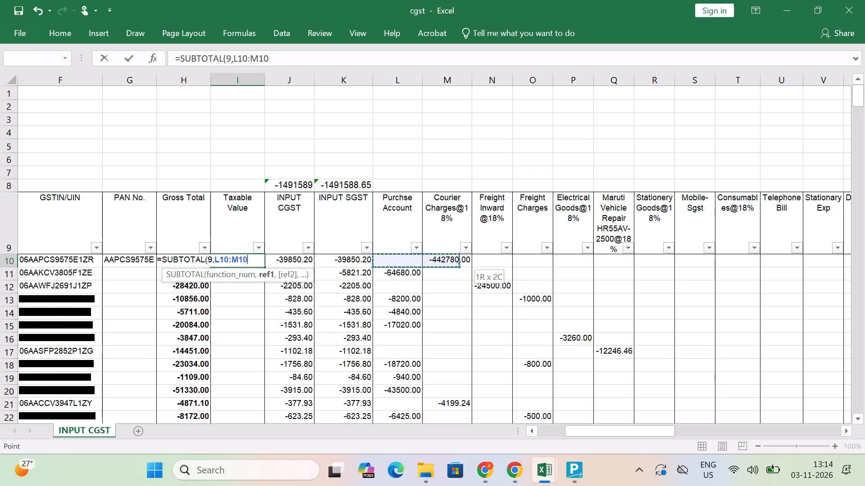
{"action": "key", "text": "shift+Right"}
{"action": "key", "text": "shift+Right"}
{"action": "key", "text": "shift+Right"}
{"action": "key", "text": "shift+Right"}
{"action": "key", "text": "shift+Right"}
{"action": "key", "text": "shift+Right"}
{"action": "key", "text": "shift+Right"}
{"action": "key", "text": "shift+Right"}
{"action": "key", "text": "shift+Right"}
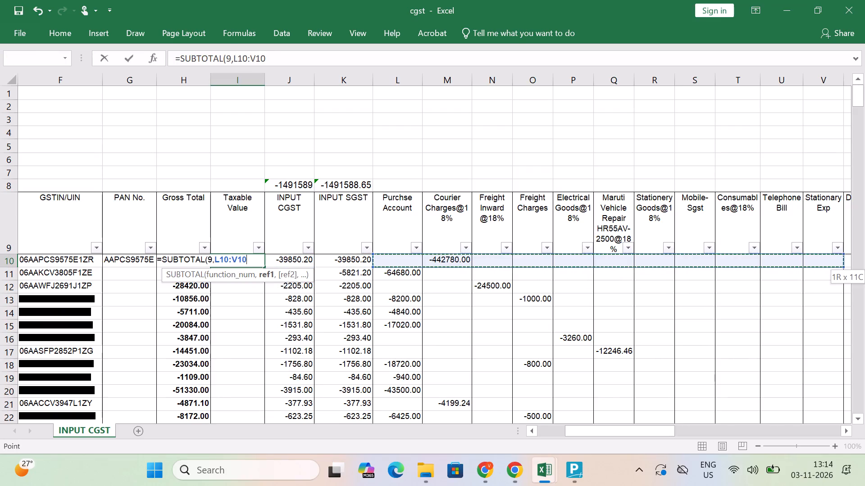
{"action": "key", "text": "shift+Right"}
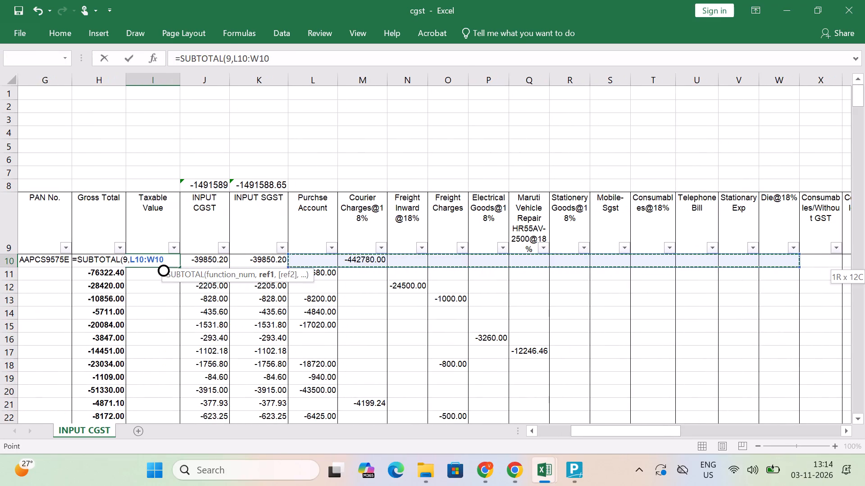
{"action": "key", "text": "shift+Right"}
{"action": "key", "text": "shift+Right"}
{"action": "key", "text": "shift+Right"}
{"action": "key", "text": "shift+Right"}
{"action": "key", "text": "shift+Right"}
{"action": "key", "text": "shift+Right"}
{"action": "key", "text": "shift+Right"}
{"action": "key", "text": "shift+Right"}
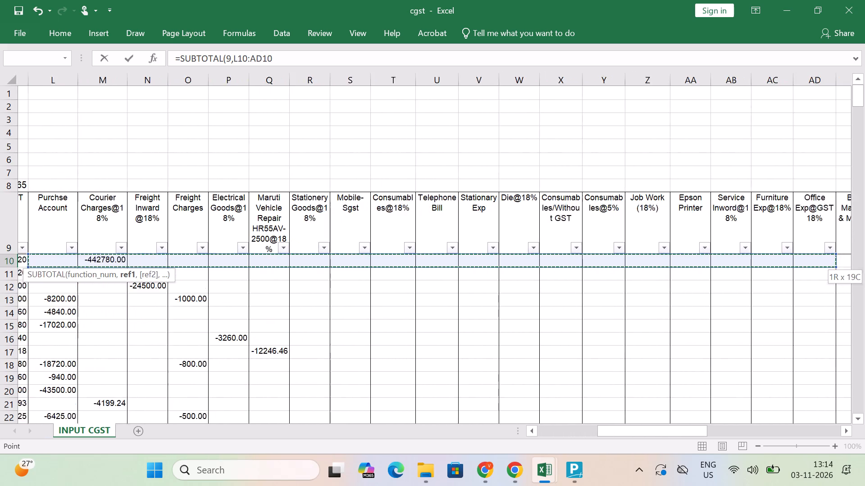
{"action": "key", "text": "shift+Right"}
{"action": "key", "text": "shift+Right"}
{"action": "key", "text": "shift+Right"}
{"action": "key", "text": "shift+Right"}
{"action": "key", "text": "shift+Right"}
{"action": "key", "text": "shift+Right"}
{"action": "key", "text": "shift+Right"}
{"action": "key", "text": "shift+Right"}
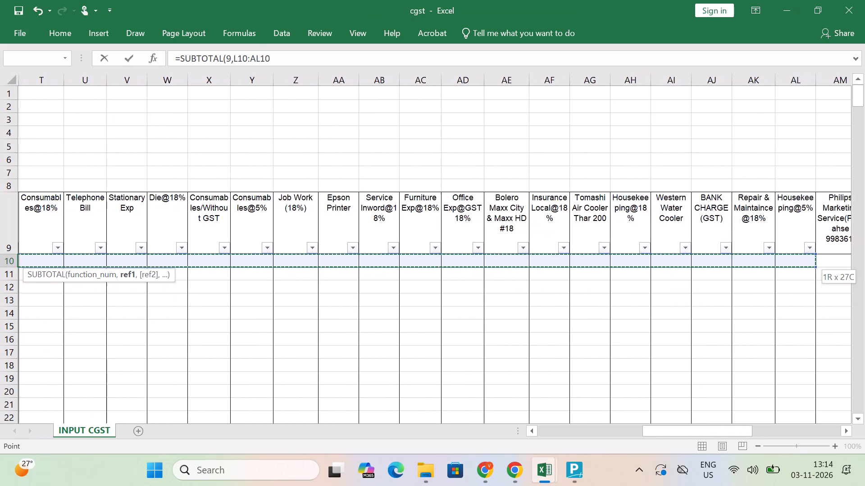
{"action": "key", "text": "shift+Right"}
{"action": "key", "text": "shift+Right"}
{"action": "key", "text": "shift+Right"}
{"action": "key", "text": "shift+Right"}
{"action": "key", "text": "shift+Right"}
{"action": "key", "text": "shift+Right"}
{"action": "key", "text": "shift+Right"}
{"action": "key", "text": "shift+Right"}
{"action": "key", "text": "shift+Right"}
{"action": "key", "text": "shift+Right"}
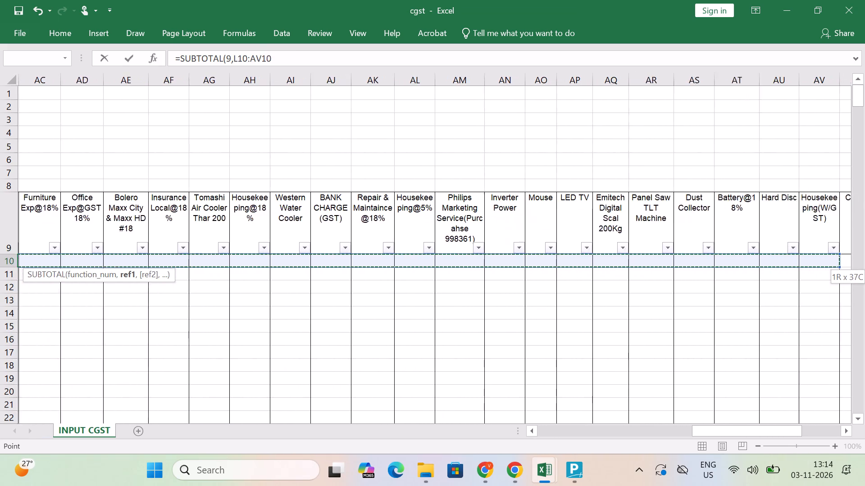
{"action": "key", "text": "shift+Right"}
{"action": "key", "text": "shift+Right"}
{"action": "key", "text": "shift+Right"}
{"action": "key", "text": "shift+Right"}
{"action": "key", "text": "shift+Left"}
{"action": "key", "text": "shift+Left"}
{"action": "key", "text": "shift+Left"}
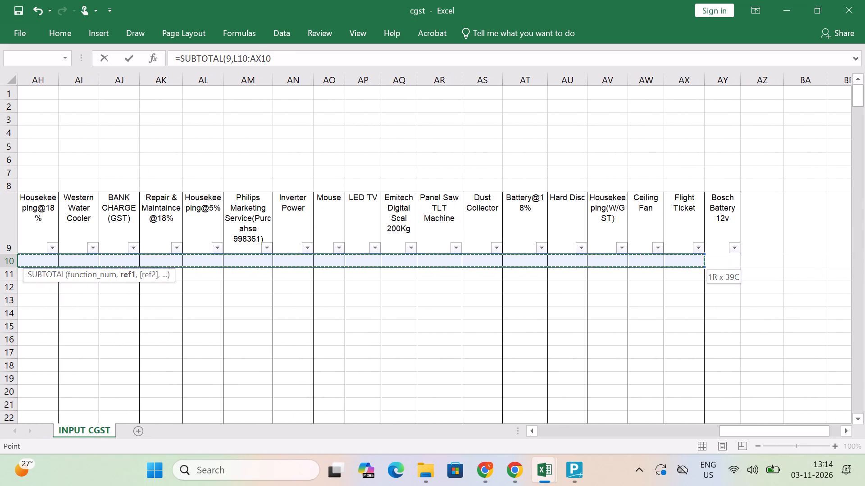
{"action": "key", "text": "shift+Right"}
{"action": "key", "text": "Return"}
Fill the Taxable Value formula down from I10 to I367, the last entry above the grand total.
{"action": "key", "text": "Up"}
{"action": "key", "text": "Left"}
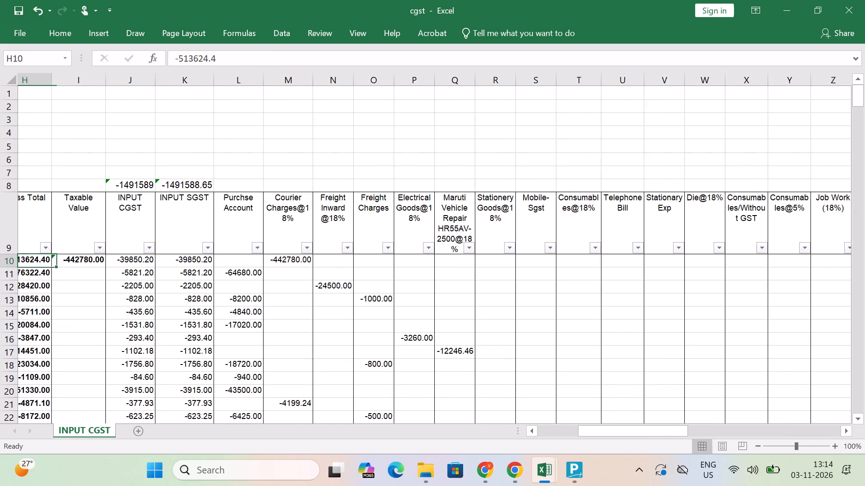
{"action": "key", "text": "Left"}
{"action": "key", "text": "Right"}
{"action": "key", "text": "ctrl+Down"}
{"action": "key", "text": "Down"}
{"action": "key", "text": "Up"}
{"action": "key", "text": "Right"}
{"action": "key", "text": "Up"}
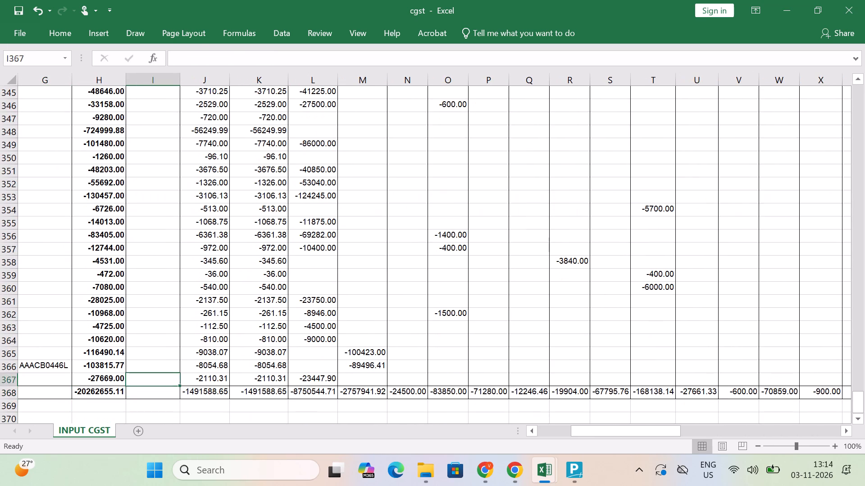
{"action": "key", "text": "ctrl+shift+Up"}
{"action": "key", "text": "ctrl+d"}
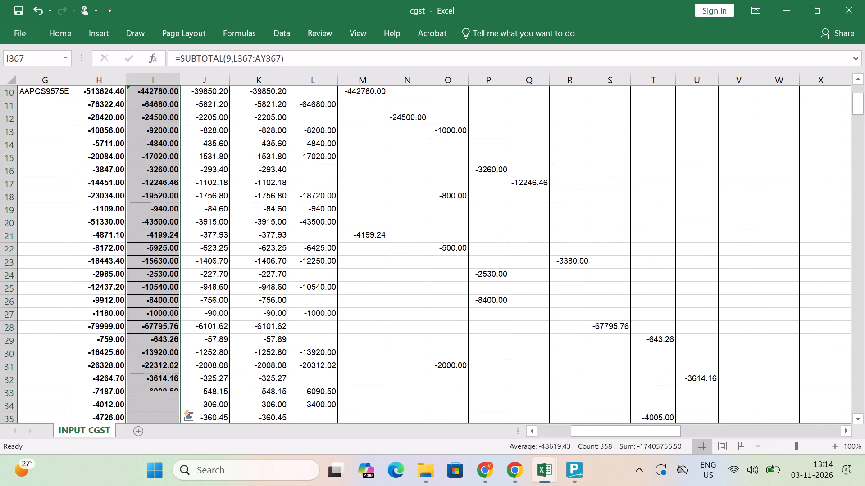
Review the filled Taxable Value figures at the start of the register and the subtotal formula above INPUT CGST.
{"action": "key", "text": "Up"}
{"action": "key", "text": "Up"}
{"action": "key", "text": "ctrl+Up"}
{"action": "key", "text": "Up"}
{"action": "key", "text": "Up"}
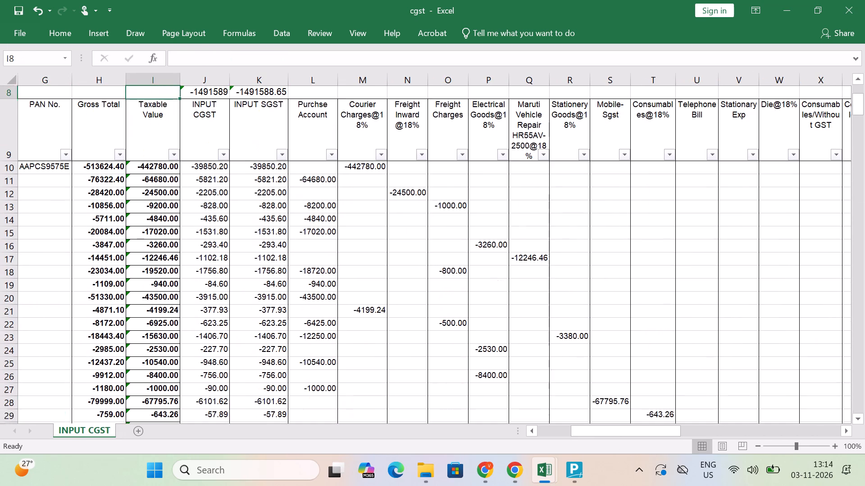
{"action": "key", "text": "Down"}
{"action": "key", "text": "Down"}
{"action": "key", "text": "Down"}
{"action": "key", "text": "Up"}
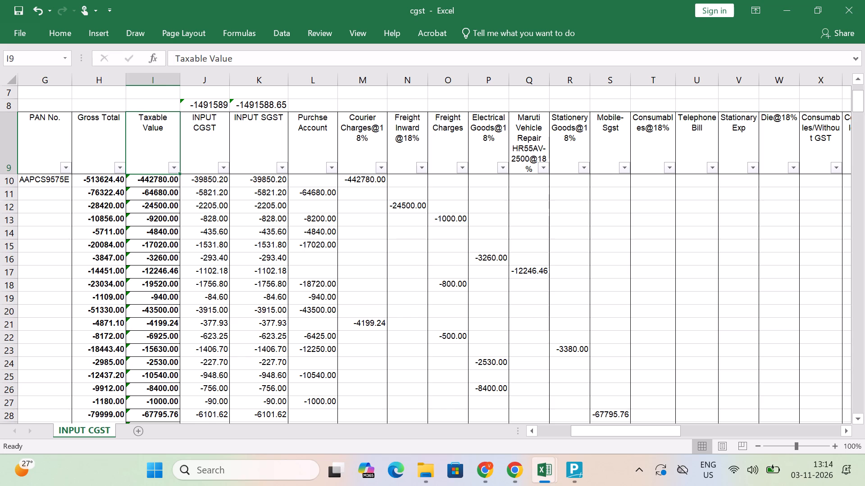
{"action": "key", "text": "Right"}
{"action": "key", "text": "Up"}
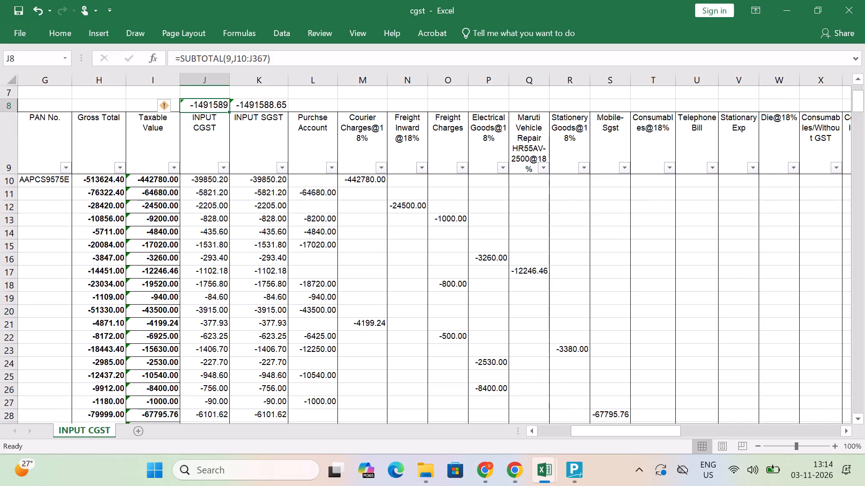
Return to the Date heading at the start of the register and save the cgst workbook.
{"action": "key", "text": "ctrl+Left"}
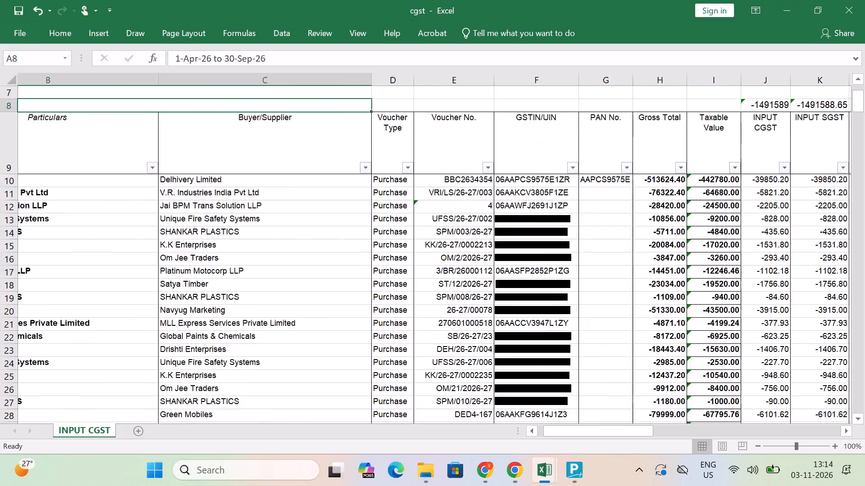
{"action": "key", "text": "Down"}
{"action": "key", "text": "Up"}
{"action": "key", "text": "Down"}
{"action": "key", "text": "ctrl+s"}
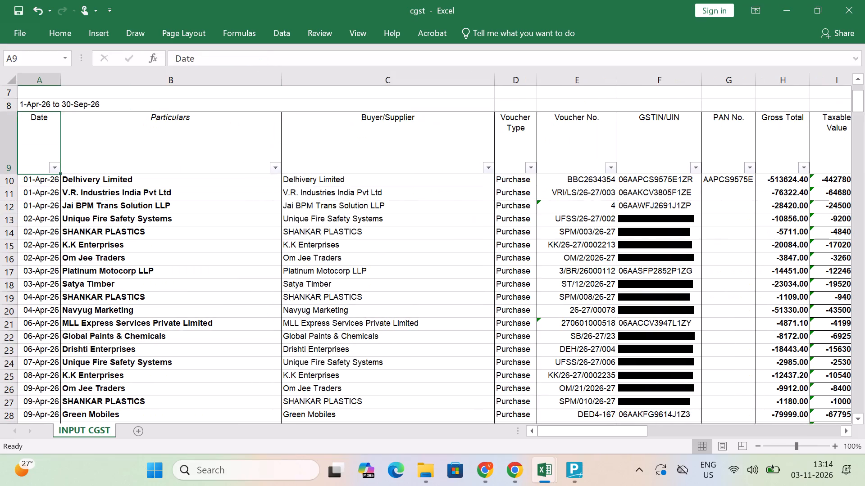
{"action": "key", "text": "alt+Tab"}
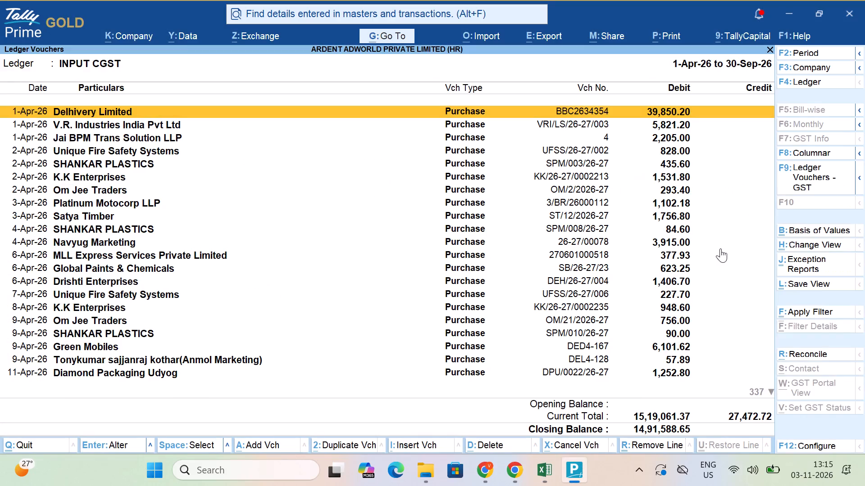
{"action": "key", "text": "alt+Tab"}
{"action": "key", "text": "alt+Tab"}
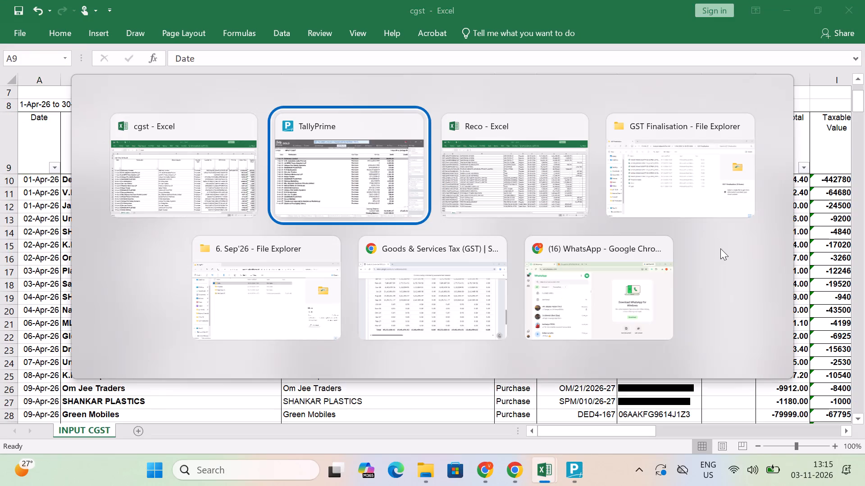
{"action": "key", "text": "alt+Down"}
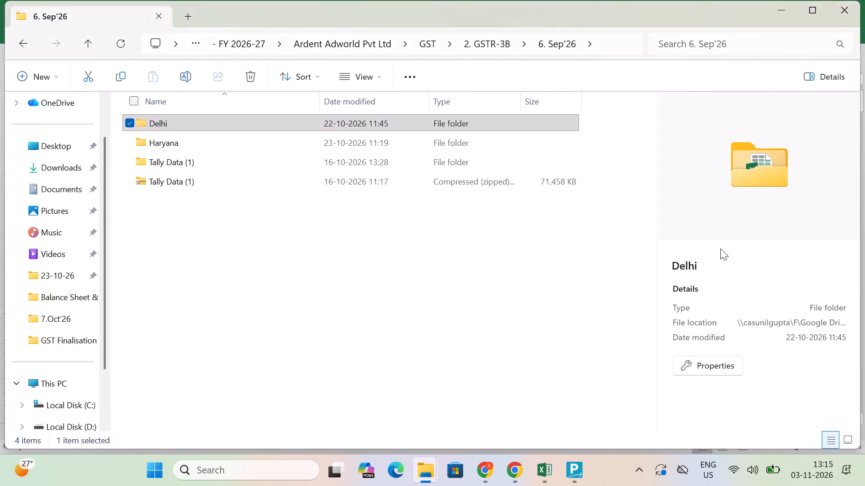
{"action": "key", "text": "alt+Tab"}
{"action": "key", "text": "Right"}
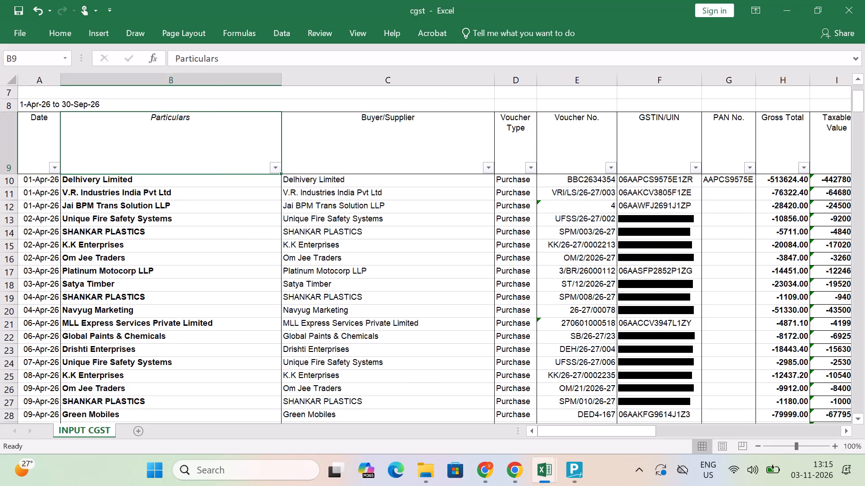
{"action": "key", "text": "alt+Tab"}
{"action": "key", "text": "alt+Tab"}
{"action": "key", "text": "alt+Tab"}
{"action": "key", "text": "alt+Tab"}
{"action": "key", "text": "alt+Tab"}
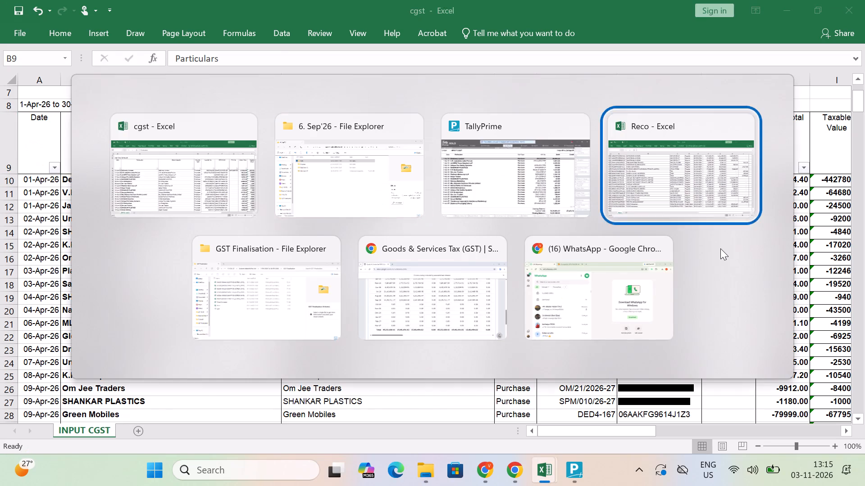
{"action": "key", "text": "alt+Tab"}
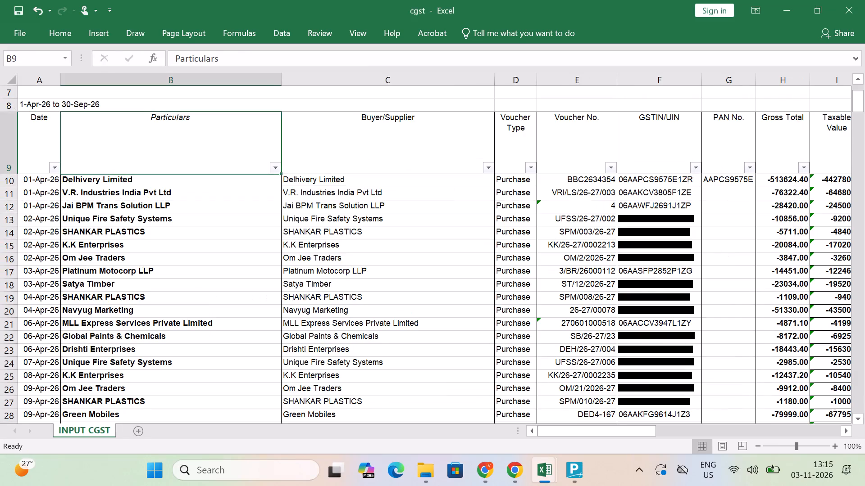
Filter the GSTIN/UIN column to show only blank entries and check which suppliers lack a GSTIN.
{"action": "key", "text": "Right"}
{"action": "key", "text": "Right"}
{"action": "key", "text": "Right"}
{"action": "key", "text": "Right"}
{"action": "key", "text": "alt+Down"}
{"action": "key", "text": "alt+Down"}
{"action": "key", "text": "alt+Down"}
{"action": "key", "text": "alt+Down"}
{"action": "key", "text": "alt+Down"}
{"action": "key", "text": "alt+Down"}
{"action": "key", "text": "alt+Down"}
{"action": "key", "text": "alt+Down"}
{"action": "key", "text": "alt+Down"}
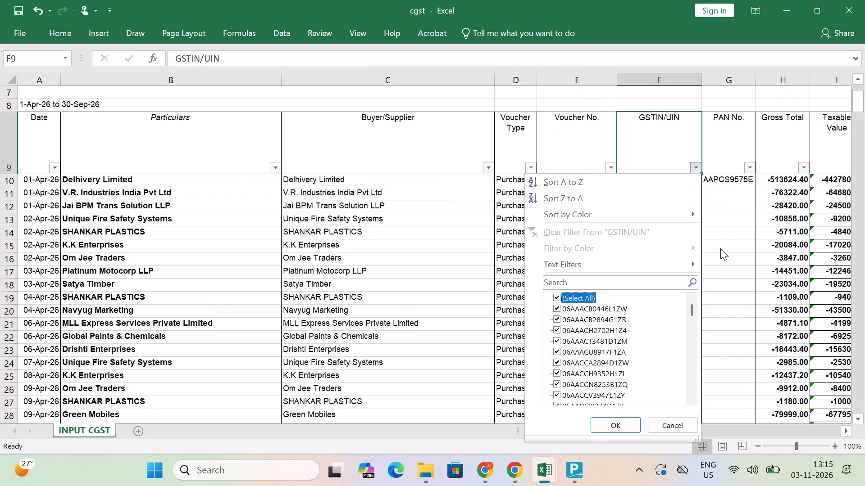
{"action": "key", "text": "space"}
{"action": "key", "text": "End"}
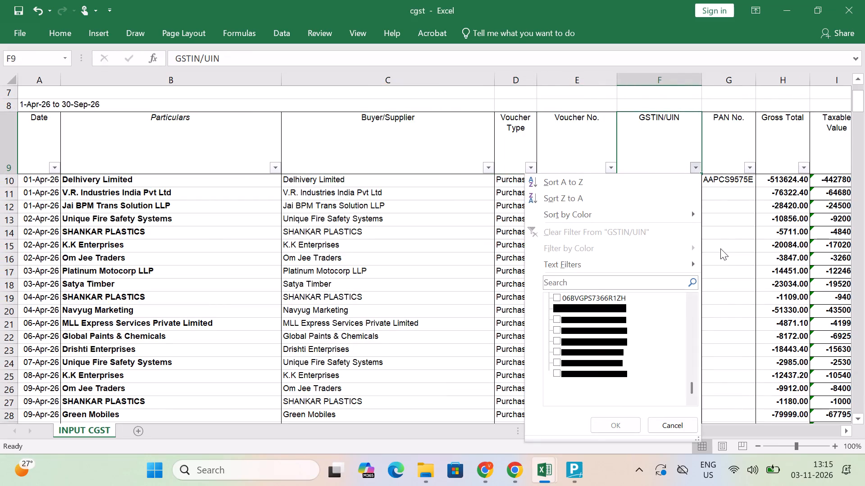
{"action": "key", "text": "space"}
{"action": "key", "text": "Return"}
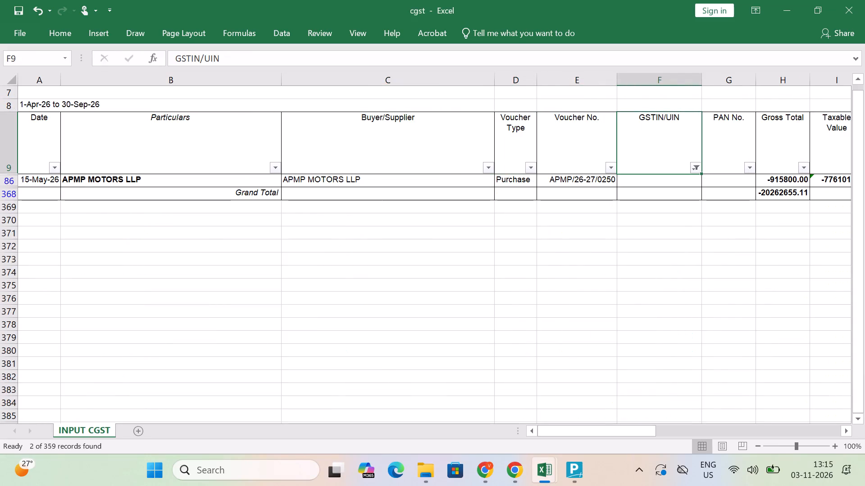
{"action": "key", "text": "Down"}
{"action": "key", "text": "Up"}
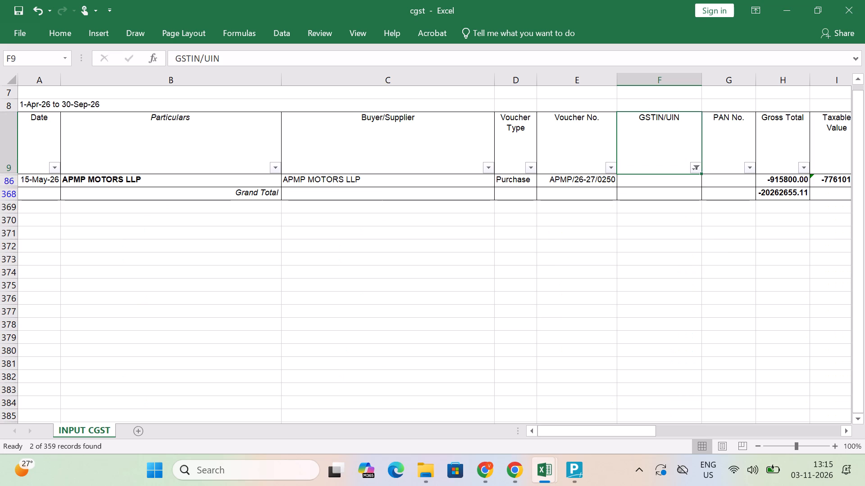
Clear the filter from the GSTIN/UIN column so that all register entries are listed.
{"action": "key", "text": "alt+Down"}
{"action": "key", "text": "Down"}
{"action": "key", "text": "Down"}
{"action": "key", "text": "Down"}
{"action": "key", "text": "Down"}
{"action": "key", "text": "space"}
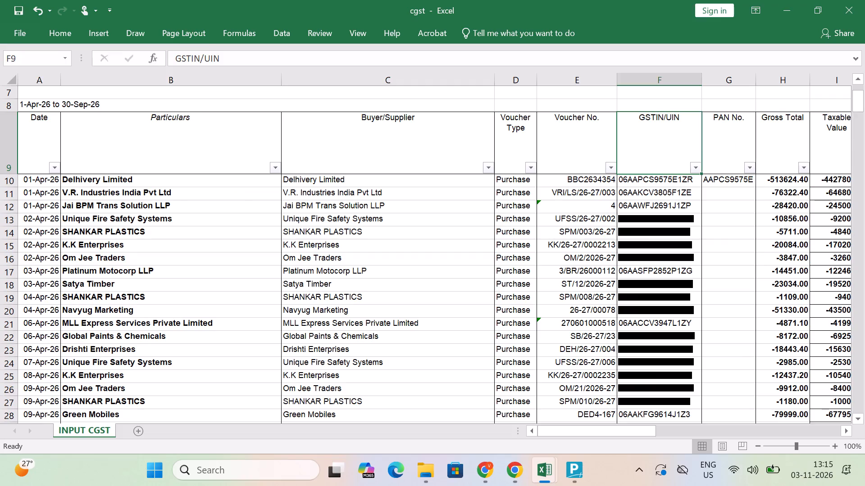
Copy all GSTIN/UIN entries from the cgst register and paste them as values below the last GSTIN in the Reco workbook, from A654.
{"action": "key", "text": "ctrl+Left"}
{"action": "key", "text": "Right"}
{"action": "key", "text": "Right"}
{"action": "key", "text": "Right"}
{"action": "key", "text": "Right"}
{"action": "key", "text": "Right"}
{"action": "key", "text": "Right"}
{"action": "key", "text": "Right"}
{"action": "key", "text": "Right"}
{"action": "key", "text": "Right"}
{"action": "key", "text": "Down"}
{"action": "key", "text": "Left"}
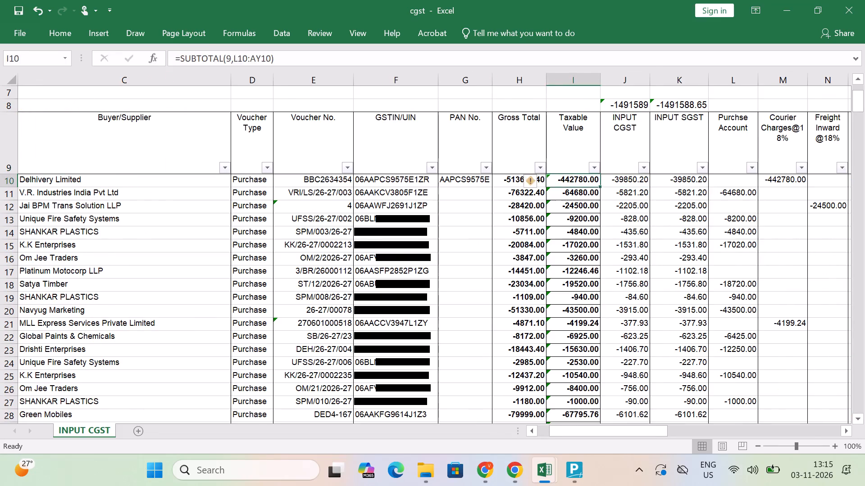
{"action": "key", "text": "Left"}
{"action": "key", "text": "Left"}
{"action": "key", "text": "Left"}
{"action": "key", "text": "ctrl+shift+Down"}
{"action": "key", "text": "shift+Down"}
{"action": "key", "text": "shift+Up"}
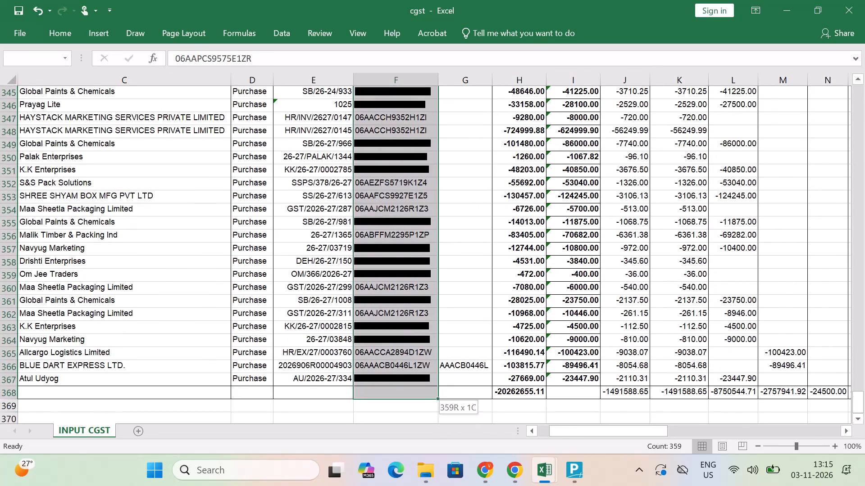
{"action": "key", "text": "shift+Up"}
{"action": "key", "text": "ctrl+c"}
{"action": "key", "text": "alt+Tab"}
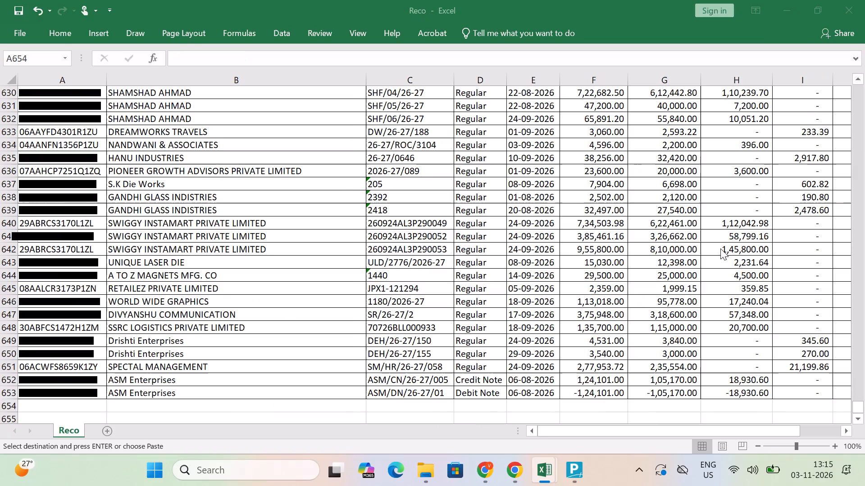
{"action": "key", "text": "ctrl+alt+v"}
{"action": "key", "text": "v"}
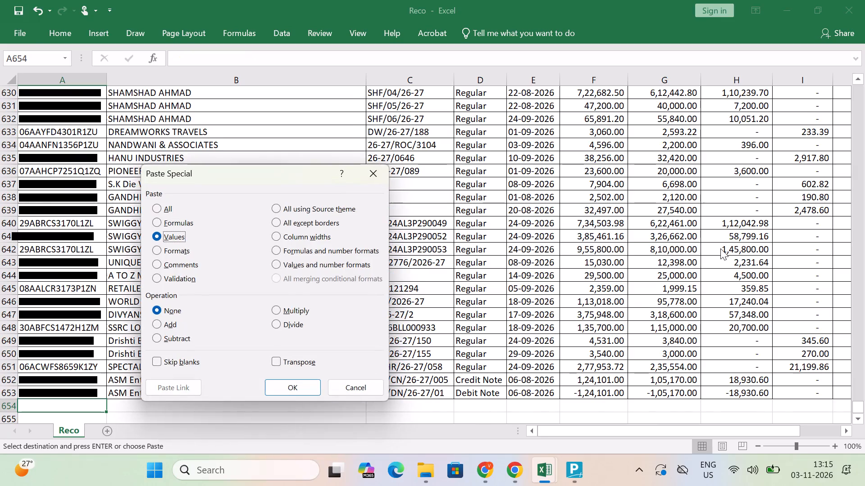
{"action": "key", "text": "Return"}
Apply all borders to the newly added Reco rows, from the GSTIN column through column K.
{"action": "key", "text": "shift+Right"}
{"action": "key", "text": "shift+Right"}
{"action": "key", "text": "shift+Right"}
{"action": "key", "text": "shift+Right"}
{"action": "key", "text": "shift+Right"}
{"action": "key", "text": "shift+Right"}
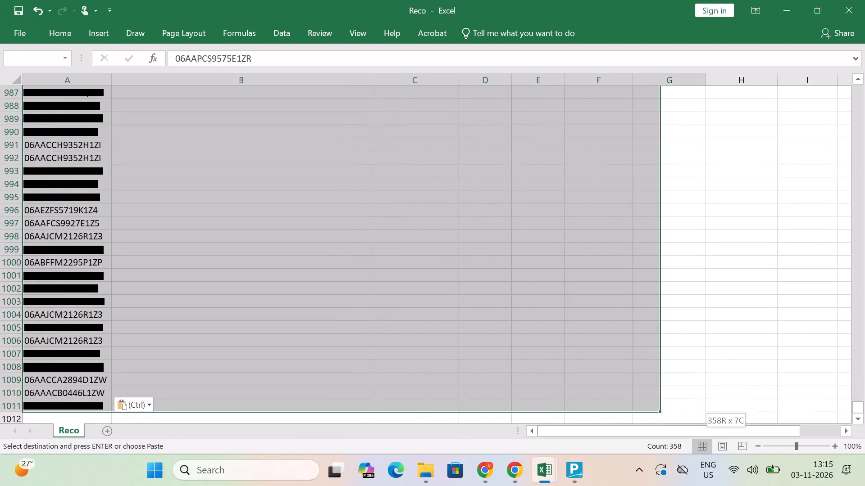
{"action": "key", "text": "alt+h"}
{"action": "type", "text": "ba"}
{"action": "key", "text": "shift+Right"}
{"action": "key", "text": "shift+Right"}
{"action": "key", "text": "shift+Right"}
{"action": "key", "text": "shift+Right"}
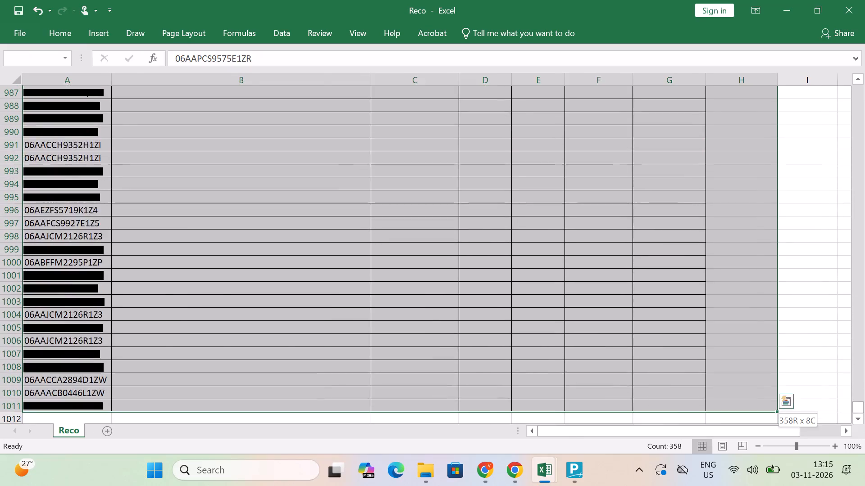
{"action": "key", "text": "h"}
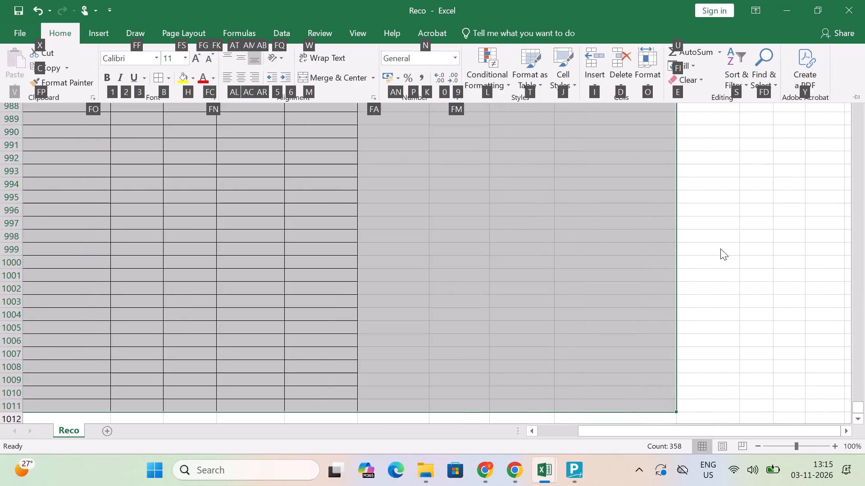
{"action": "key", "text": "Escape"}
{"action": "key", "text": "Escape"}
{"action": "key", "text": "Escape"}
{"action": "key", "text": "Escape"}
{"action": "key", "text": "Escape"}
{"action": "key", "text": "alt+h"}
{"action": "type", "text": "ba"}
Check how far the existing table extends and apply all borders from row 653 to the last added row, through column O.
{"action": "key", "text": "Right"}
{"action": "key", "text": "Up"}
{"action": "key", "text": "ctrl+Right"}
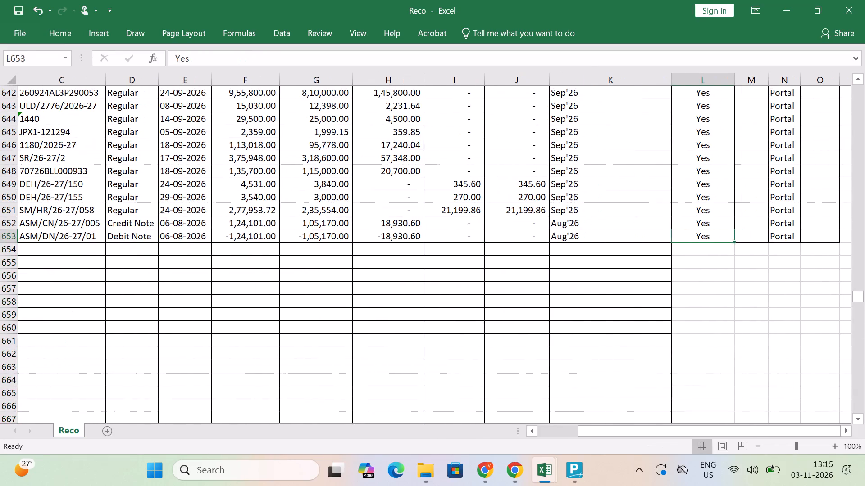
{"action": "key", "text": "Right"}
{"action": "key", "text": "Left"}
{"action": "key", "text": "Left"}
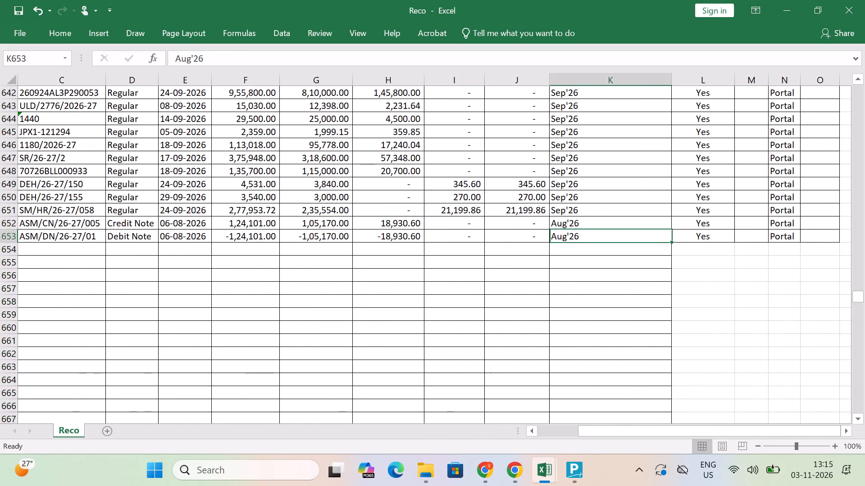
{"action": "key", "text": "Right"}
{"action": "key", "text": "Right"}
{"action": "key", "text": "Right"}
{"action": "key", "text": "Right"}
{"action": "key", "text": "Left"}
{"action": "key", "text": "Left"}
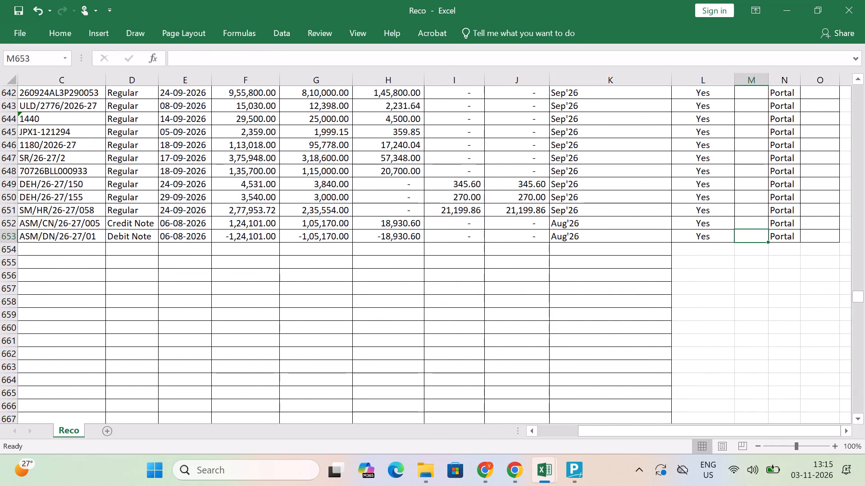
{"action": "key", "text": "ctrl+Left"}
{"action": "key", "text": "ctrl+Left"}
{"action": "key", "text": "ctrl+Left"}
{"action": "key", "text": "ctrl+Left"}
{"action": "key", "text": "shift+Right"}
{"action": "key", "text": "shift+Right"}
{"action": "key", "text": "shift+Right"}
{"action": "key", "text": "shift+Right"}
{"action": "key", "text": "shift+Right"}
{"action": "key", "text": "shift+Right"}
{"action": "key", "text": "shift+Right"}
{"action": "key", "text": "shift+Right"}
{"action": "key", "text": "shift+Right"}
{"action": "key", "text": "shift+Right"}
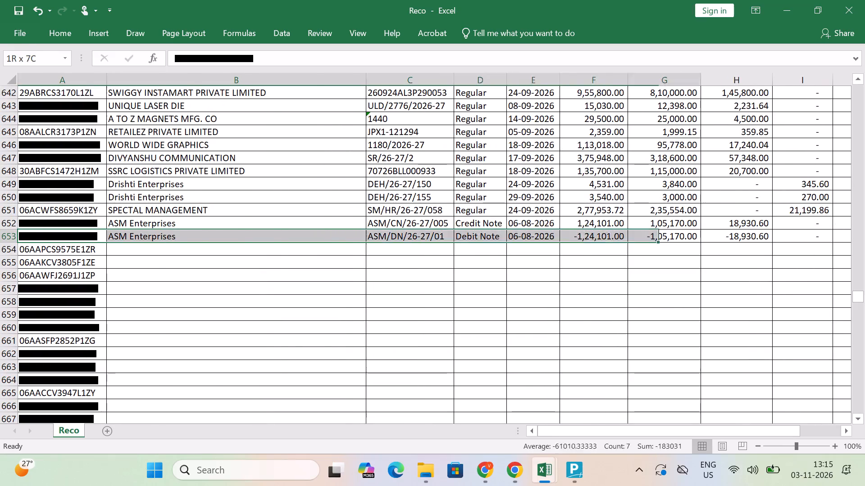
{"action": "key", "text": "shift+Right"}
{"action": "key", "text": "shift+Right"}
{"action": "key", "text": "shift+Right"}
{"action": "key", "text": "shift+Right"}
{"action": "key", "text": "ctrl+shift+Down"}
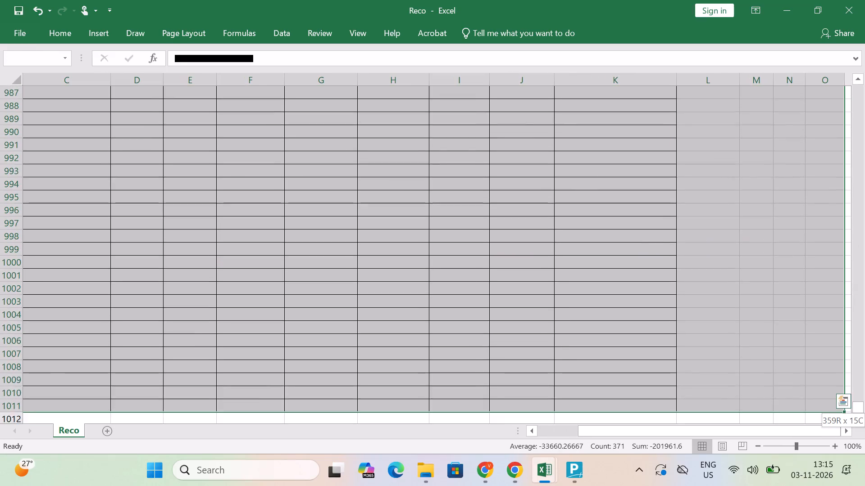
{"action": "key", "text": "shift+Down"}
{"action": "key", "text": "shift+Up"}
{"action": "key", "text": "alt+h"}
{"action": "type", "text": "ba"}
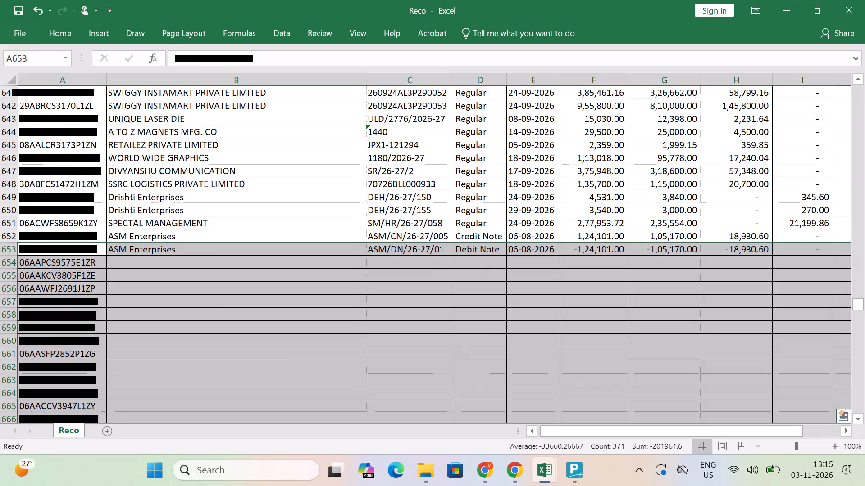
Copy the supplier names under Particulars in the cgst register and paste them as values into Reco's Trade/Legal name column from B654.
{"action": "key", "text": "Left"}
{"action": "key", "text": "Right"}
{"action": "key", "text": "Down"}
{"action": "key", "text": "alt+Tab"}
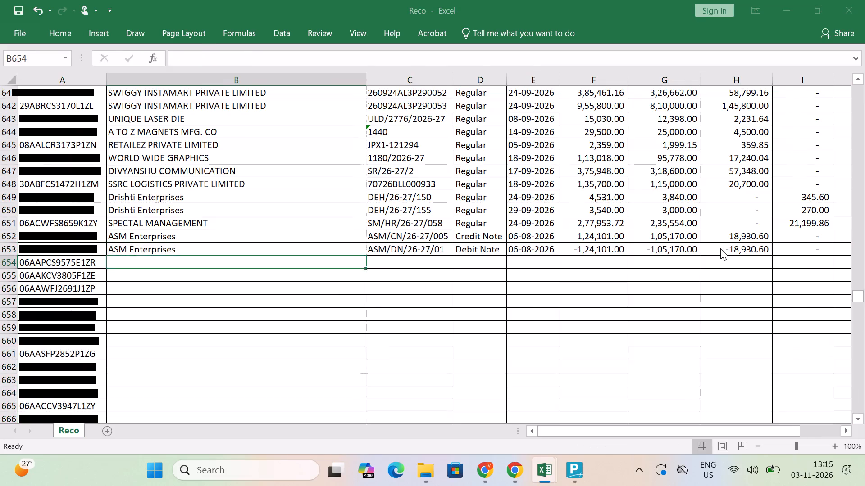
{"action": "key", "text": "Up"}
{"action": "key", "text": "Up"}
{"action": "key", "text": "Left"}
{"action": "key", "text": "Left"}
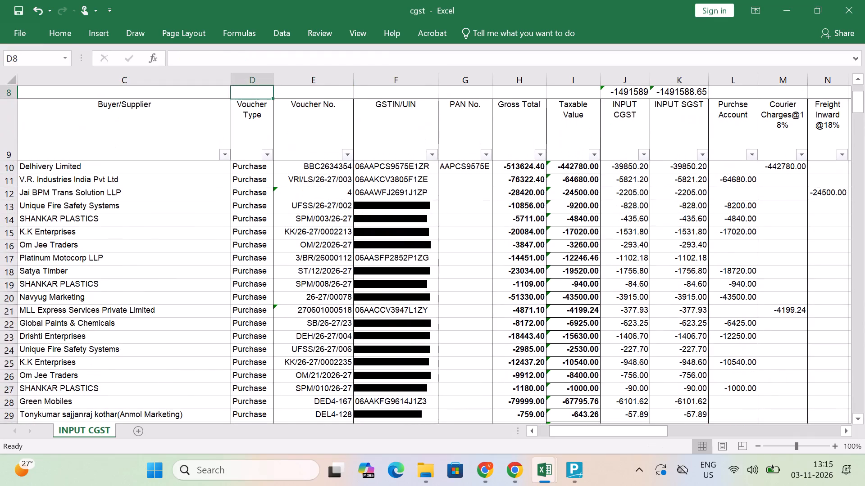
{"action": "key", "text": "Down"}
{"action": "key", "text": "ctrl+Left"}
{"action": "key", "text": "Right"}
{"action": "key", "text": "Down"}
{"action": "key", "text": "ctrl+shift+Down"}
{"action": "key", "text": "shift+Up"}
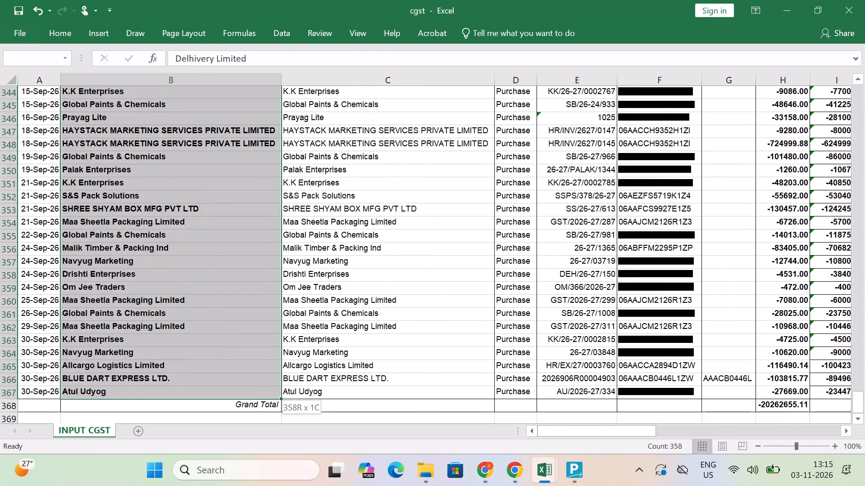
{"action": "key", "text": "alt+semicolon"}
{"action": "key", "text": "ctrl+c"}
{"action": "key", "text": "alt+Tab"}
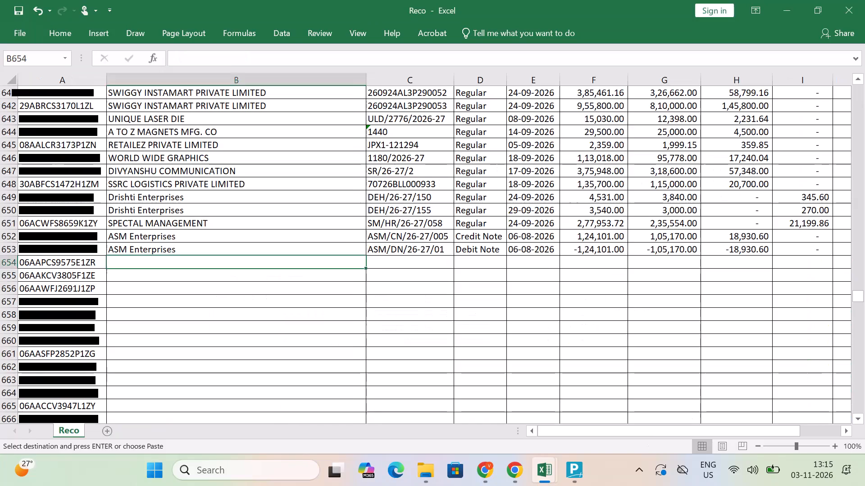
{"action": "key", "text": "ctrl+alt+v"}
{"action": "key", "text": "v"}
{"action": "key", "text": "Return"}
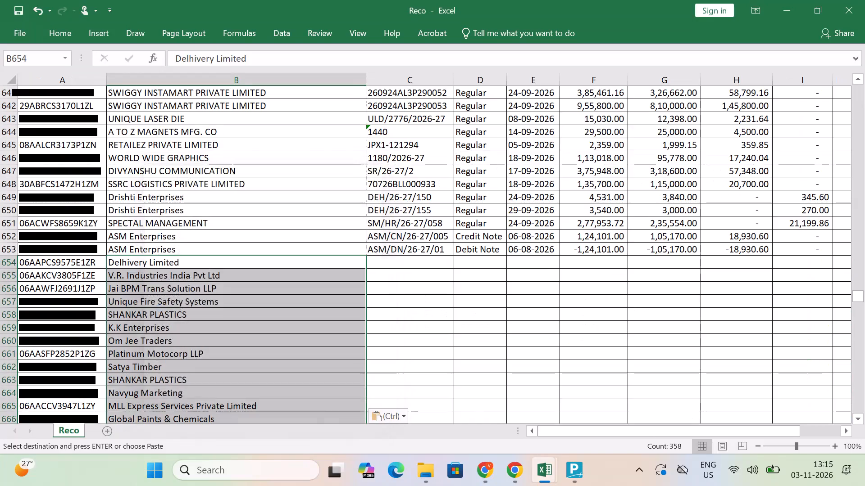
Copy the register's Voucher No. entries, excluding the Grand Total row, and paste them as values into Reco's Invoice number column from C654.
{"action": "key", "text": "Right"}
{"action": "key", "text": "alt+Tab"}
{"action": "key", "text": "Escape"}
{"action": "key", "text": "Right"}
{"action": "key", "text": "Right"}
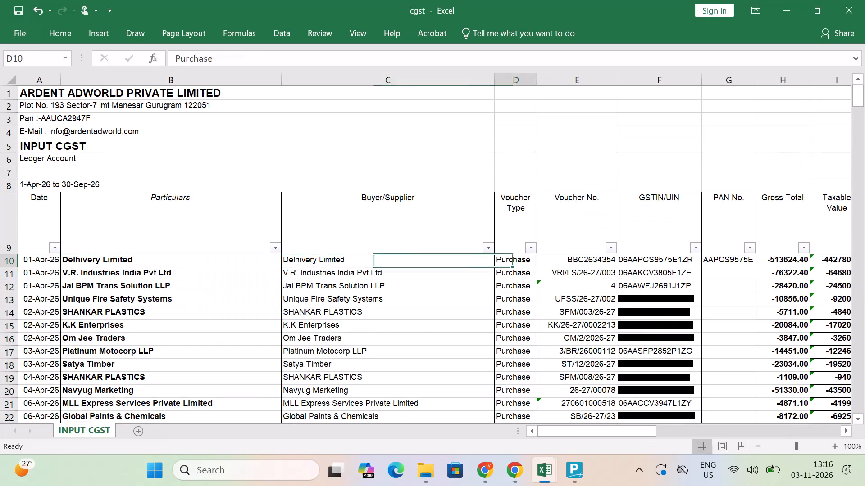
{"action": "key", "text": "Right"}
{"action": "key", "text": "Right"}
{"action": "key", "text": "Left"}
{"action": "key", "text": "ctrl+shift+Down"}
{"action": "key", "text": "shift+Down"}
{"action": "key", "text": "shift+Up"}
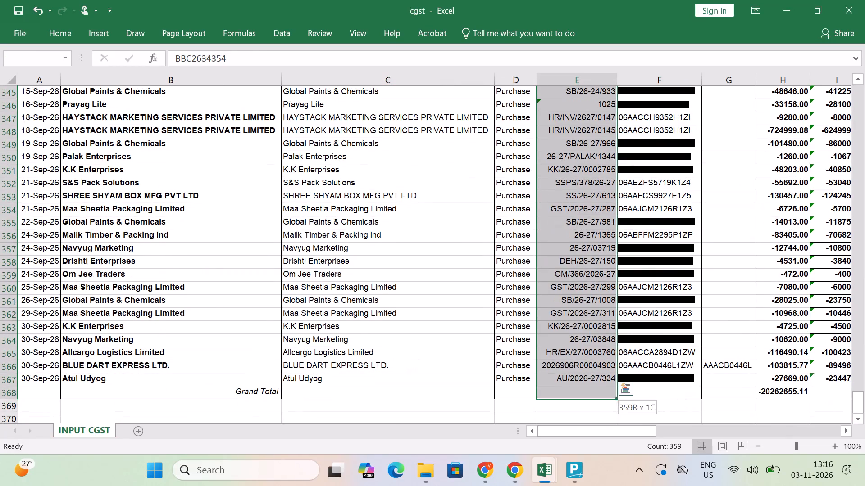
{"action": "key", "text": "shift+Up"}
{"action": "key", "text": "alt+semicolon"}
{"action": "key", "text": "ctrl+c"}
{"action": "key", "text": "alt+Tab"}
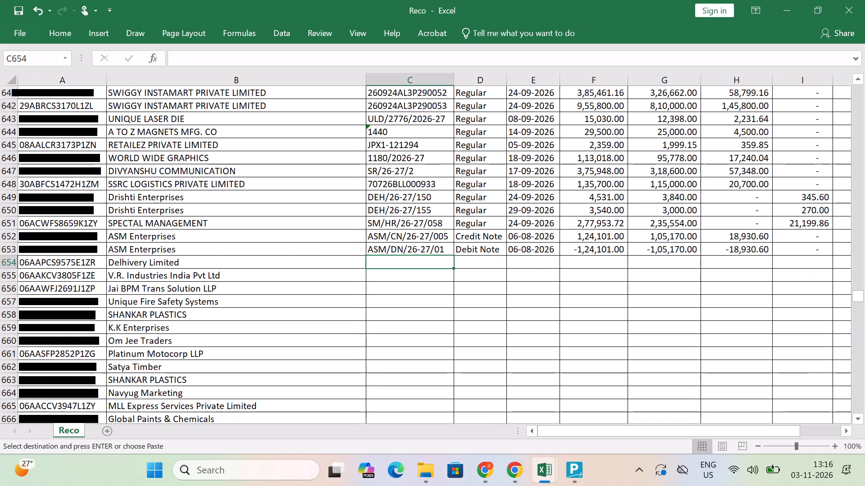
{"action": "key", "text": "ctrl+alt+v"}
{"action": "key", "text": "v"}
{"action": "key", "text": "Return"}
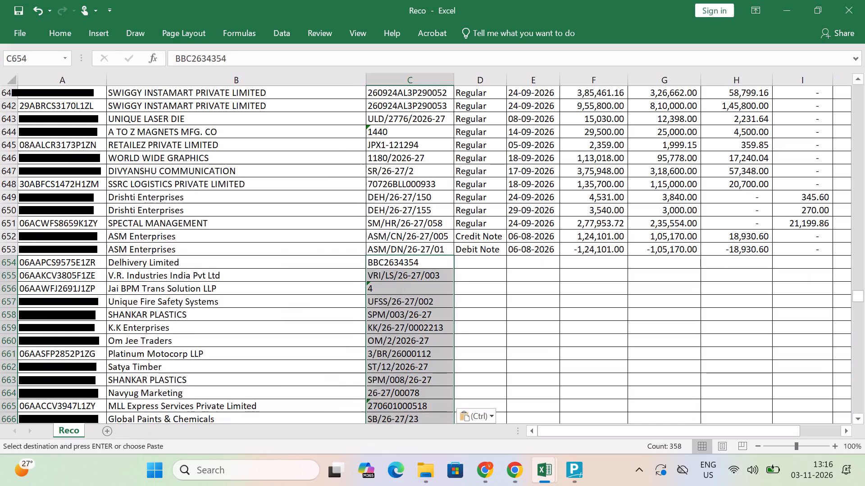
Copy the register's Voucher Type entries and paste them as values into Reco's Invoice type column from D654.
{"action": "key", "text": "Right"}
{"action": "key", "text": "alt+Tab"}
{"action": "key", "text": "Escape"}
{"action": "key", "text": "Left"}
{"action": "key", "text": "ctrl+shift+Down"}
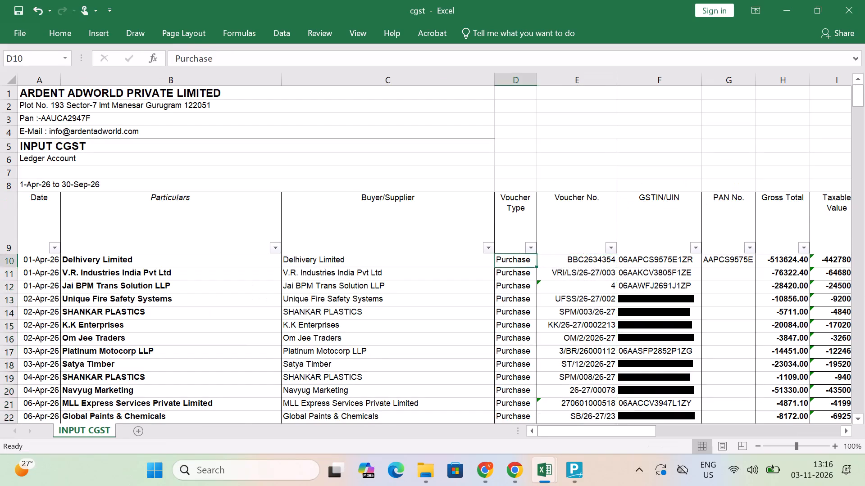
{"action": "key", "text": "shift+Down"}
{"action": "key", "text": "shift+Up"}
{"action": "key", "text": "shift+Up"}
{"action": "key", "text": "alt+semicolon"}
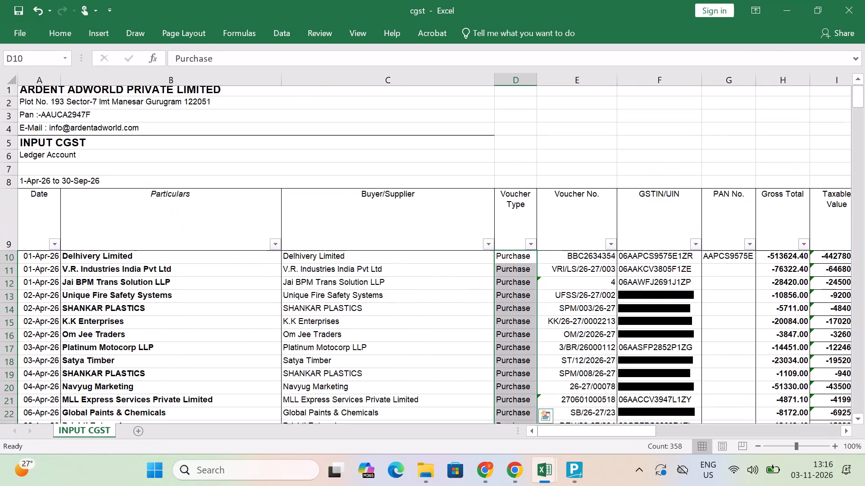
{"action": "key", "text": "ctrl+c"}
{"action": "key", "text": "alt+Tab"}
{"action": "key", "text": "ctrl+alt+v"}
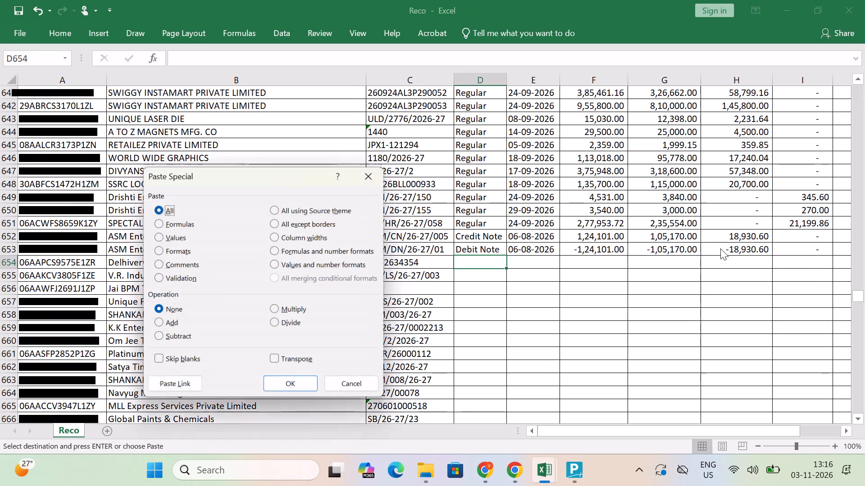
{"action": "key", "text": "v"}
{"action": "key", "text": "Return"}
Copy the register's Date entries and paste them as values and number formats into Reco's Invoice Date column from E654.
{"action": "key", "text": "Right"}
{"action": "key", "text": "alt+Tab"}
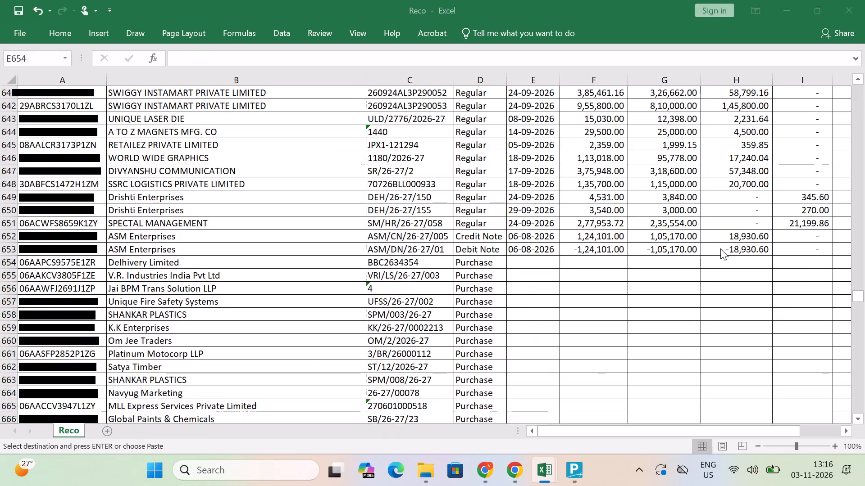
{"action": "key", "text": "Escape"}
{"action": "key", "text": "alt+Tab"}
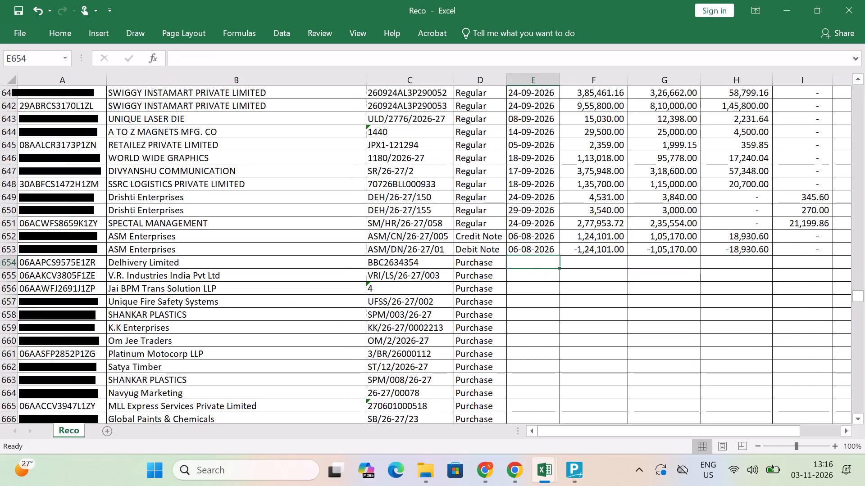
{"action": "key", "text": "alt+Tab"}
{"action": "key", "text": "ctrl+Left"}
{"action": "key", "text": "ctrl+Left"}
{"action": "key", "text": "ctrl+Left"}
{"action": "key", "text": "ctrl+shift+Down"}
{"action": "key", "text": "shift+Down"}
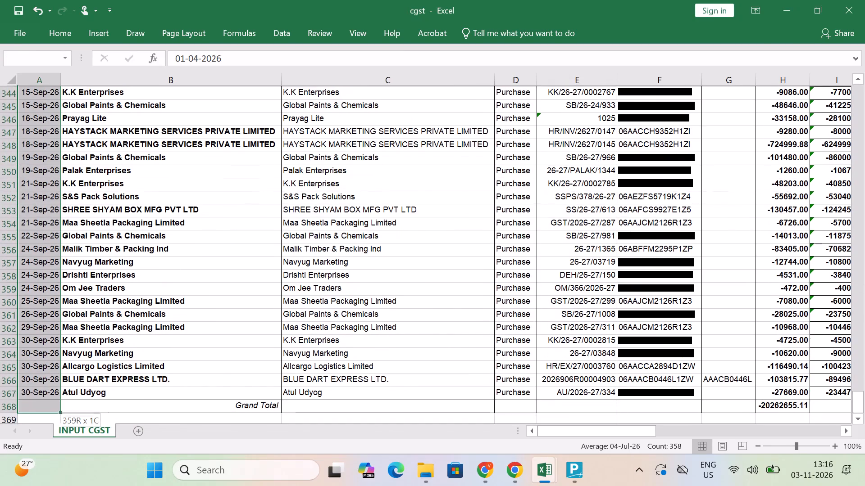
{"action": "key", "text": "shift+Up"}
{"action": "key", "text": "shift+Up"}
{"action": "key", "text": "shift+Down"}
{"action": "key", "text": "alt+semicolon"}
{"action": "key", "text": "ctrl+c"}
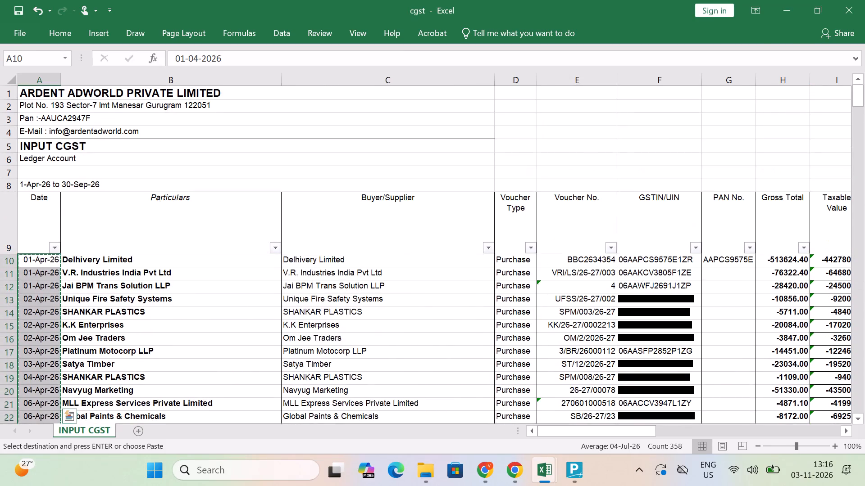
{"action": "key", "text": "alt+Tab"}
{"action": "key", "text": "ctrl+alt+v"}
{"action": "key", "text": "u"}
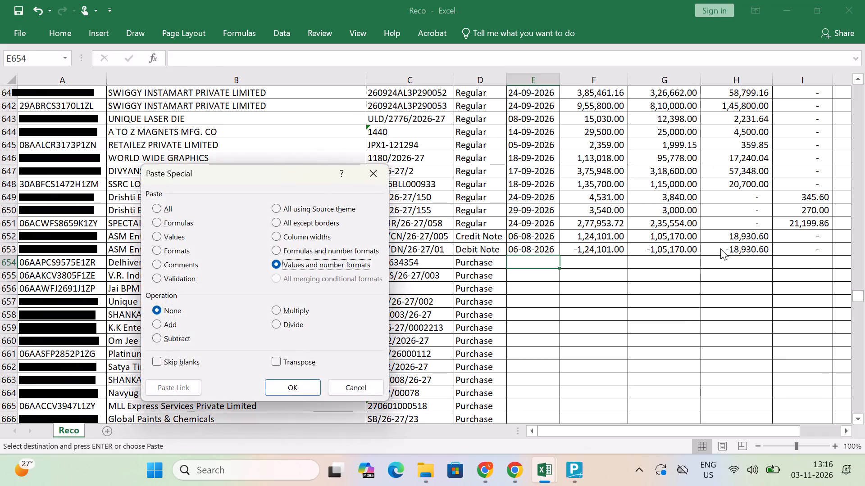
{"action": "key", "text": "Return"}
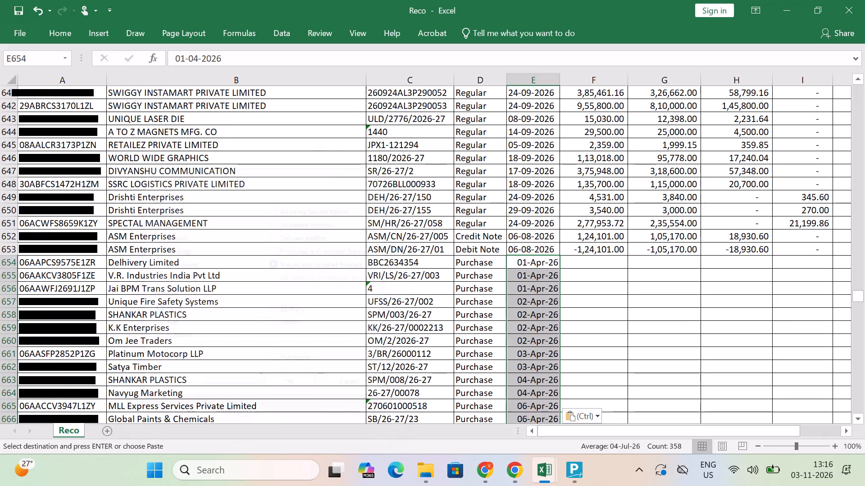
Copy the date in E654 and paste only its formatting over Reco's entire Invoice Date column, from E4 to the last entry.
{"action": "key", "text": "Up"}
{"action": "key", "text": "Down"}
{"action": "key", "text": "ctrl+c"}
{"action": "key", "text": "Up"}
{"action": "key", "text": "ctrl+Up"}
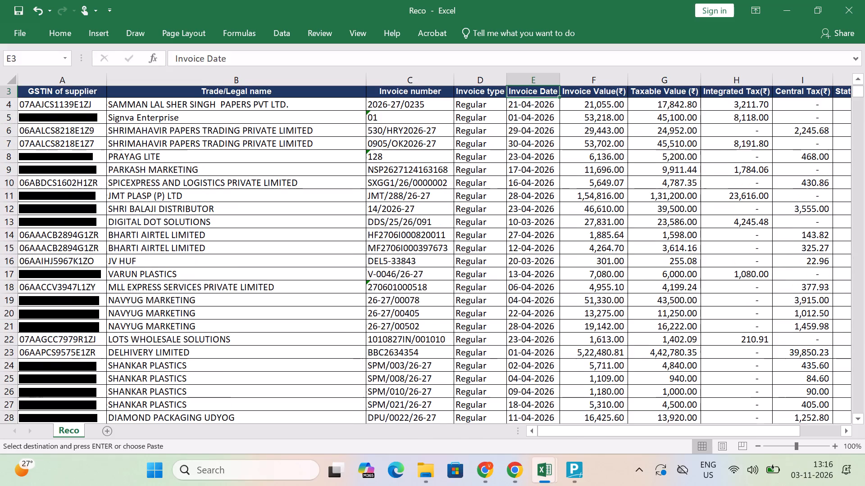
{"action": "key", "text": "Down"}
{"action": "key", "text": "ctrl+shift+Down"}
{"action": "key", "text": "shift+Down"}
{"action": "key", "text": "shift+Up"}
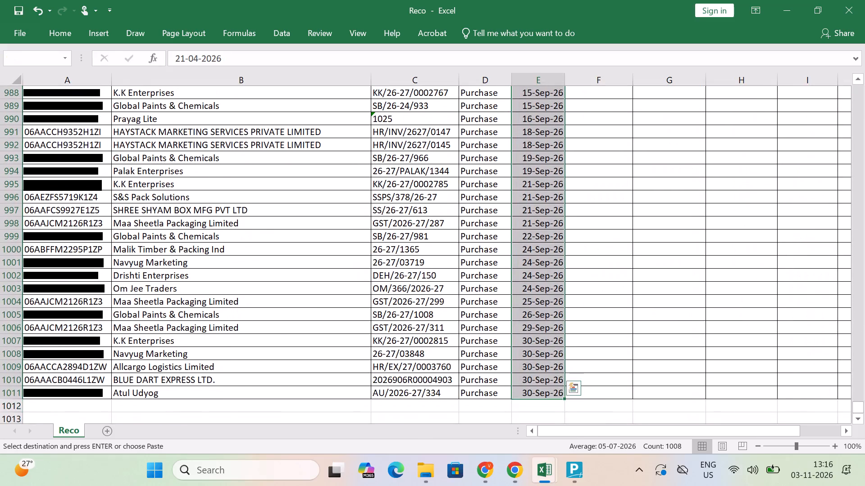
{"action": "key", "text": "alt+semicolon"}
{"action": "key", "text": "ctrl+alt+v"}
{"action": "key", "text": "t"}
{"action": "key", "text": "Return"}
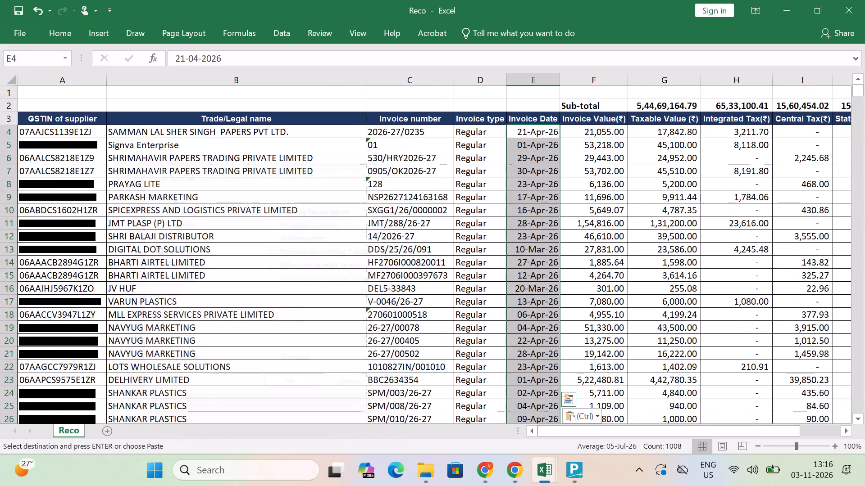
{"action": "key", "text": "Escape"}
With F654 under Invoice Value selected in Reco as the destination, copy the cgst register's visible Gross Total entries from H10, excluding the Grand Total row.
{"action": "key", "text": "Down"}
{"action": "key", "text": "Right"}
{"action": "key", "text": "ctrl+Down"}
{"action": "key", "text": "Down"}
{"action": "key", "text": "Down"}
{"action": "key", "text": "Up"}
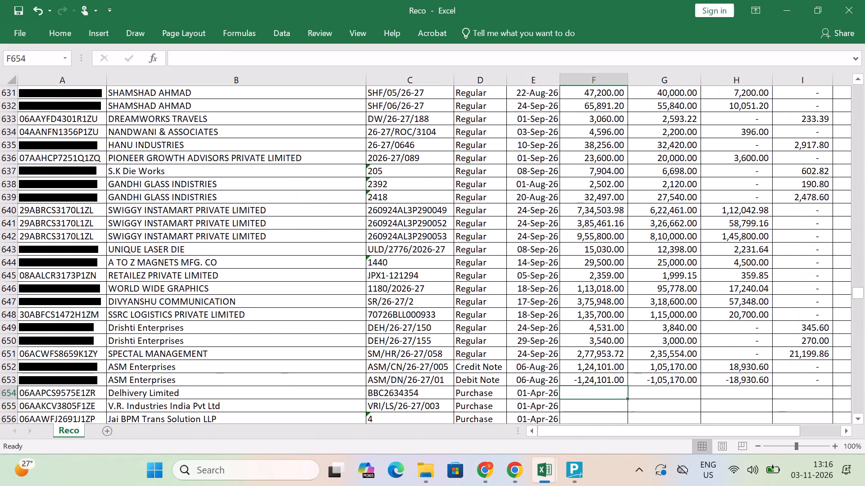
{"action": "key", "text": "Up"}
{"action": "key", "text": "ctrl+Up"}
{"action": "key", "text": "Down"}
{"action": "key", "text": "Down"}
{"action": "key", "text": "ctrl+Down"}
{"action": "key", "text": "Down"}
{"action": "key", "text": "Down"}
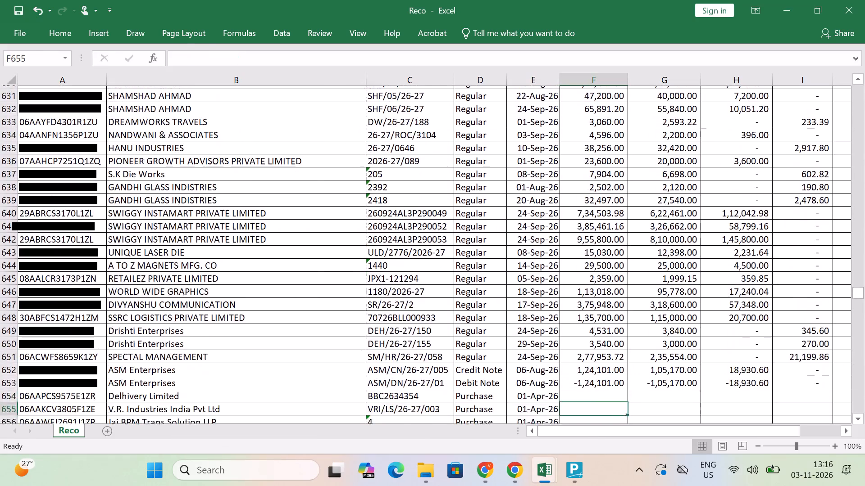
{"action": "key", "text": "Up"}
{"action": "key", "text": "alt+Tab"}
{"action": "key", "text": "Escape"}
{"action": "key", "text": "Right"}
{"action": "key", "text": "Right"}
{"action": "key", "text": "Right"}
{"action": "key", "text": "Right"}
{"action": "key", "text": "Right"}
{"action": "key", "text": "Right"}
{"action": "key", "text": "Right"}
{"action": "key", "text": "Right"}
{"action": "key", "text": "Right"}
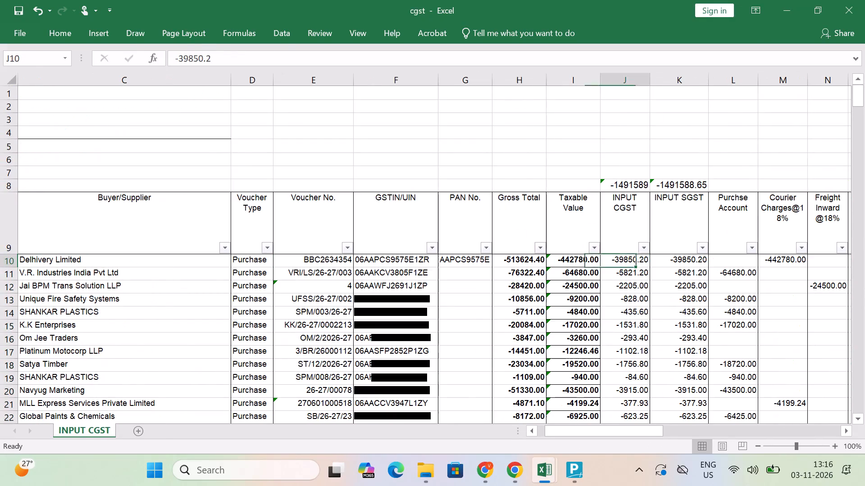
{"action": "key", "text": "Left"}
{"action": "key", "text": "Left"}
{"action": "key", "text": "Left"}
{"action": "key", "text": "Right"}
{"action": "key", "text": "ctrl+shift+Down"}
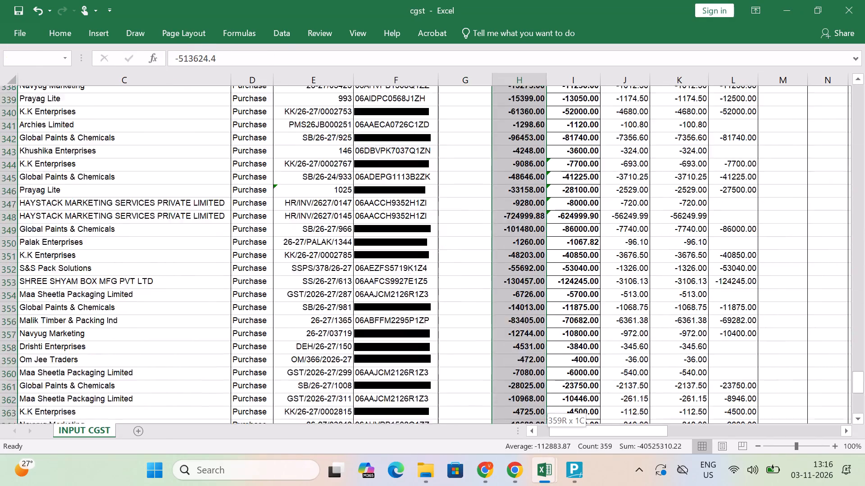
{"action": "key", "text": "shift+Down"}
{"action": "key", "text": "shift+Up"}
{"action": "key", "text": "shift+Up"}
{"action": "key", "text": "alt+semicolon"}
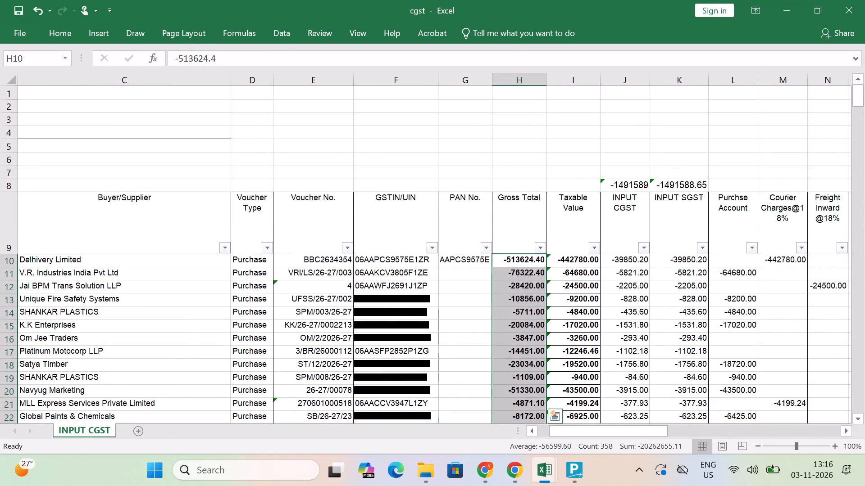
{"action": "key", "text": "ctrl+c"}
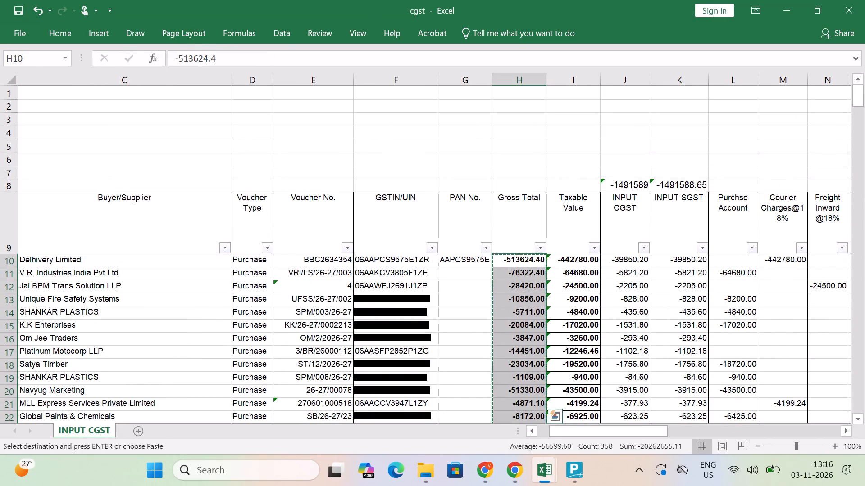
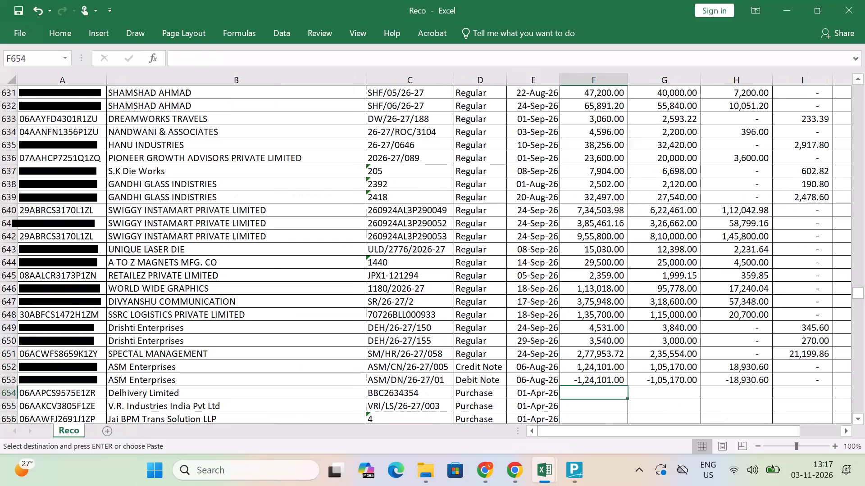
Paste the copied Gross Total entries as values into Reco's Invoice Value column from F654 and apply Comma Style.
{"action": "key", "text": "ctrl+alt+v"}
{"action": "key", "text": "ctrl+alt+v"}
{"action": "key", "text": "ctrl+alt+v"}
{"action": "key", "text": "ctrl+alt+v"}
{"action": "key", "text": "ctrl+alt+v"}
{"action": "key", "text": "v"}
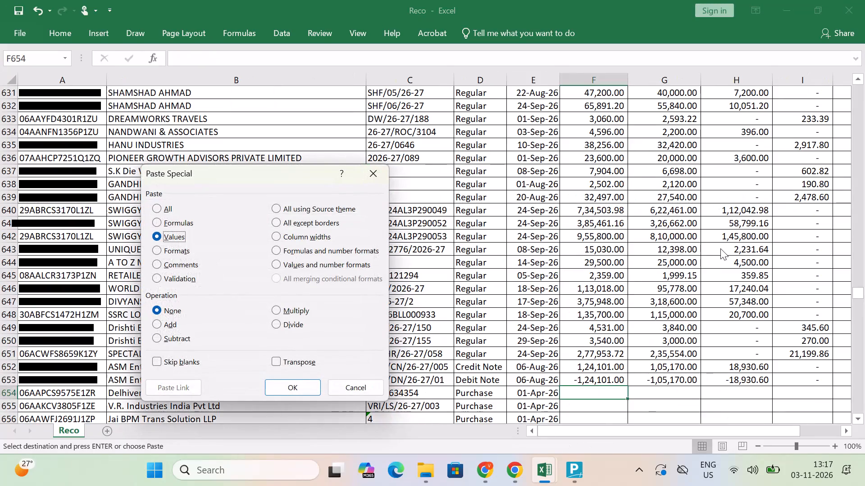
{"action": "key", "text": "Return"}
{"action": "key", "text": "alt+h"}
{"action": "key", "text": "k"}
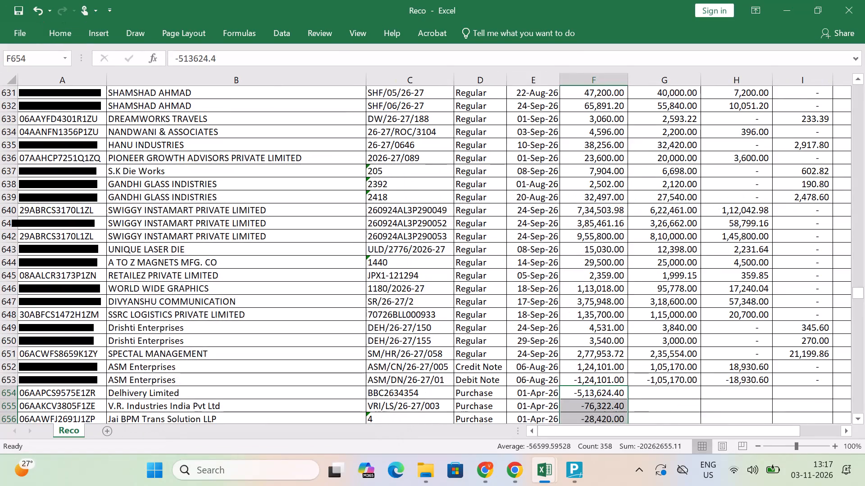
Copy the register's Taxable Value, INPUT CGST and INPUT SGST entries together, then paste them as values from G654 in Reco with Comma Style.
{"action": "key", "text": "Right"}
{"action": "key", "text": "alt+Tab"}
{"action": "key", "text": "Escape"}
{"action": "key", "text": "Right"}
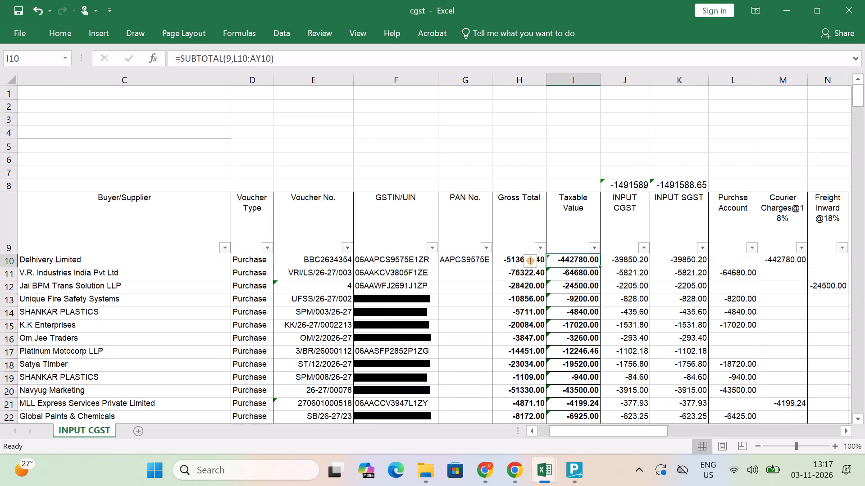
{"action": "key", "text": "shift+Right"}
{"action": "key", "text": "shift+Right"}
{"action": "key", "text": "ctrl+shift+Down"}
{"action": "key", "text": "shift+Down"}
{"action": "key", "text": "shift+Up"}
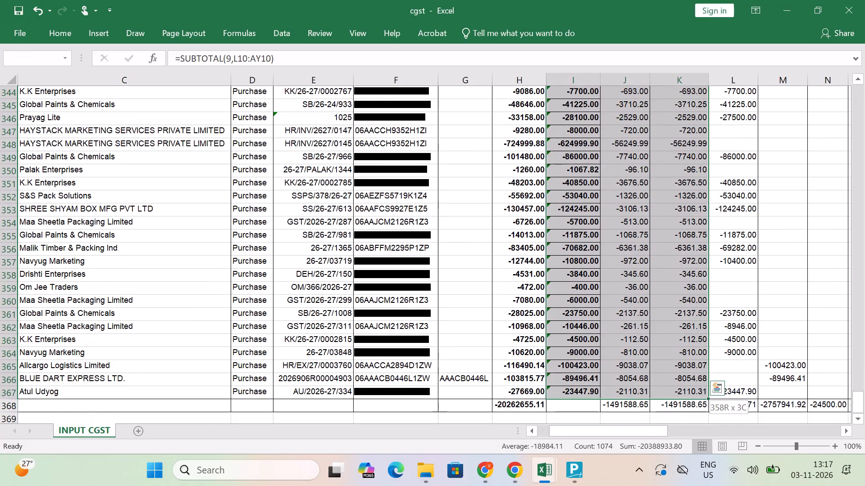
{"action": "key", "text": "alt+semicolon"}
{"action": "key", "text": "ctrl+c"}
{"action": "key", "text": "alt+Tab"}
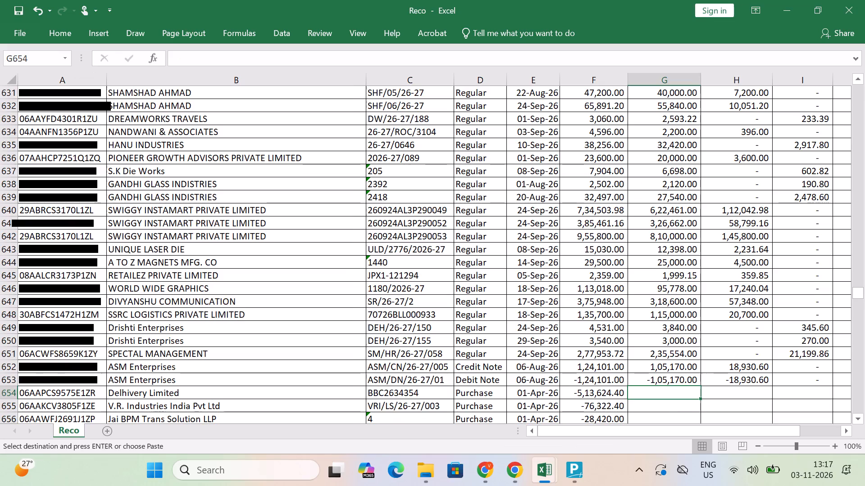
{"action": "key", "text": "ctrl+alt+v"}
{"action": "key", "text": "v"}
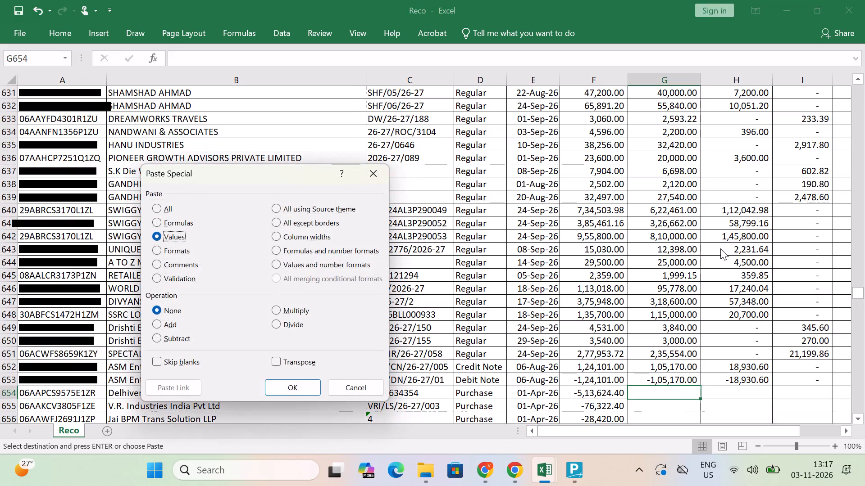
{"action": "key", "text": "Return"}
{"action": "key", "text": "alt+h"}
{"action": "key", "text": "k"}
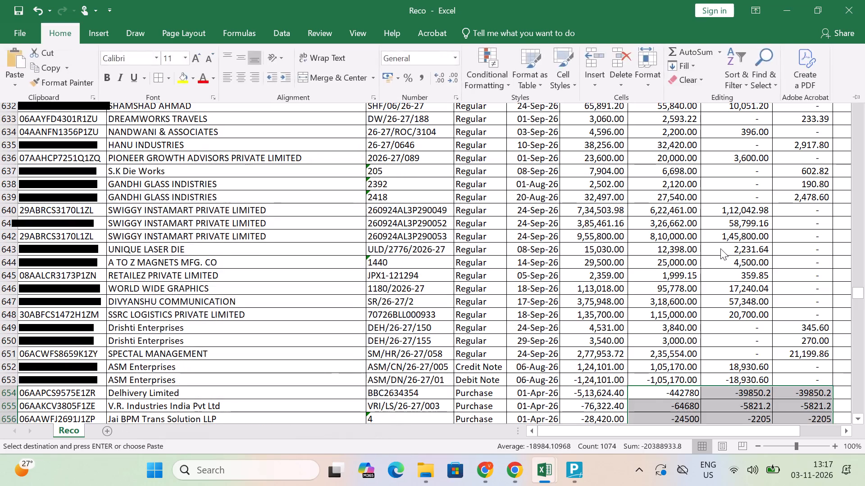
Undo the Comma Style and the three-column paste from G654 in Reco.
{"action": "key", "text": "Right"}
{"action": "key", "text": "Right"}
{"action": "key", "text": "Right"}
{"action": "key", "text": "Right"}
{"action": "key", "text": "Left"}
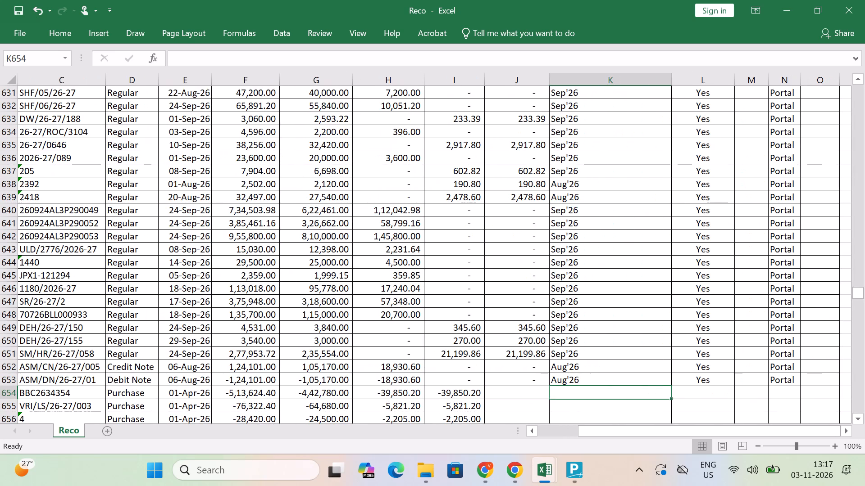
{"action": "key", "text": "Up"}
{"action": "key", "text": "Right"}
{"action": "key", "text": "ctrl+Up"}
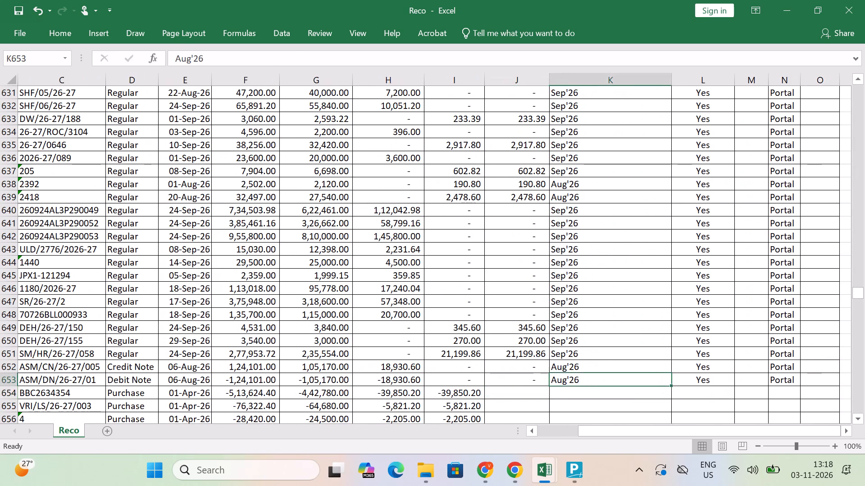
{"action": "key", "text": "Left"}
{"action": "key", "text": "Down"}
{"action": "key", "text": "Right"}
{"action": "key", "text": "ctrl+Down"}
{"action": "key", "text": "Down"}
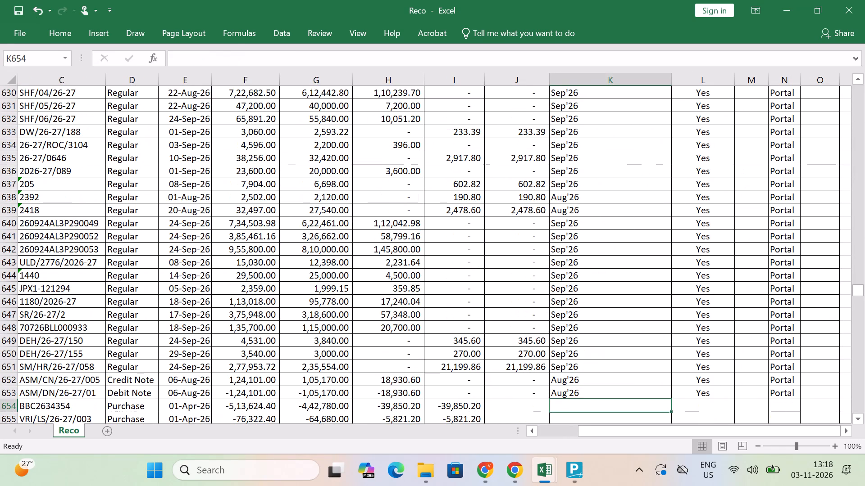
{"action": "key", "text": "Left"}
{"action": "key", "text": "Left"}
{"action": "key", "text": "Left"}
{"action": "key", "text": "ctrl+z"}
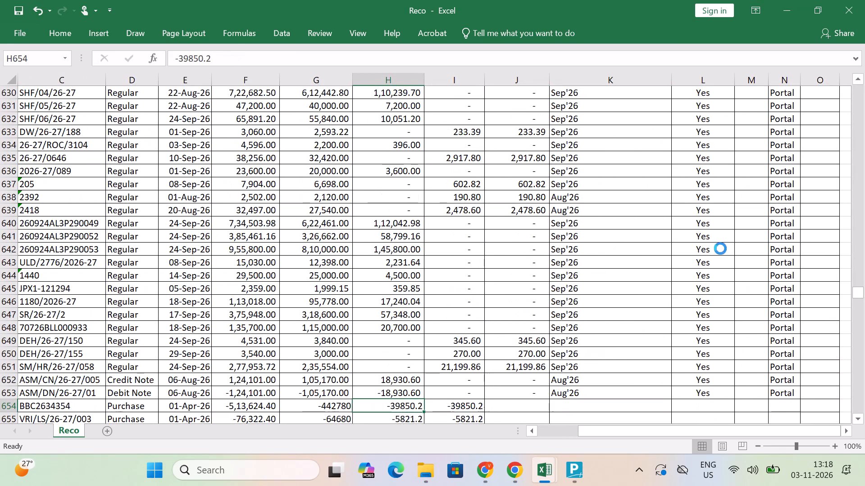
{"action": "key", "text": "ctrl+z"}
Copy only the register's Taxable Value entries and paste them as values into Reco's Taxable Value column from G654 with Comma Style.
{"action": "key", "text": "alt+Tab"}
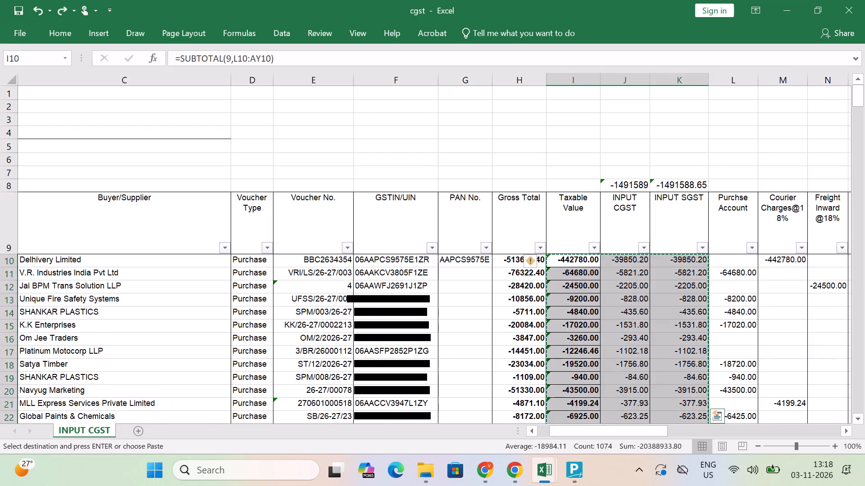
{"action": "key", "text": "Escape"}
{"action": "key", "text": "shift+Left"}
{"action": "key", "text": "shift+Left"}
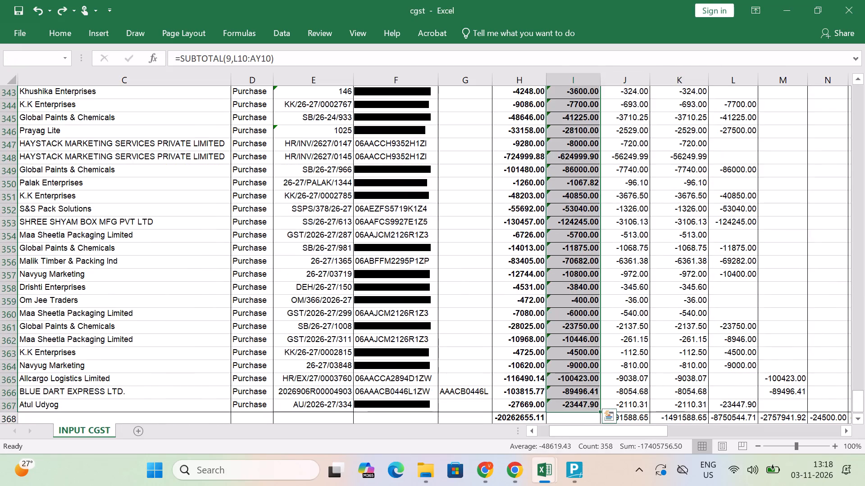
{"action": "key", "text": "alt+semicolon"}
{"action": "key", "text": "ctrl+c"}
{"action": "key", "text": "alt+Tab"}
{"action": "key", "text": "Left"}
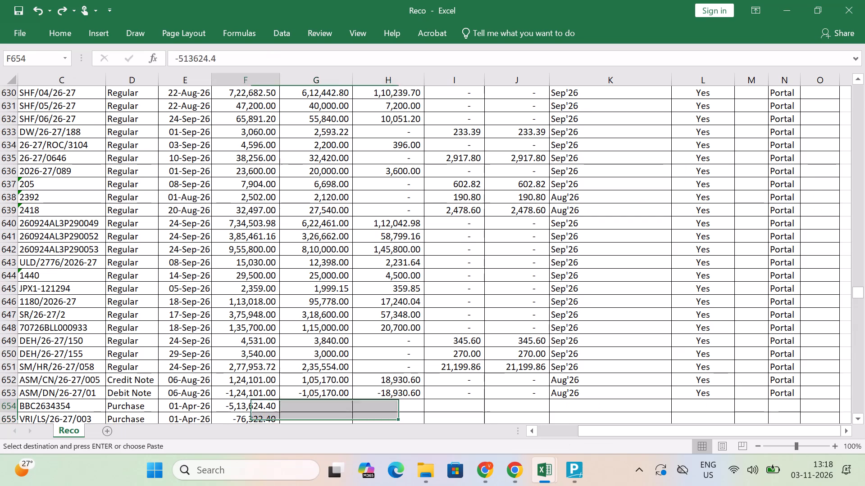
{"action": "key", "text": "Right"}
{"action": "key", "text": "ctrl+alt+v"}
{"action": "key", "text": "v"}
{"action": "key", "text": "Return"}
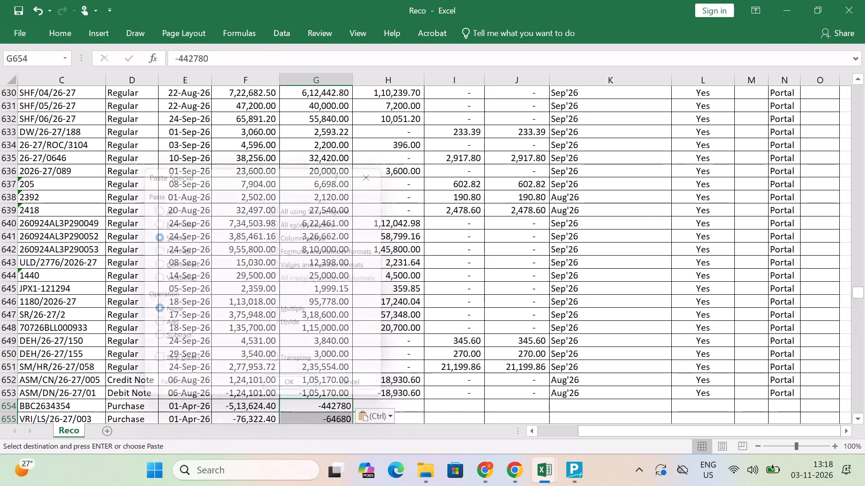
{"action": "key", "text": "alt+h"}
{"action": "key", "text": "k"}
Enter 0 in H654 under Integrated Tax, fill it down to H1011 and apply Comma Style.
{"action": "key", "text": "Right"}
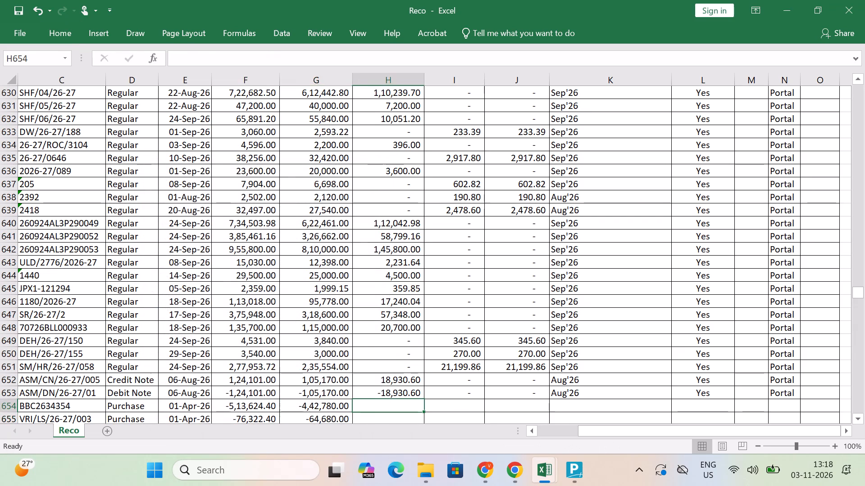
{"action": "key", "text": "Left"}
{"action": "key", "text": "Right"}
{"action": "key", "text": "0"}
{"action": "key", "text": "Tab"}
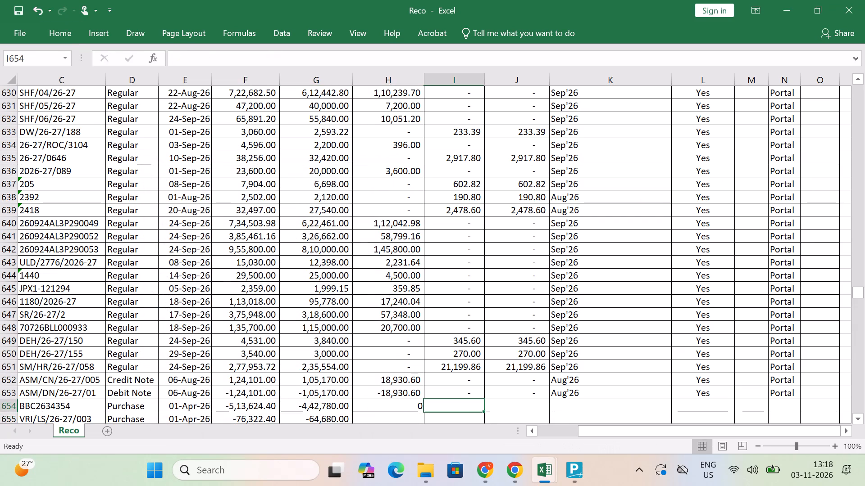
{"action": "key", "text": "Left"}
{"action": "key", "text": "Left"}
{"action": "key", "text": "ctrl+Down"}
{"action": "key", "text": "Down"}
{"action": "key", "text": "Up"}
{"action": "key", "text": "Right"}
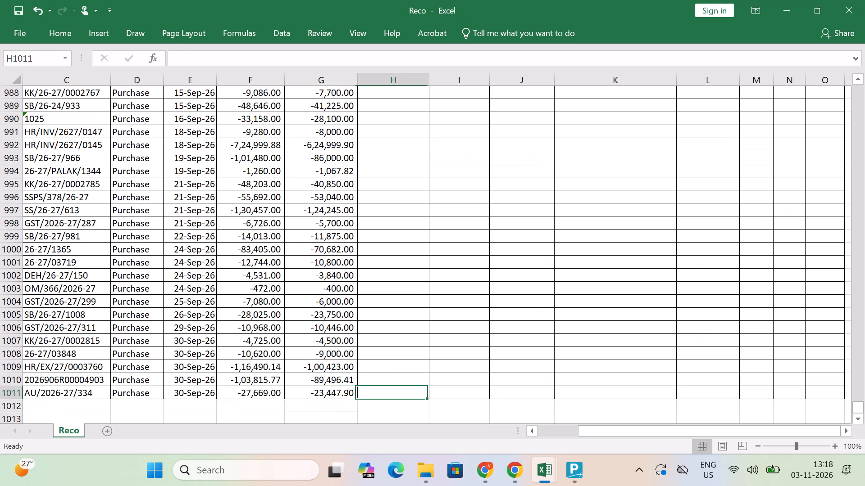
{"action": "key", "text": "ctrl+shift+Up"}
{"action": "key", "text": "ctrl+d"}
{"action": "key", "text": "alt+h"}
{"action": "key", "text": "k"}
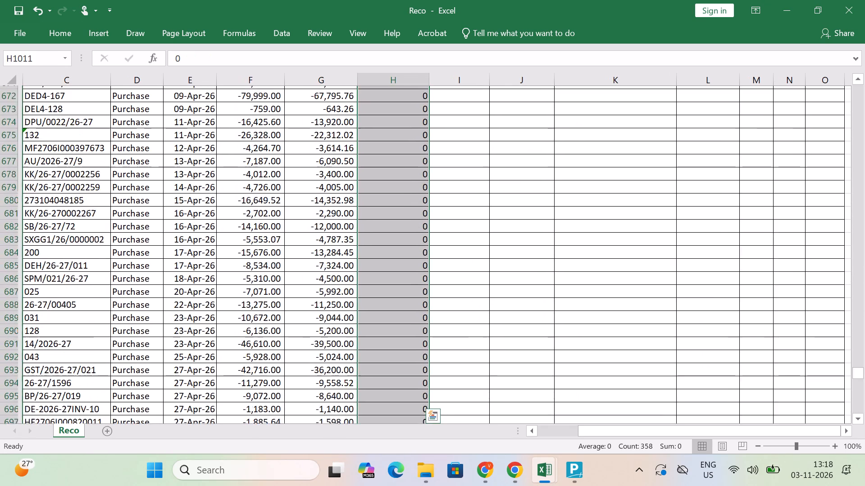
Centre-align the filled zeros in the Integrated Tax column, H654 to H1011.
{"action": "type", "text": "ac"}
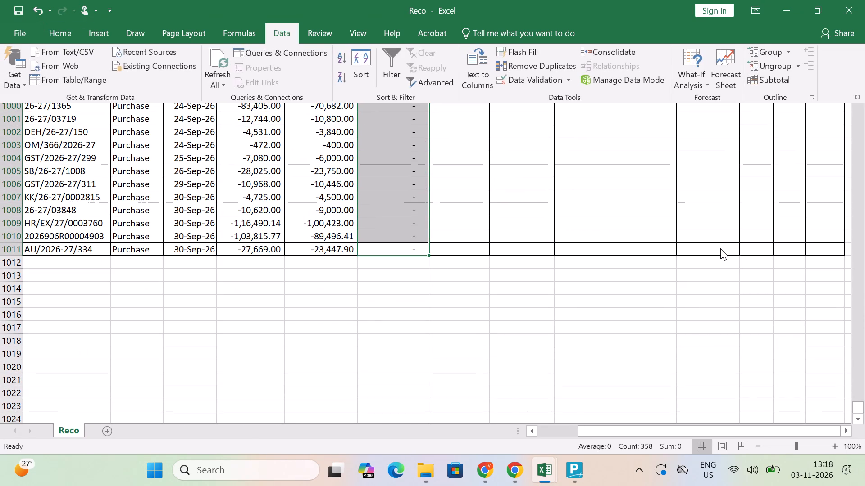
{"action": "key", "text": "Escape"}
{"action": "key", "text": "Escape"}
{"action": "key", "text": "Escape"}
{"action": "key", "text": "Escape"}
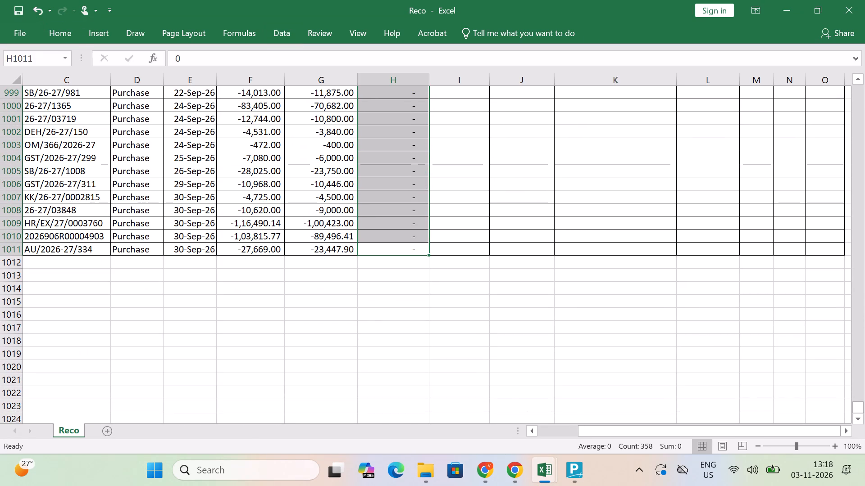
{"action": "type", "text": "hac"}
Copy the register's INPUT CGST and INPUT SGST entries and paste them as values into Reco's Central and State/UT Tax columns from I654, with Comma Style.
{"action": "key", "text": "Up"}
{"action": "key", "text": "Up"}
{"action": "key", "text": "Right"}
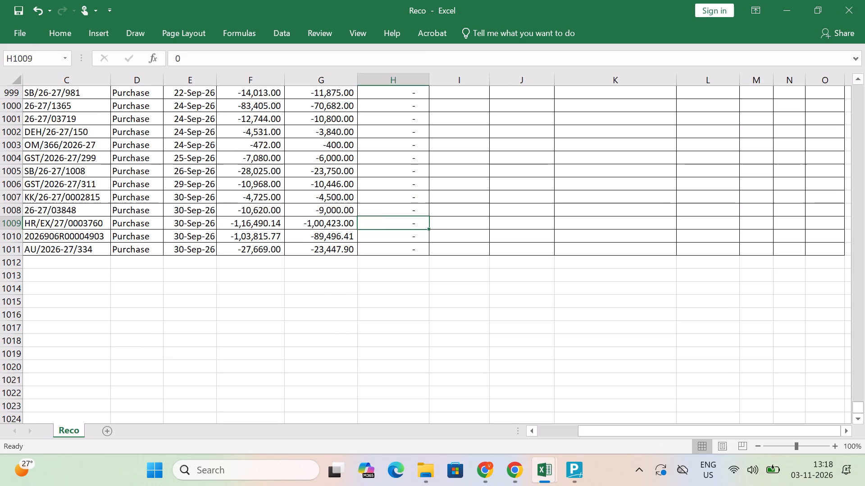
{"action": "key", "text": "ctrl+Up"}
{"action": "key", "text": "Up"}
{"action": "key", "text": "Down"}
{"action": "key", "text": "Down"}
{"action": "key", "text": "alt+Tab"}
{"action": "key", "text": "Escape"}
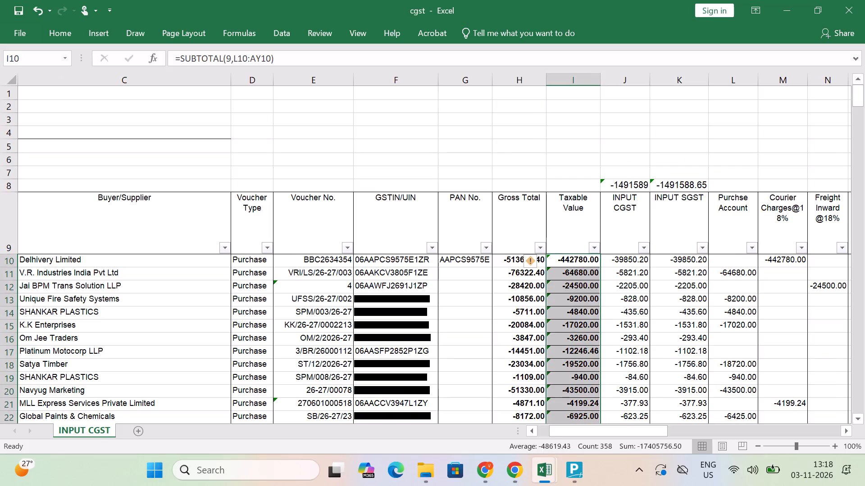
{"action": "key", "text": "Right"}
{"action": "key", "text": "Right"}
{"action": "key", "text": "Left"}
{"action": "key", "text": "shift+Right"}
{"action": "key", "text": "ctrl+shift+Down"}
{"action": "key", "text": "shift+Down"}
{"action": "key", "text": "shift+Up"}
{"action": "key", "text": "shift+Up"}
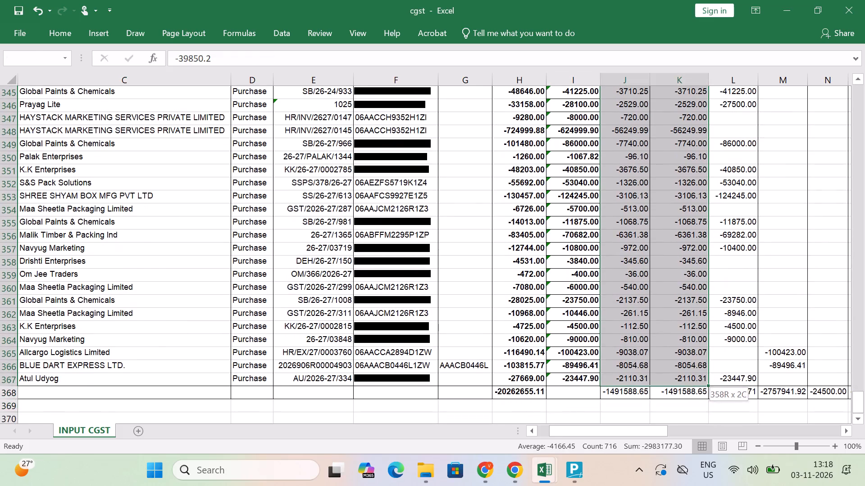
{"action": "key", "text": "alt+semicolon"}
{"action": "key", "text": "ctrl+c"}
{"action": "key", "text": "alt+Tab"}
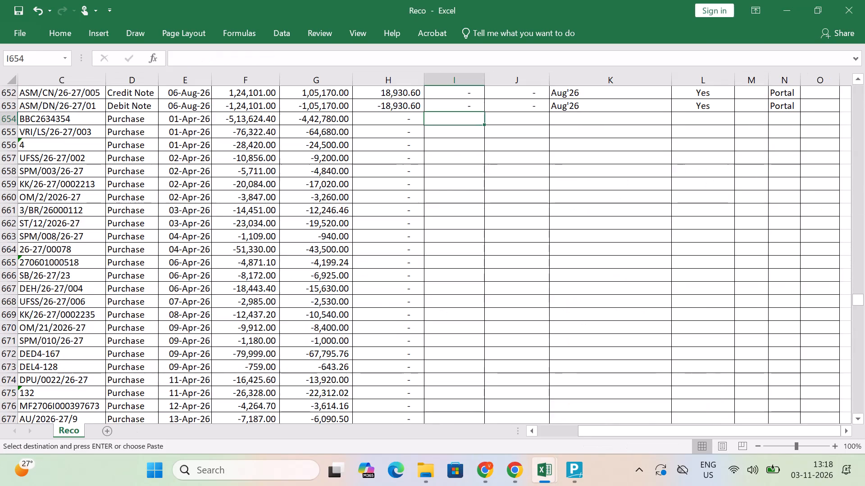
{"action": "key", "text": "ctrl+alt+v"}
{"action": "key", "text": "v"}
{"action": "key", "text": "Return"}
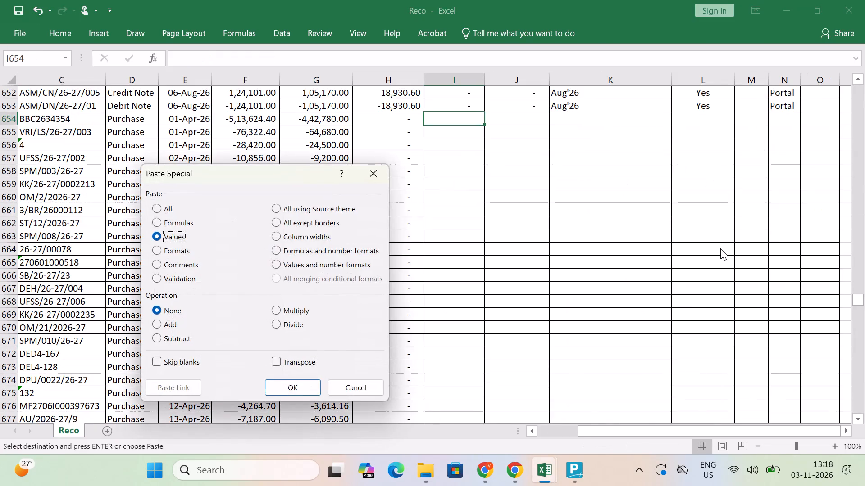
{"action": "key", "text": "alt+h"}
{"action": "key", "text": "k"}
Enter Books under Source in N654 for the first register entry.
{"action": "key", "text": "Right"}
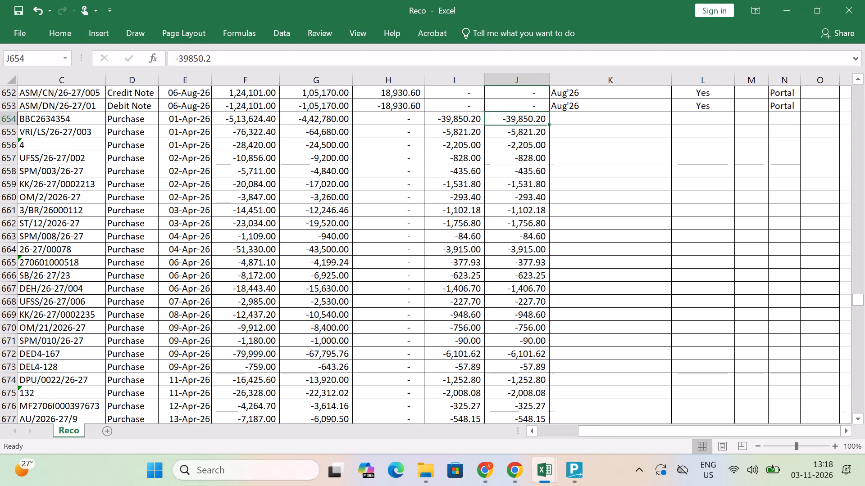
{"action": "key", "text": "Right"}
{"action": "key", "text": "Right"}
{"action": "key", "text": "Right"}
{"action": "key", "text": "Right"}
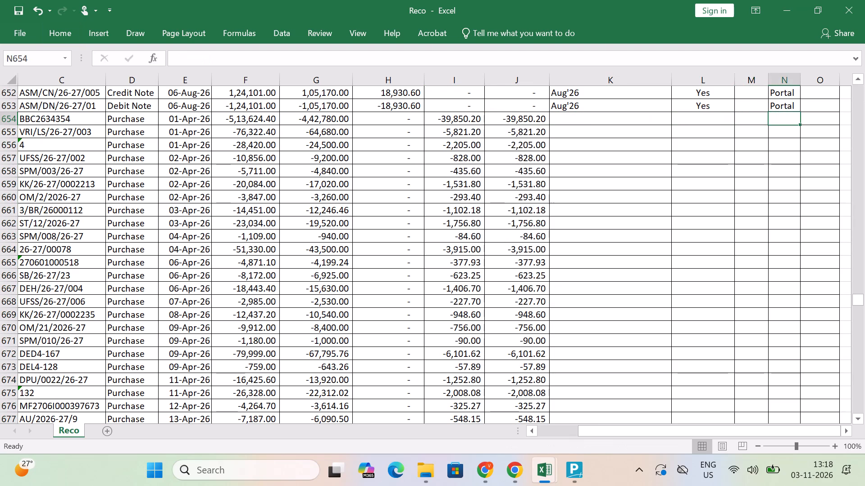
{"action": "key", "text": "Return"}
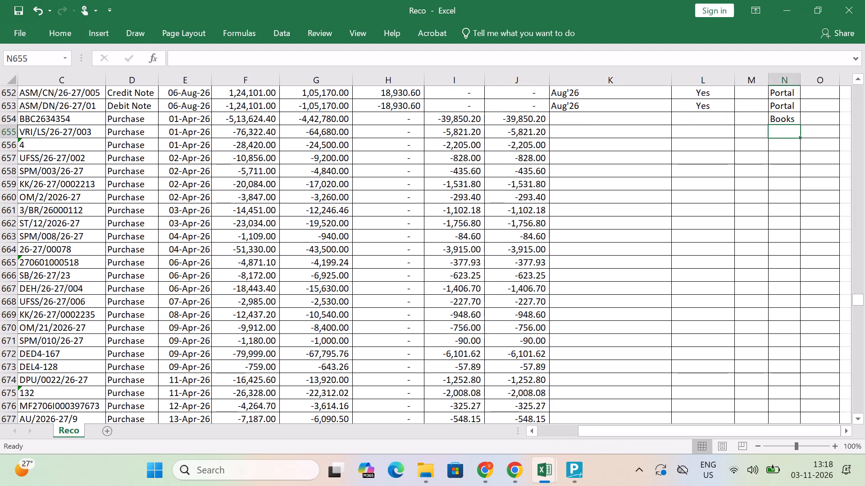
Delete the empty Reason column M from the Reco sheet.
{"action": "key", "text": "Up"}
{"action": "key", "text": "Up"}
{"action": "key", "text": "ctrl+Up"}
{"action": "key", "text": "Up"}
{"action": "key", "text": "Left"}
{"action": "key", "text": "Up"}
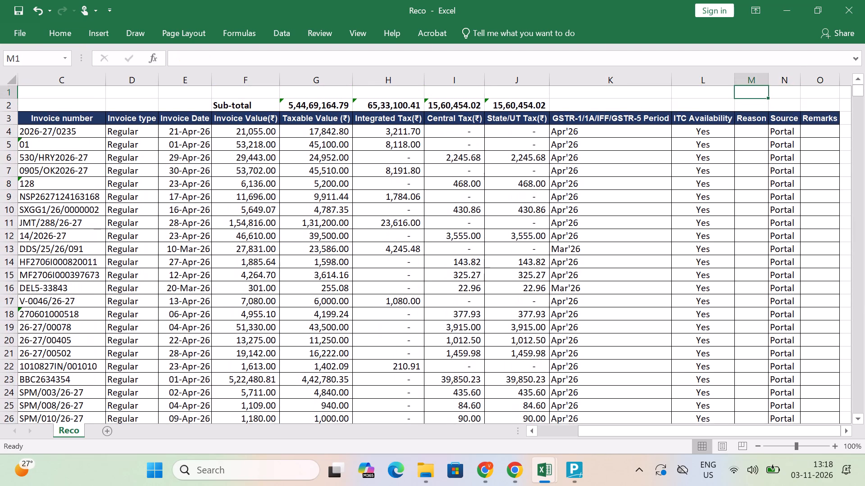
{"action": "key", "text": "Up"}
{"action": "key", "text": "Up"}
{"action": "key", "text": "ctrl+shift+Down"}
{"action": "key", "text": "ctrl+shift+Down"}
{"action": "key", "text": "ctrl+shift+Down"}
{"action": "key", "text": "ctrl+shift+Down"}
{"action": "key", "text": "ctrl+shift+Down"}
{"action": "key", "text": "ctrl+shift+Down"}
{"action": "key", "text": "ctrl+shift+Down"}
{"action": "key", "text": "ctrl+shift+Down"}
{"action": "key", "text": "ctrl+shift+Down"}
{"action": "key", "text": "ctrl+shift+Down"}
{"action": "key", "text": "ctrl+shift+Down"}
{"action": "key", "text": "ctrl+shift+Down"}
{"action": "key", "text": "ctrl+shift+Down"}
{"action": "key", "text": "ctrl+shift+Down"}
{"action": "key", "text": "ctrl+shift+Down"}
{"action": "key", "text": "ctrl+shift+Down"}
{"action": "key", "text": "ctrl+shift+Down"}
{"action": "key", "text": "ctrl+shift+Down"}
{"action": "key", "text": "ctrl+shift+Down"}
{"action": "key", "text": "ctrl+shift+Down"}
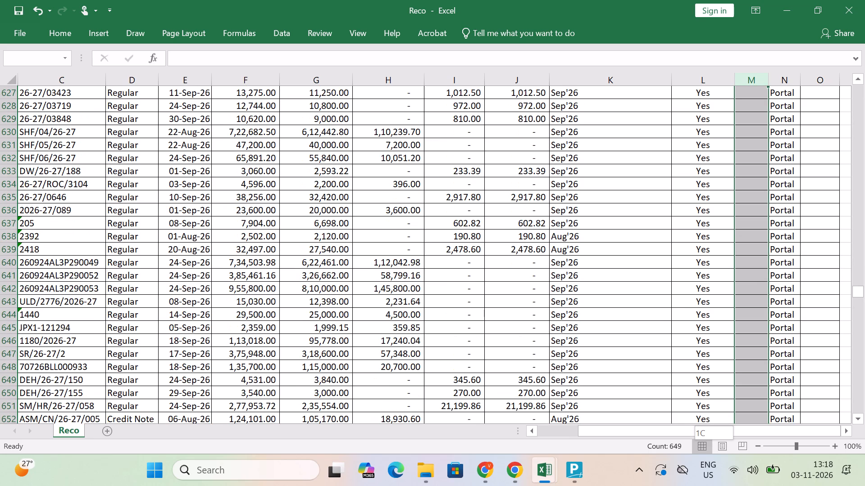
{"action": "key", "text": "ctrl+minus"}
Fill Books down Reco's Source column from M654 to the last register entry in M1011.
{"action": "key", "text": "Down"}
{"action": "key", "text": "Down"}
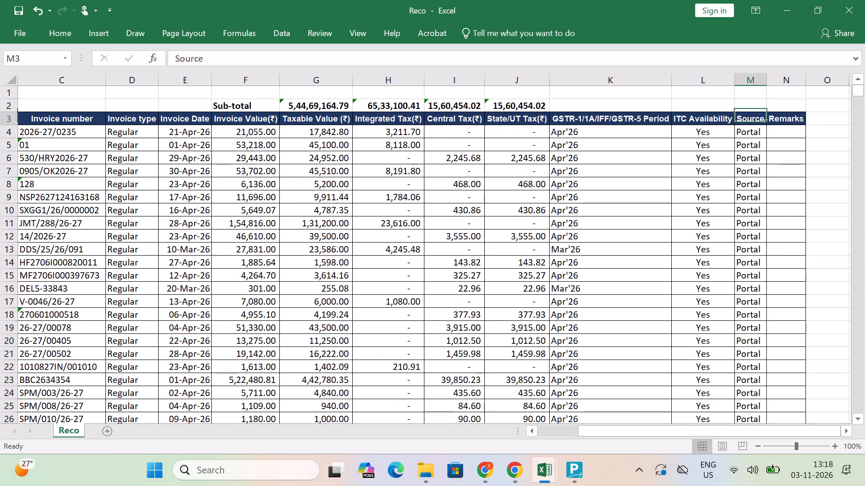
{"action": "key", "text": "Down"}
{"action": "key", "text": "ctrl+Down"}
{"action": "key", "text": "Down"}
{"action": "key", "text": "Down"}
{"action": "key", "text": "Up"}
{"action": "key", "text": "Up"}
{"action": "key", "text": "Left"}
{"action": "key", "text": "Left"}
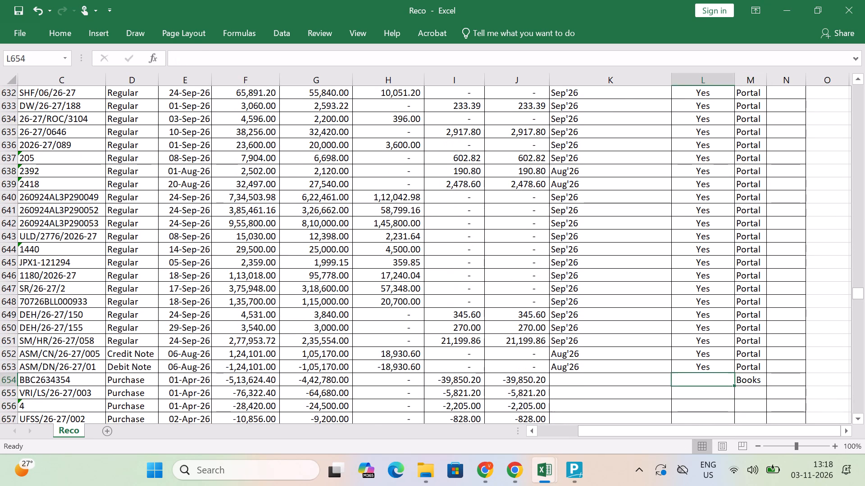
{"action": "key", "text": "Left"}
{"action": "key", "text": "Left"}
{"action": "key", "text": "Right"}
{"action": "key", "text": "ctrl+Down"}
{"action": "key", "text": "Down"}
{"action": "key", "text": "Up"}
{"action": "key", "text": "Right"}
{"action": "key", "text": "Right"}
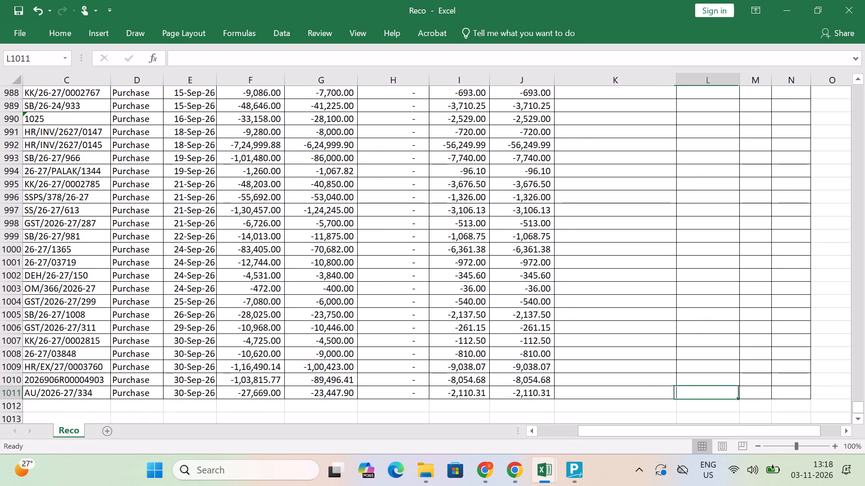
{"action": "key", "text": "Right"}
{"action": "key", "text": "ctrl+shift+Up"}
{"action": "key", "text": "ctrl+d"}
{"action": "key", "text": "Right"}
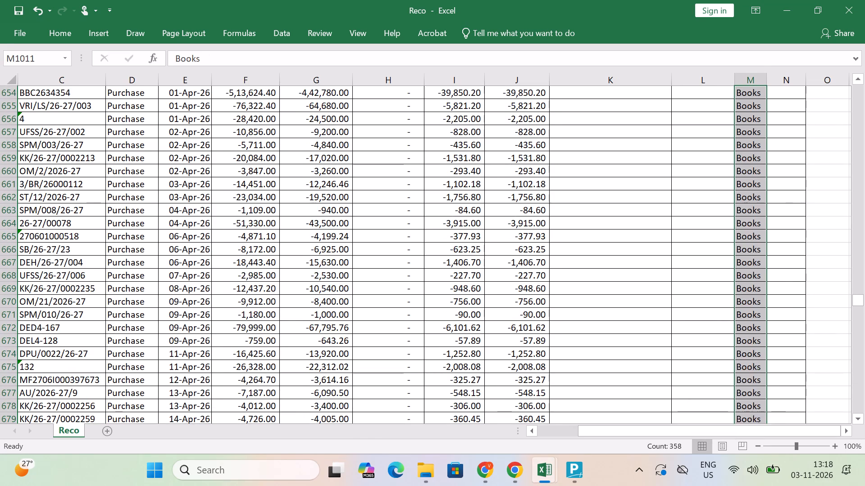
Return to the last entry's first column, A1011, and save the Reco workbook.
{"action": "key", "text": "Left"}
{"action": "key", "text": "Left"}
{"action": "key", "text": "Left"}
{"action": "key", "text": "Left"}
{"action": "key", "text": "Left"}
{"action": "key", "text": "Left"}
{"action": "key", "text": "Left"}
{"action": "key", "text": "Left"}
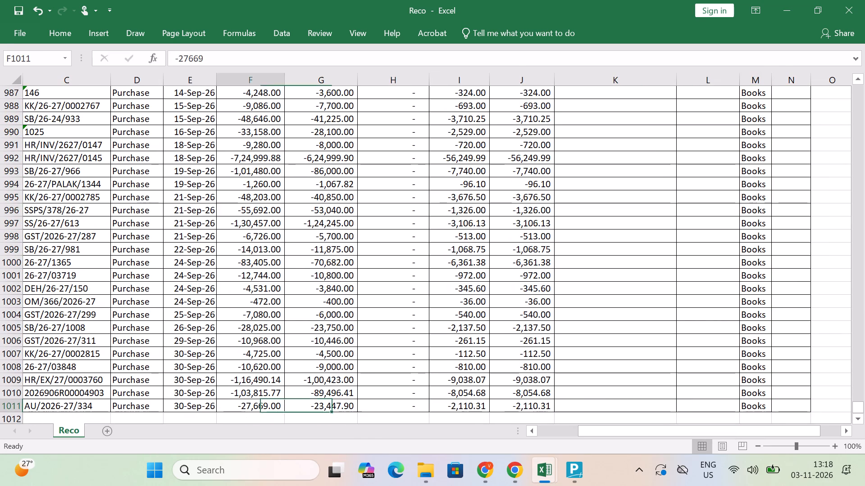
{"action": "key", "text": "Left"}
{"action": "key", "text": "ctrl+Left"}
{"action": "key", "text": "ctrl+Left"}
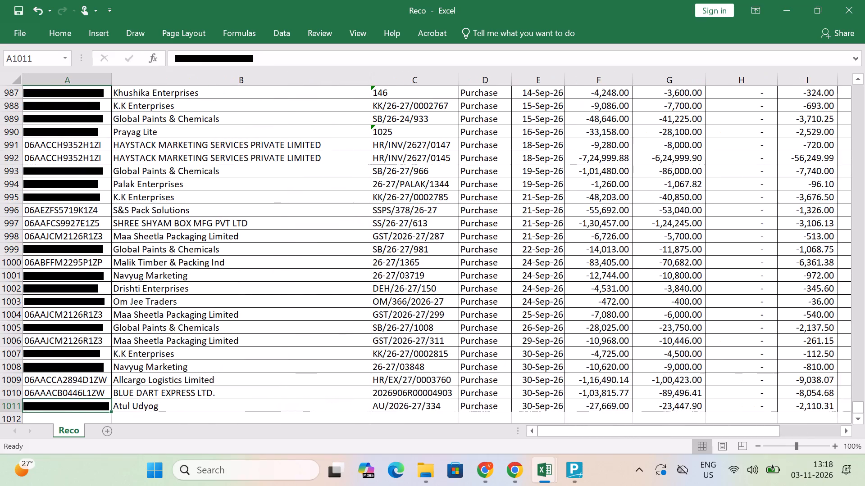
{"action": "key", "text": "ctrl+s"}
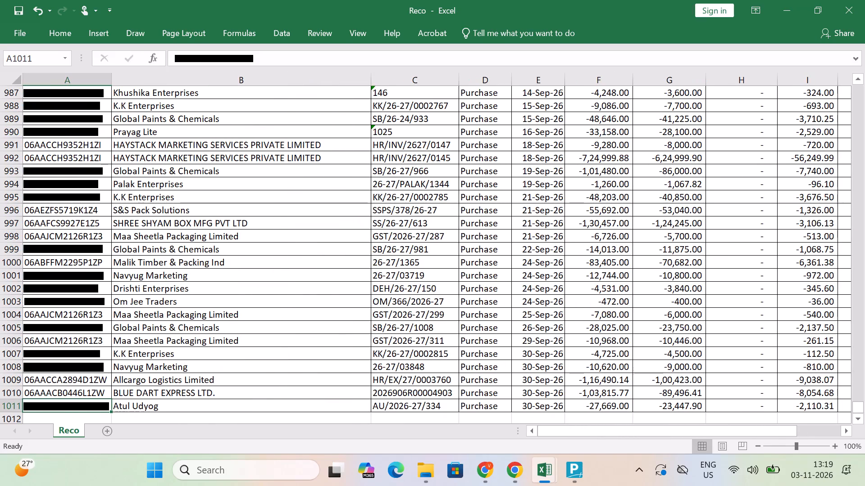
Switch to the cgst workbook and close it, saving its changes.
{"action": "key", "text": "alt+Tab"}
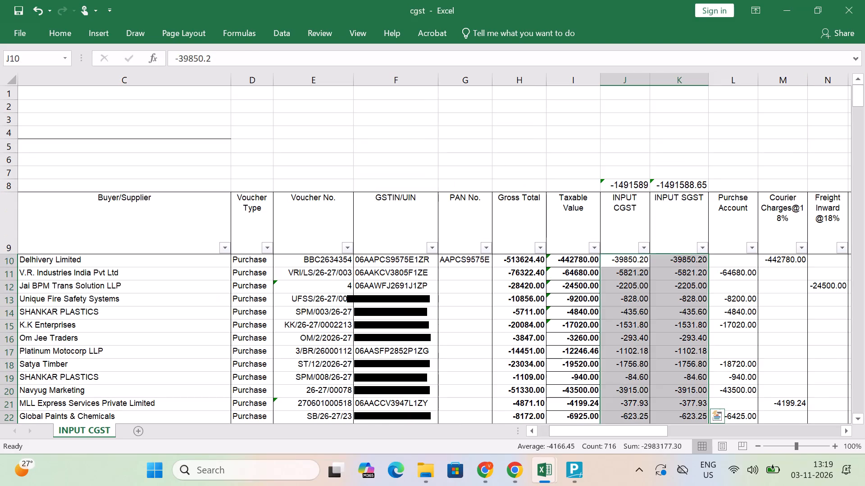
{"action": "left_click", "coordinate": [855, 4]}
{"action": "left_click", "coordinate": [378, 265]}
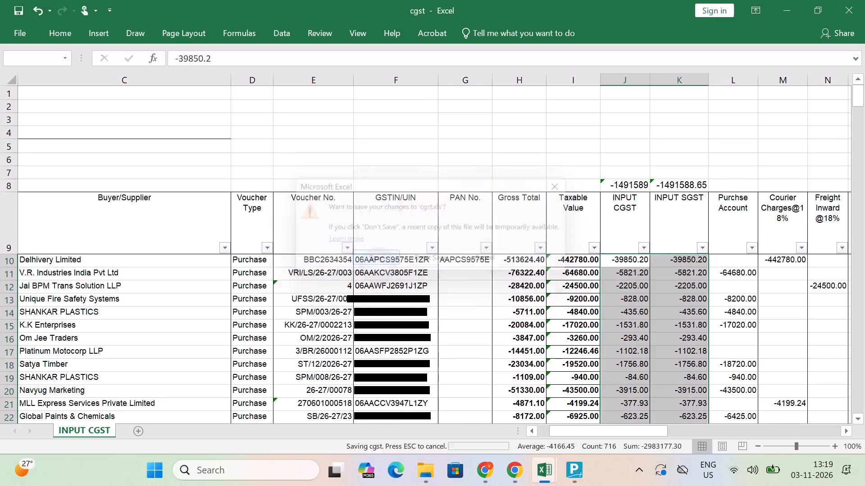
Switch to TallyPrime, leave the INPUT CGST register and open the September vouchers of the INPUT IGST ledger.
{"action": "key", "text": "alt+Tab"}
{"action": "key", "text": "alt+Tab"}
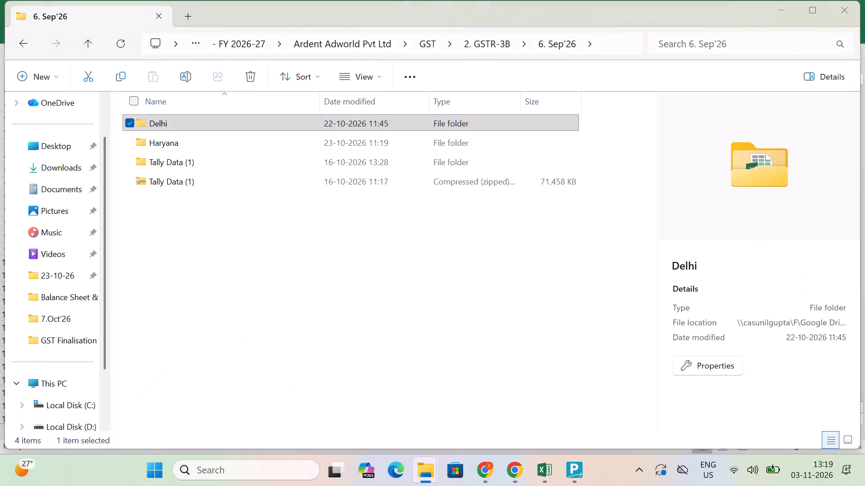
{"action": "key", "text": "alt+Right"}
{"action": "key", "text": "alt+Down"}
{"action": "key", "text": "alt+Left"}
{"action": "key", "text": "alt+Left"}
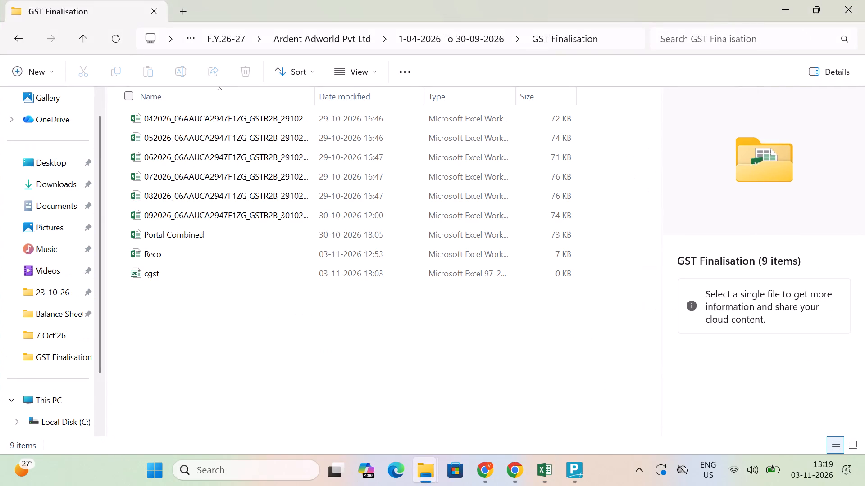
{"action": "key", "text": "alt+Tab"}
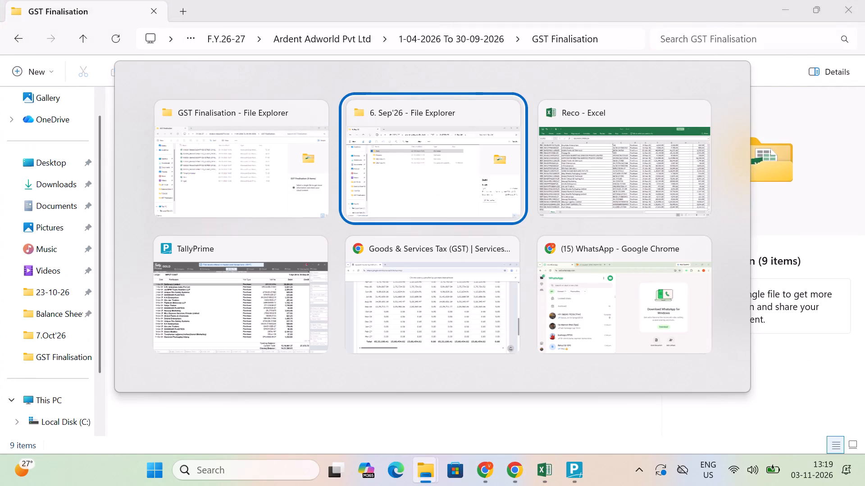
{"action": "key", "text": "alt+Down"}
{"action": "key", "text": "alt+Left"}
{"action": "key", "text": "Escape"}
{"action": "key", "text": "Escape"}
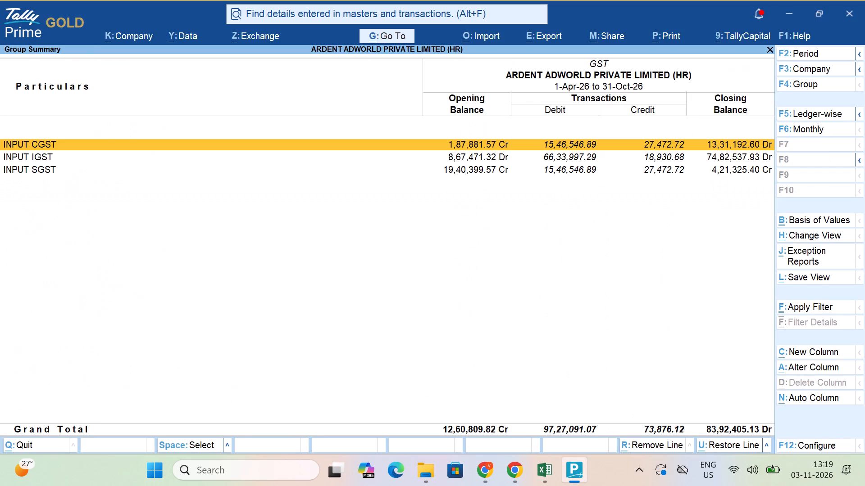
{"action": "key", "text": "Down"}
{"action": "key", "text": "Return"}
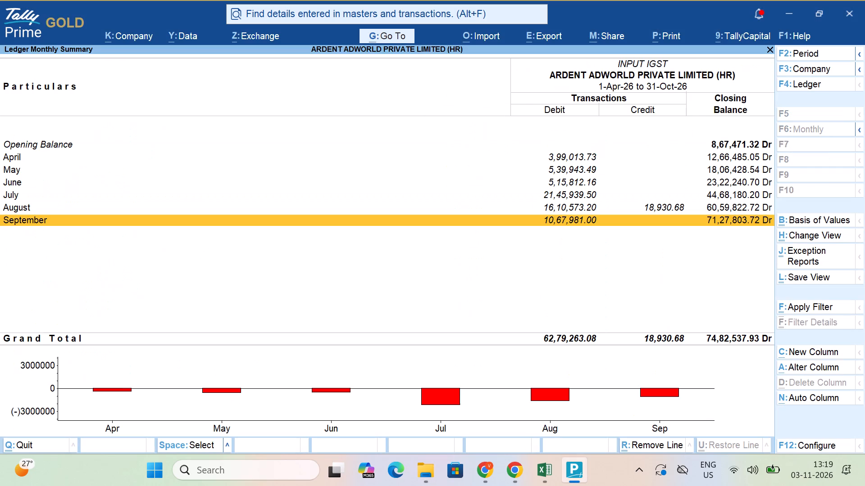
{"action": "key", "text": "Return"}
Set the INPUT IGST ledger's period from 1-Apr-26 to 30-Sep-26.
{"action": "key", "text": "alt+F2"}
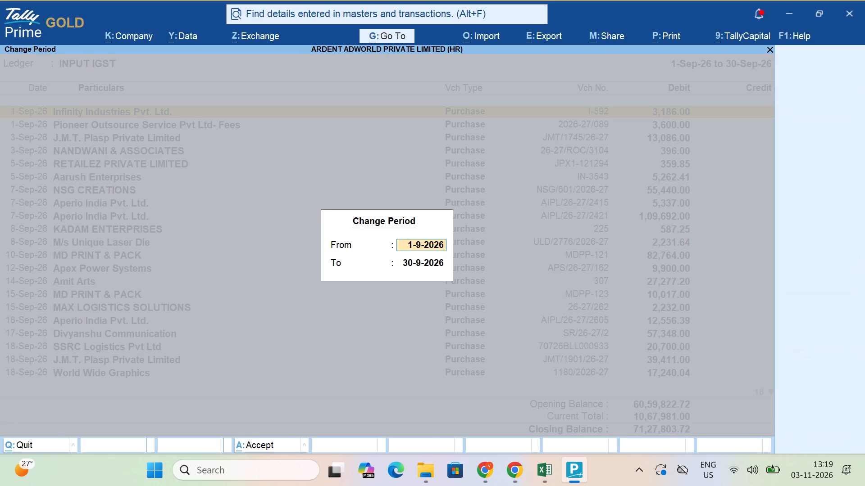
{"action": "type", "text": "a26"}
{"action": "key", "text": "Return"}
{"action": "type", "text": "s26"}
{"action": "key", "text": "Return"}
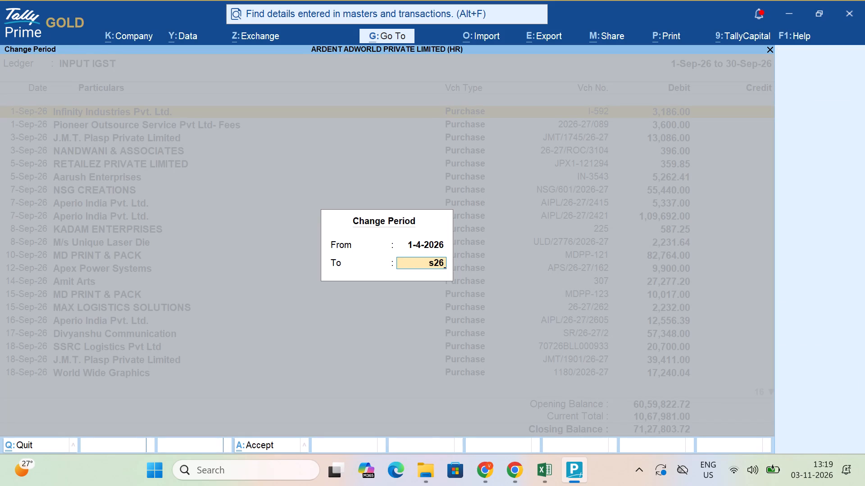
Exclude the opening balance from the INPUT IGST ledger through its Basis of Values settings.
{"action": "key", "text": "ctrl+b"}
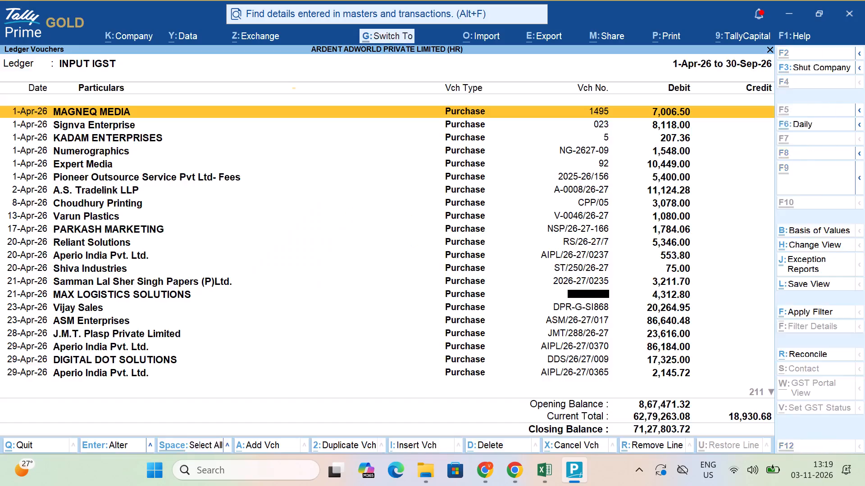
{"action": "key", "text": "Return"}
{"action": "key", "text": "ctrl+a"}
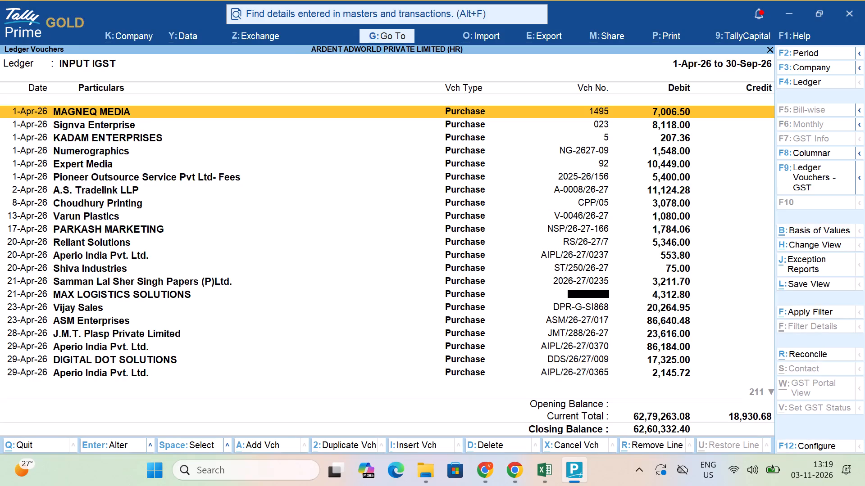
Display the INPUT IGST vouchers as a columnar register using the existing column settings.
{"action": "key", "text": "F8"}
{"action": "key", "text": "ctrl+a"}
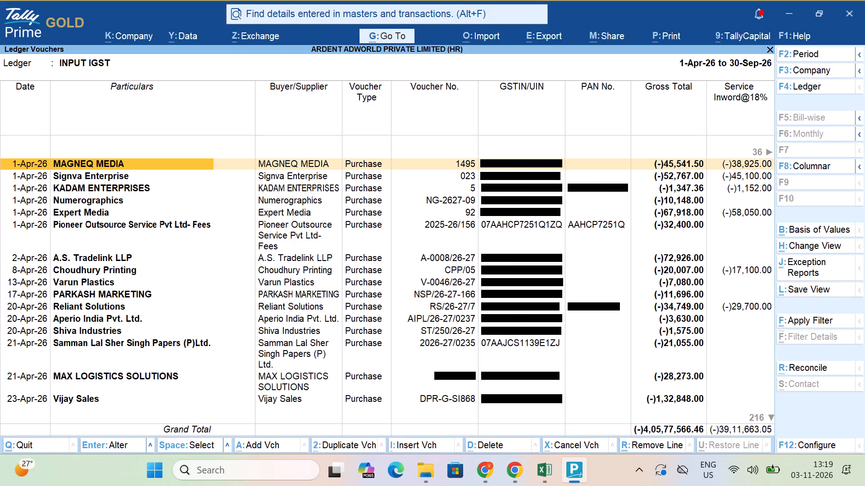
Examine the ledger-wise columns of the INPUT IGST columnar register.
{"action": "key", "text": "Right"}
{"action": "key", "text": "Right"}
{"action": "key", "text": "Right"}
{"action": "key", "text": "Right"}
{"action": "key", "text": "Right"}
{"action": "key", "text": "Right"}
{"action": "key", "text": "Right"}
{"action": "key", "text": "Right"}
{"action": "key", "text": "Right"}
{"action": "key", "text": "Right"}
{"action": "key", "text": "Right"}
{"action": "key", "text": "Right"}
{"action": "key", "text": "Right"}
{"action": "key", "text": "Right"}
{"action": "key", "text": "Right"}
{"action": "key", "text": "Right"}
{"action": "key", "text": "Right"}
{"action": "key", "text": "Right"}
{"action": "key", "text": "Right"}
{"action": "key", "text": "Right"}
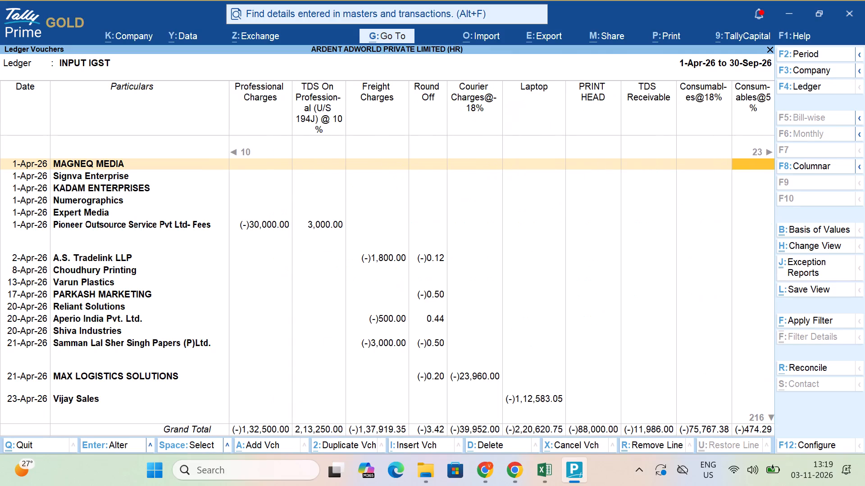
Set the register's export folder path to the GST Finalisation folder, copying the path from File Explorer.
{"action": "key", "text": "ctrl+e"}
{"action": "key", "text": "Left"}
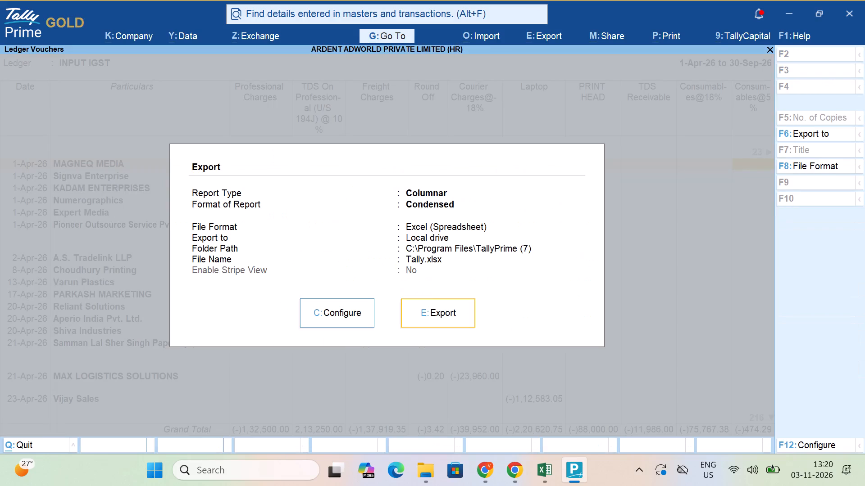
{"action": "key", "text": "Return"}
{"action": "key", "text": "Down"}
{"action": "key", "text": "Down"}
{"action": "key", "text": "Down"}
{"action": "key", "text": "Down"}
{"action": "key", "text": "Down"}
{"action": "key", "text": "Down"}
{"action": "key", "text": "Down"}
{"action": "key", "text": "Down"}
{"action": "key", "text": "Down"}
{"action": "key", "text": "Down"}
{"action": "key", "text": "Down"}
{"action": "key", "text": "Down"}
{"action": "key", "text": "Down"}
{"action": "key", "text": "Down"}
{"action": "key", "text": "Down"}
{"action": "key", "text": "Down"}
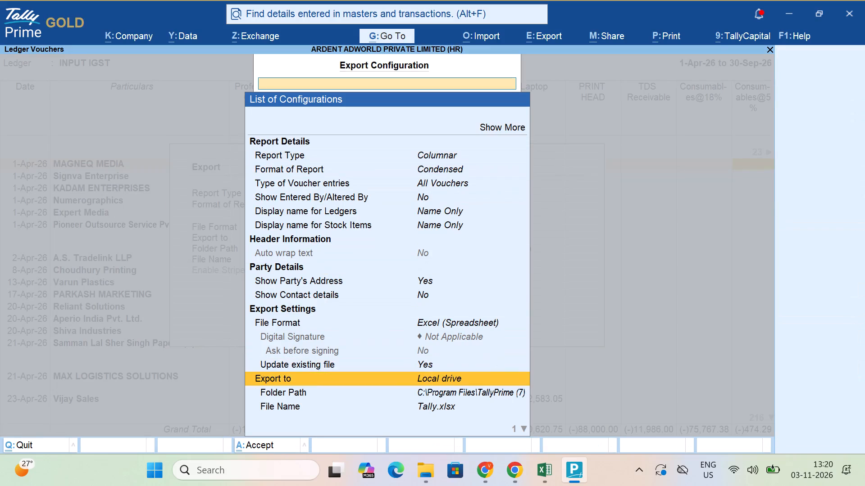
{"action": "key", "text": "Down"}
{"action": "key", "text": "Return"}
{"action": "key", "text": "alt+Tab"}
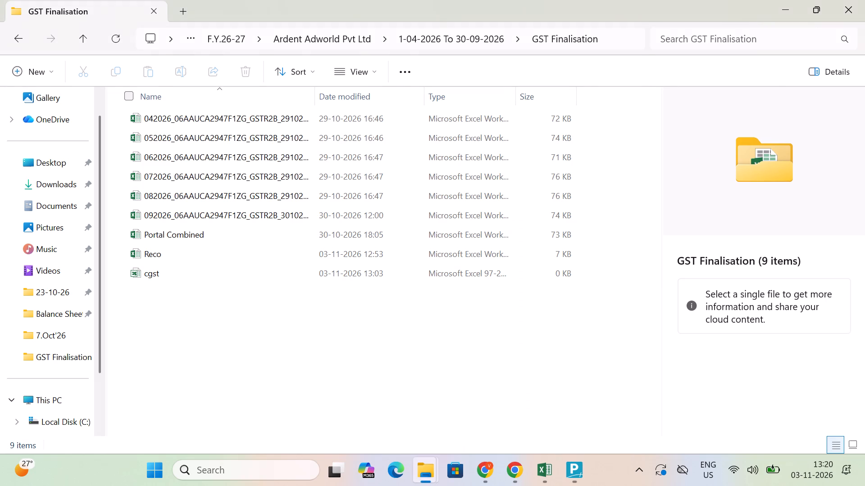
{"action": "key", "text": "ctrl+l"}
{"action": "key", "text": "ctrl+c"}
{"action": "key", "text": "alt+Tab"}
{"action": "key", "text": "ctrl+v"}
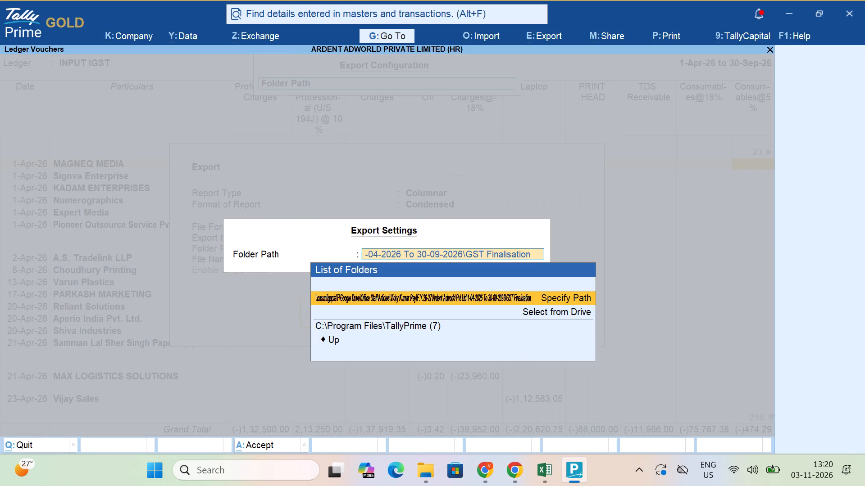
{"action": "key", "text": "Return"}
{"action": "key", "text": "Return"}
Name the export file IGST and export the INPUT IGST register as an Excel spreadsheet.
{"action": "key", "text": "Down"}
{"action": "key", "text": "Return"}
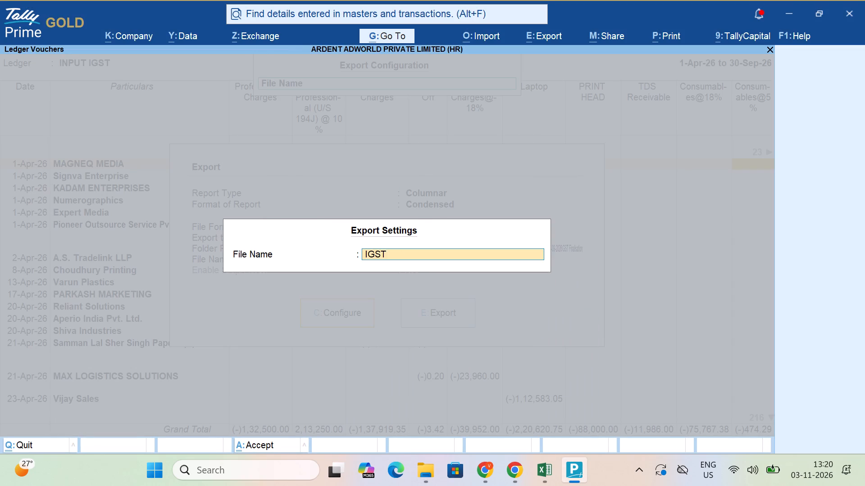
{"action": "key", "text": "ctrl+a"}
{"action": "key", "text": "ctrl+a"}
{"action": "key", "text": "Tab"}
{"action": "key", "text": "Return"}
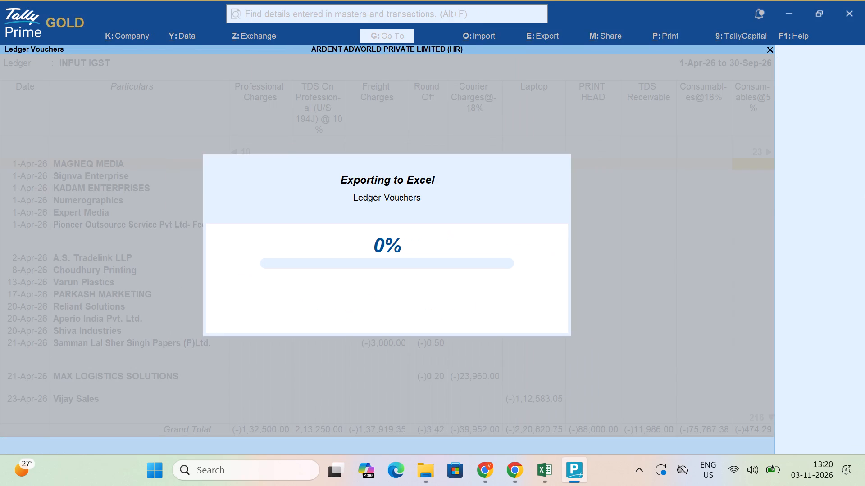
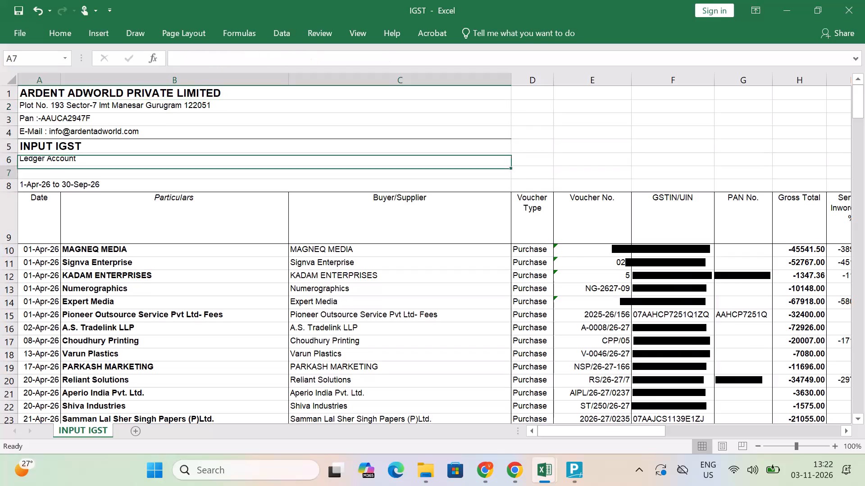
Delete the TDS on Contract (U/S 194C) @ 1% and TDS On Professional (U/S 194J) @ 10% columns from the INPUT IGST sheet.
{"action": "key", "text": "Right"}
{"action": "key", "text": "Right"}
{"action": "key", "text": "Right"}
{"action": "key", "text": "Right"}
{"action": "key", "text": "Right"}
{"action": "key", "text": "Right"}
{"action": "key", "text": "Right"}
{"action": "key", "text": "Right"}
{"action": "key", "text": "Right"}
{"action": "key", "text": "Right"}
{"action": "key", "text": "Right"}
{"action": "key", "text": "Right"}
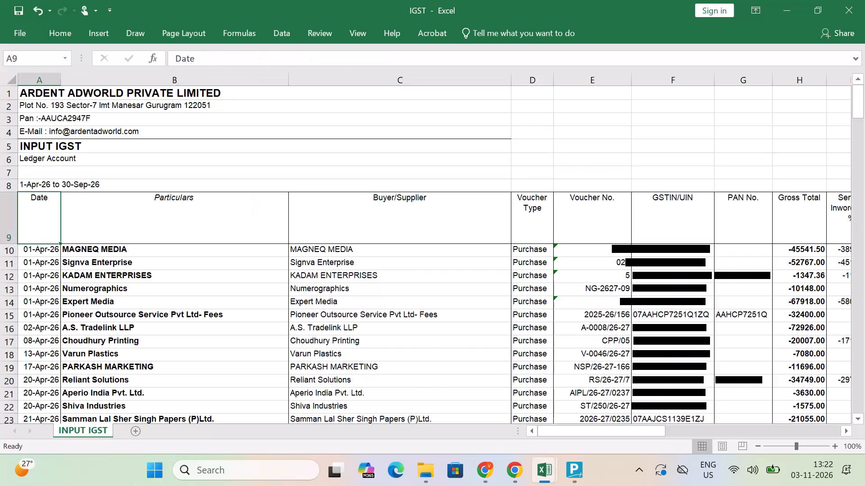
{"action": "key", "text": "Right"}
{"action": "key", "text": "Right"}
{"action": "key", "text": "Left"}
{"action": "key", "text": "Left"}
{"action": "key", "text": "Left"}
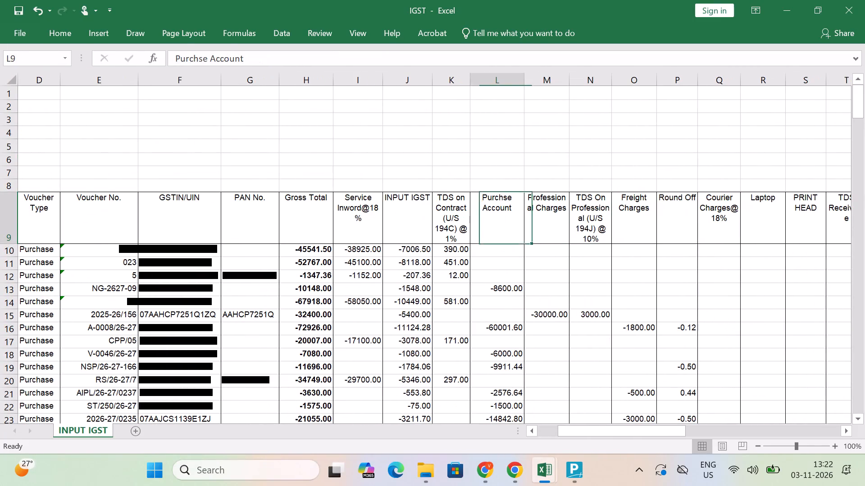
{"action": "left_click", "coordinate": [451, 84]}
{"action": "key", "text": "ctrl+minus"}
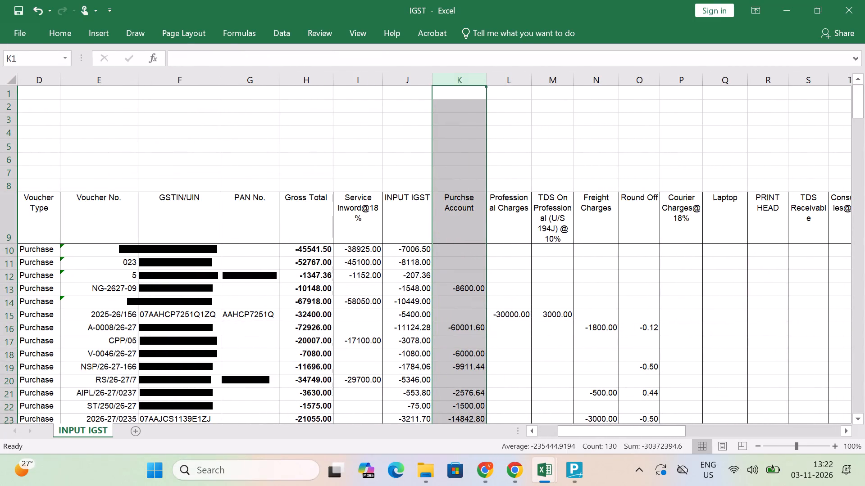
{"action": "left_click", "coordinate": [549, 84]}
{"action": "key", "text": "ctrl+minus"}
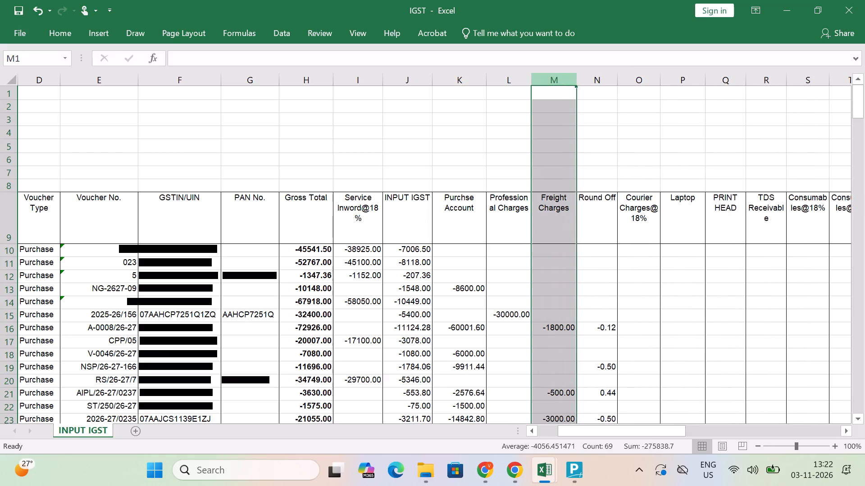
Delete the Round Off, TDS Receivable and TDS on Contract (U/S 194C) @ 2% columns.
{"action": "left_click", "coordinate": [597, 79]}
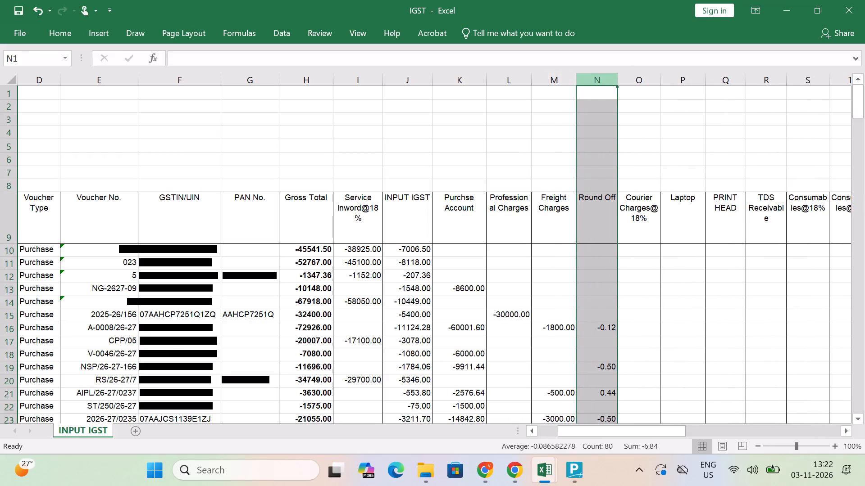
{"action": "key", "text": "ctrl+minus"}
{"action": "scroll", "coordinate": [668, 207], "scroll_direction": "left", "scroll_amount": 1}
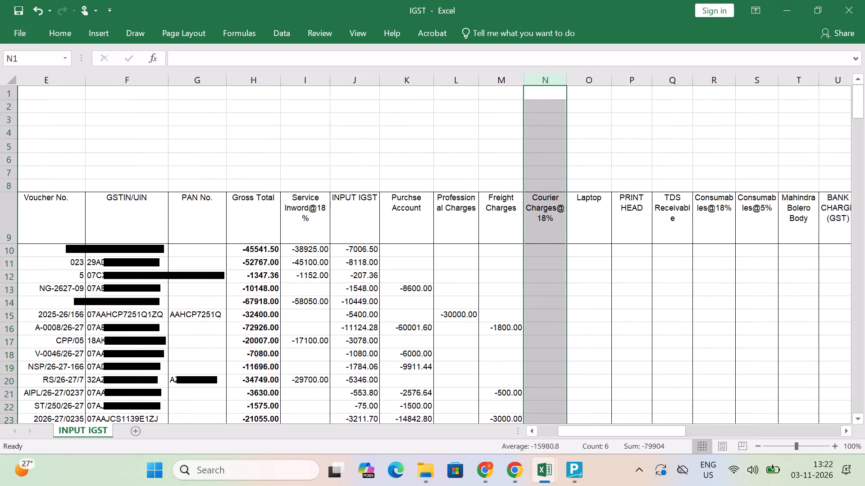
{"action": "scroll", "coordinate": [668, 207], "scroll_direction": "left", "scroll_amount": 1}
{"action": "left_click", "coordinate": [677, 77]}
{"action": "key", "text": "ctrl+minus"}
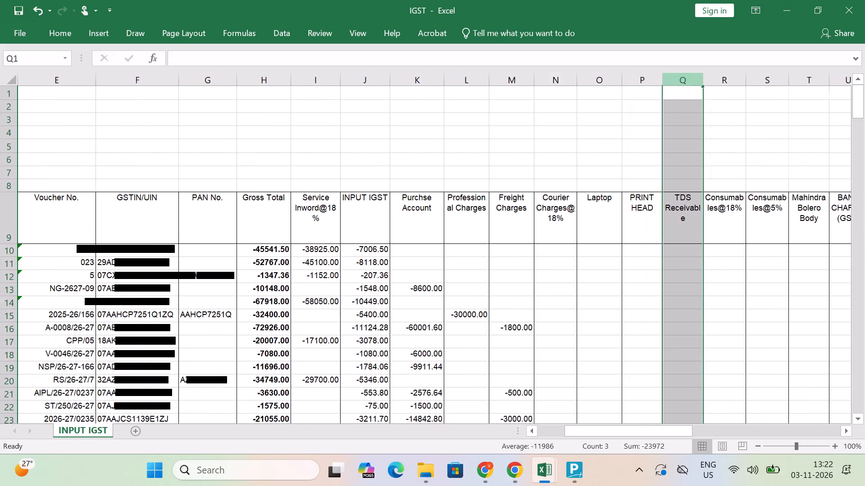
{"action": "scroll", "coordinate": [768, 208], "scroll_direction": "left", "scroll_amount": 4}
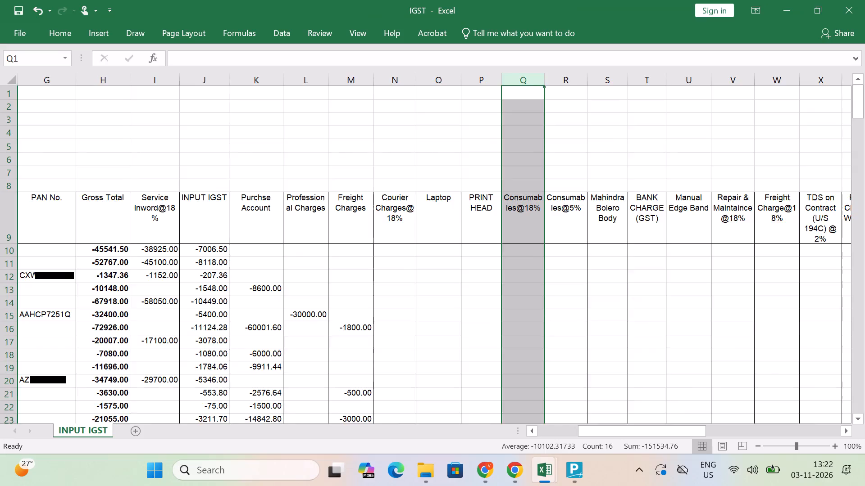
{"action": "scroll", "coordinate": [768, 208], "scroll_direction": "left", "scroll_amount": 2}
{"action": "left_click", "coordinate": [697, 76]}
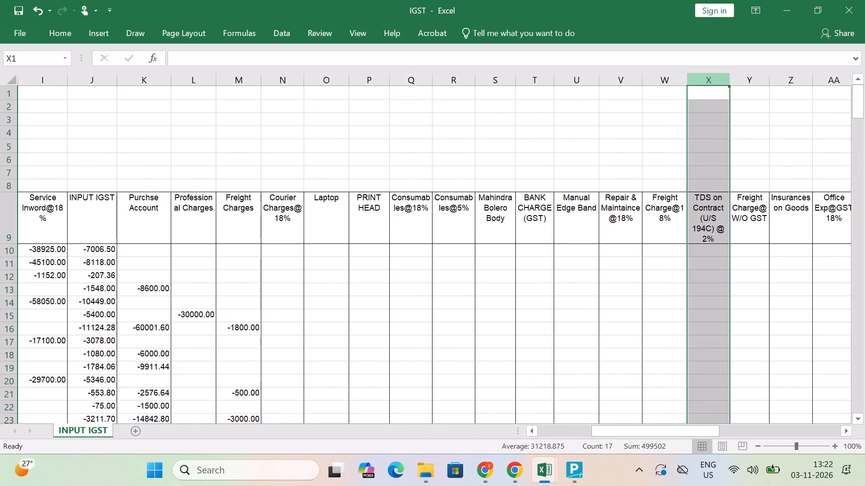
{"action": "key", "text": "ctrl+minus"}
Examine the remaining ledger column headings across to the last one for further columns that are not taxable-value ledgers.
{"action": "scroll", "coordinate": [787, 207], "scroll_direction": "left", "scroll_amount": 1}
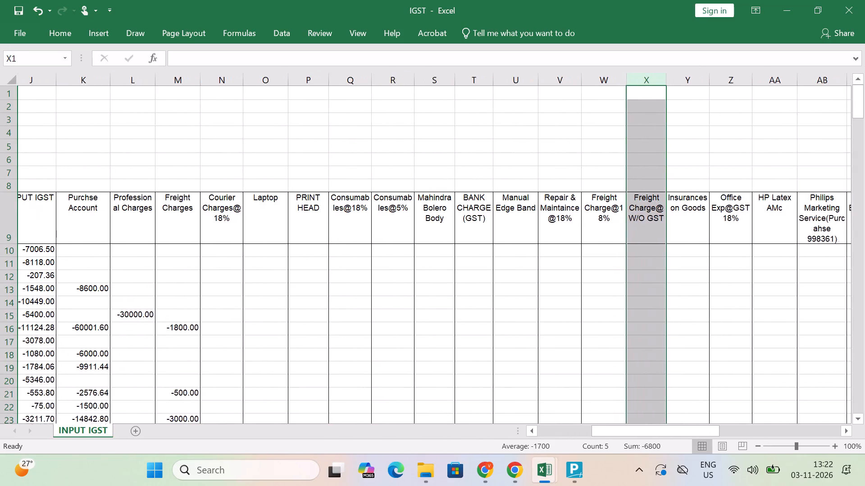
{"action": "scroll", "coordinate": [787, 207], "scroll_direction": "left", "scroll_amount": 7}
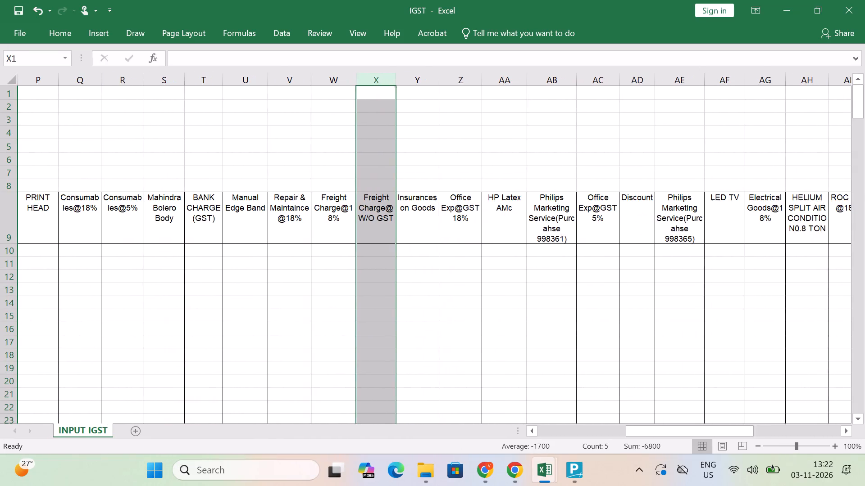
{"action": "scroll", "coordinate": [787, 207], "scroll_direction": "left", "scroll_amount": 5}
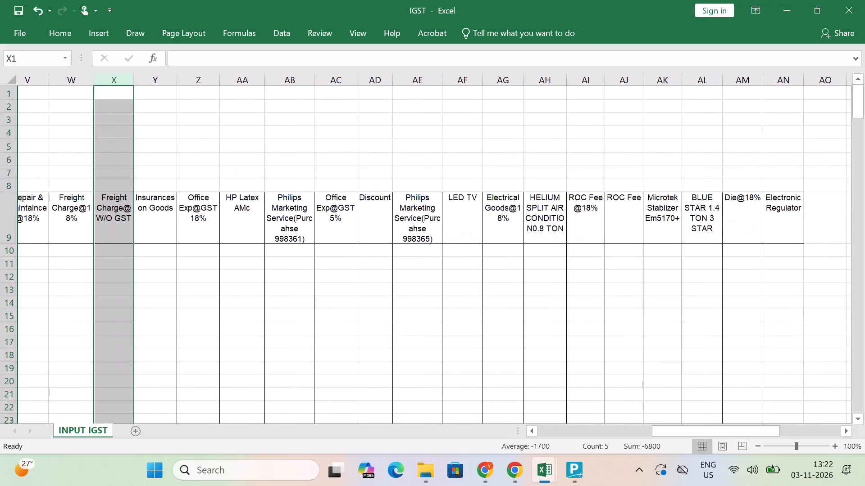
{"action": "scroll", "coordinate": [787, 207], "scroll_direction": "right", "scroll_amount": 5}
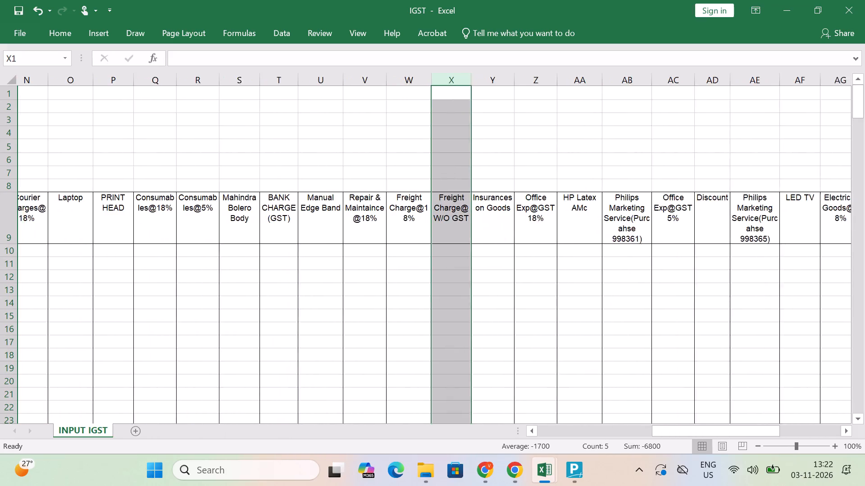
{"action": "scroll", "coordinate": [787, 207], "scroll_direction": "right", "scroll_amount": 8}
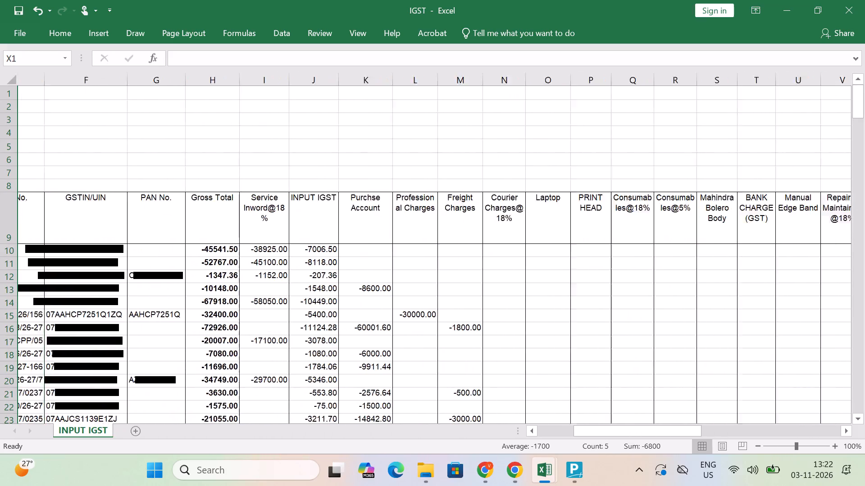
{"action": "scroll", "coordinate": [787, 207], "scroll_direction": "right", "scroll_amount": 4}
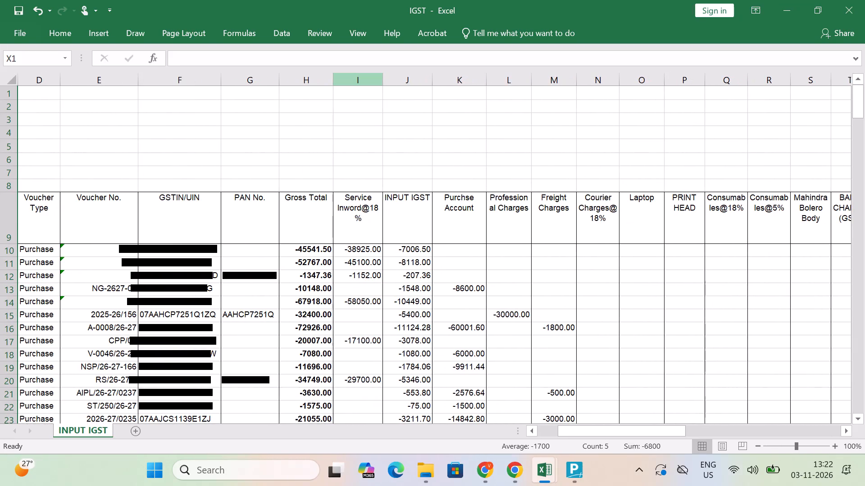
Move the Service Inword@18% column between the INPUT IGST and Purchse Account columns.
{"action": "left_click", "coordinate": [351, 77]}
{"action": "key", "text": "ctrl+x"}
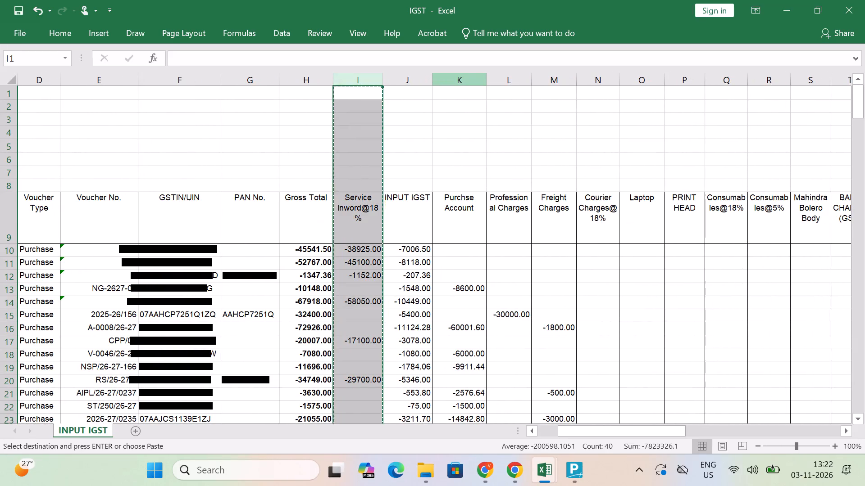
{"action": "left_click", "coordinate": [461, 77]}
{"action": "key", "text": "ctrl+shift+equal"}
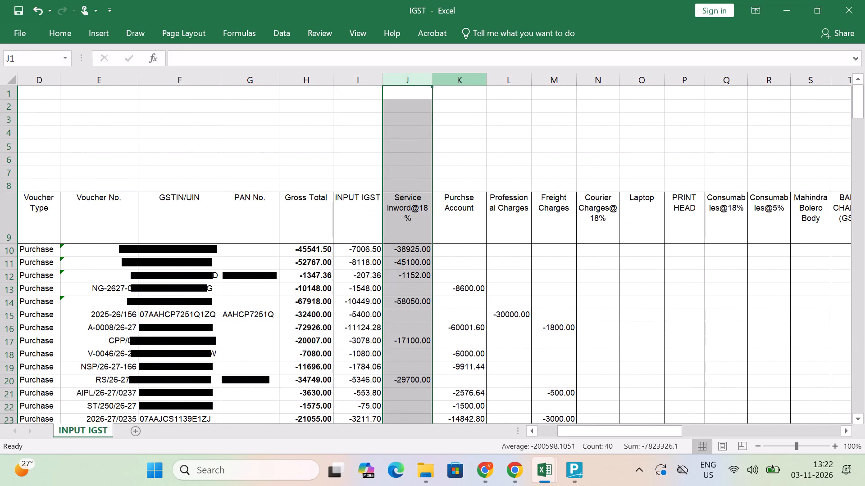
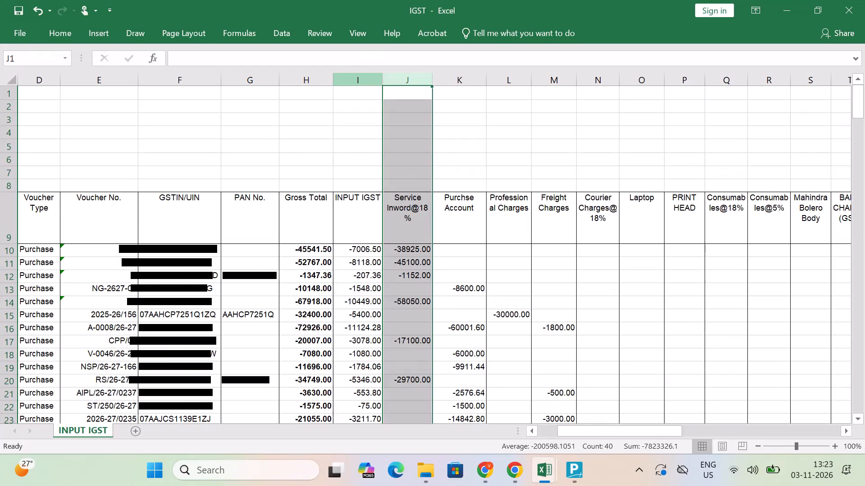
Insert a blank column between the Gross Total and INPUT IGST columns.
{"action": "left_click", "coordinate": [350, 78]}
{"action": "key", "text": "ctrl+shift+equal"}
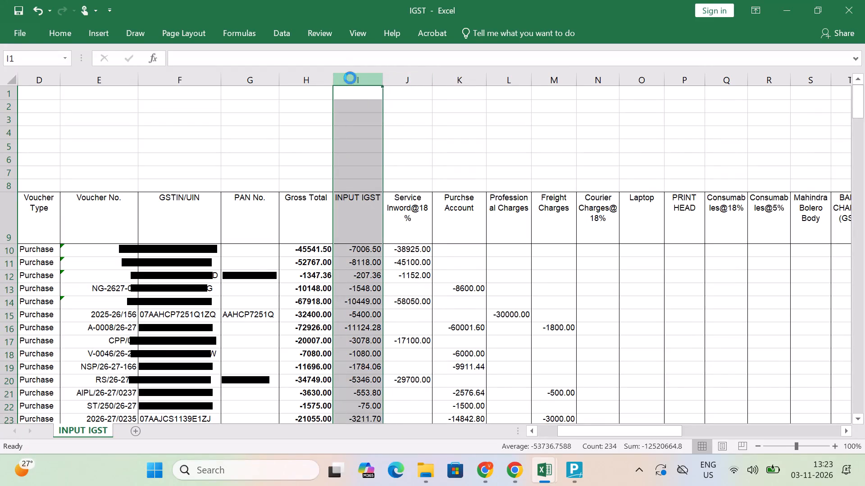
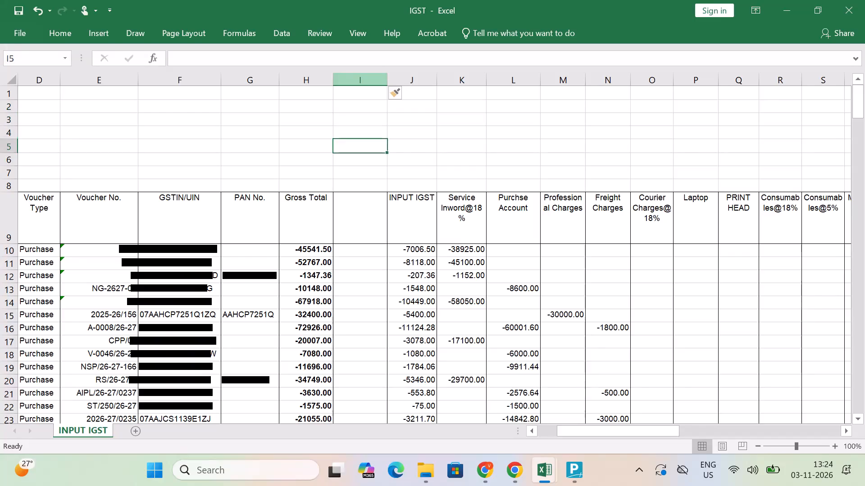
Head the blank column between Gross Total and INPUT IGST as "Taxable Vlaue" in cell I9.
{"action": "key", "text": "Down"}
{"action": "key", "text": "Down"}
{"action": "key", "text": "Down"}
{"action": "key", "text": "Down"}
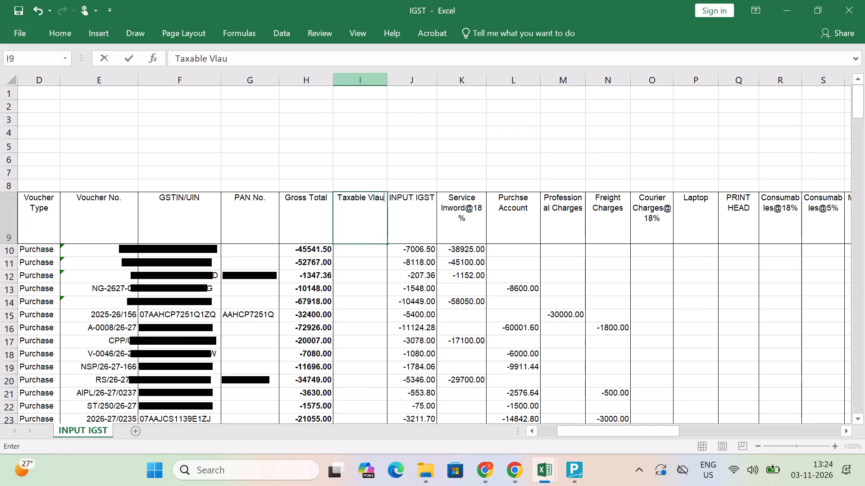
{"action": "key", "text": "Return"}
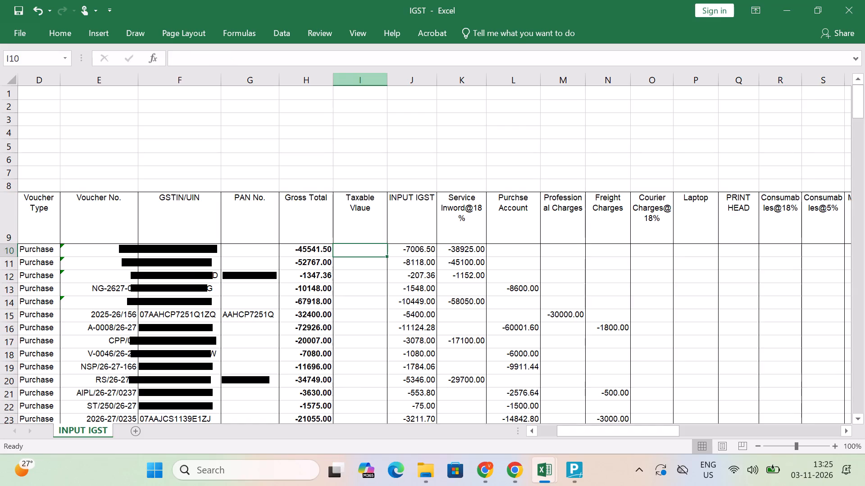
Enter a SUM formula in cell I10, the first entry row of the new taxable value column.
{"action": "key", "text": "equal"}
{"action": "type", "text": "sum"}
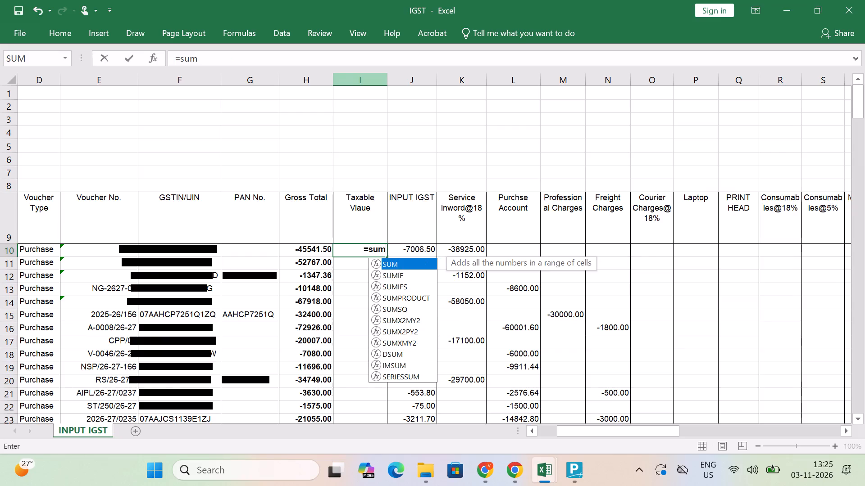
{"action": "key", "text": "Tab"}
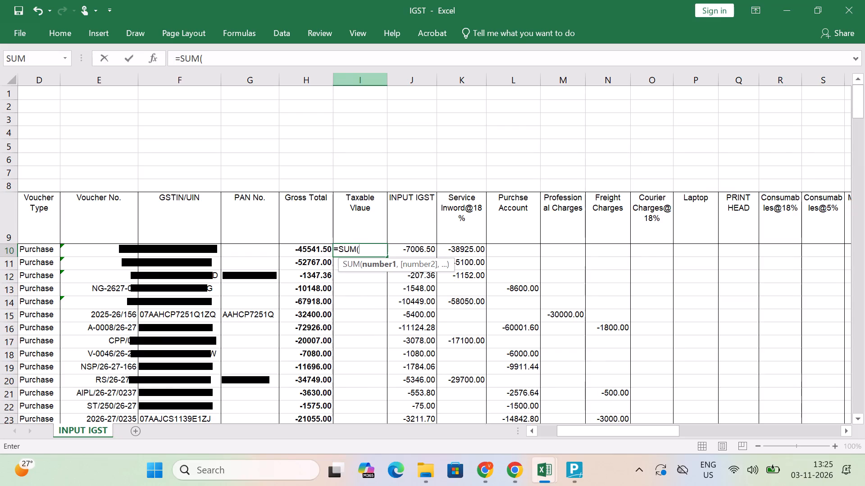
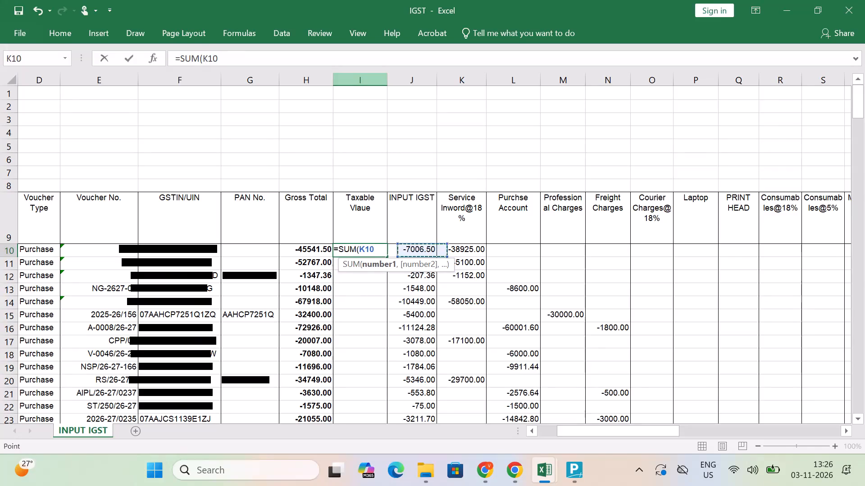
Complete the taxable value formula in cell I10 as the sum of the ledger columns K10:AO10.
{"action": "key", "text": "shift+Right"}
{"action": "key", "text": "shift+Right"}
{"action": "key", "text": "shift+Right"}
{"action": "key", "text": "shift+Right"}
{"action": "key", "text": "shift+Right"}
{"action": "key", "text": "shift+Right"}
{"action": "key", "text": "shift+Right"}
{"action": "key", "text": "shift+Right"}
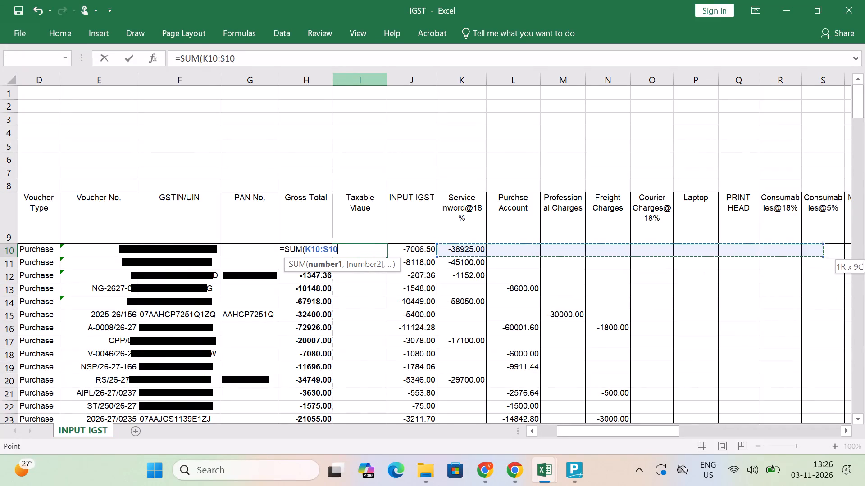
{"action": "key", "text": "shift+Right"}
{"action": "key", "text": "shift+Right"}
{"action": "key", "text": "shift+Right"}
{"action": "key", "text": "shift+Right"}
{"action": "key", "text": "shift+Right"}
{"action": "key", "text": "shift+Right"}
{"action": "key", "text": "shift+Right"}
{"action": "key", "text": "shift+Right"}
{"action": "key", "text": "shift+Right"}
{"action": "key", "text": "shift+Right"}
{"action": "key", "text": "shift+Right"}
{"action": "key", "text": "shift+Right"}
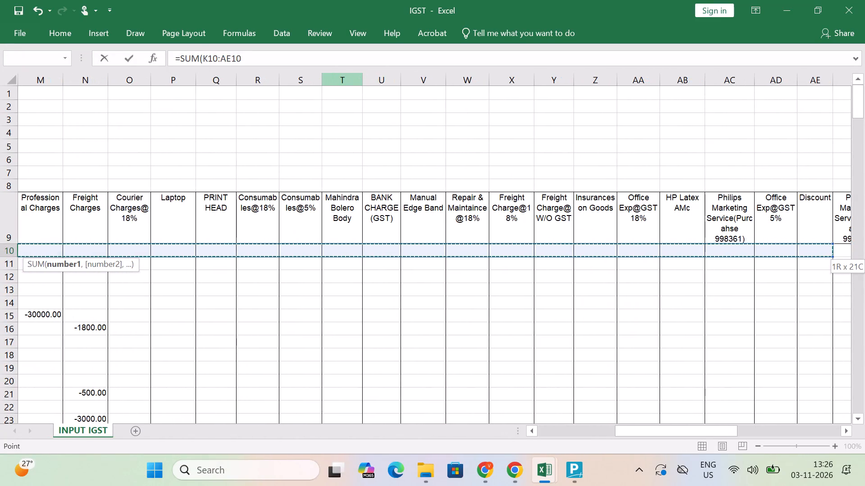
{"action": "key", "text": "shift+Right"}
{"action": "key", "text": "shift+Right"}
{"action": "key", "text": "shift+Right"}
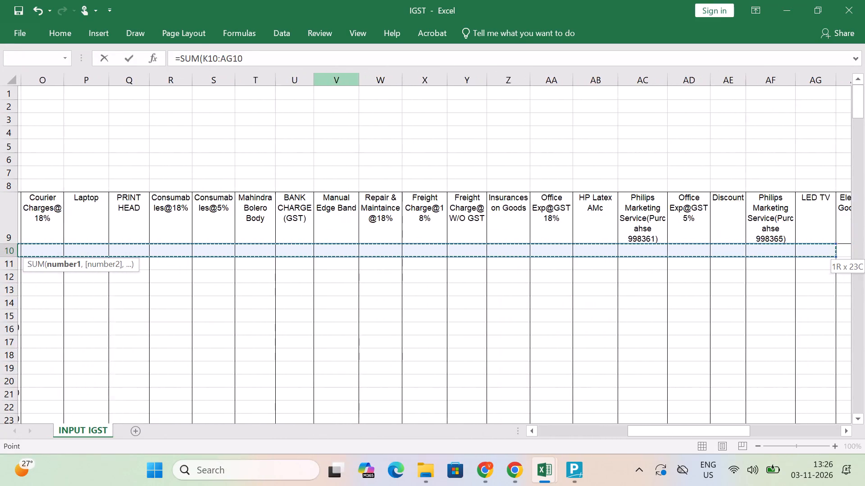
{"action": "key", "text": "shift+Right"}
{"action": "key", "text": "shift+Right"}
{"action": "key", "text": "shift+Right"}
{"action": "key", "text": "shift+Right"}
{"action": "key", "text": "shift+Right"}
{"action": "key", "text": "shift+Right"}
{"action": "key", "text": "shift+Right"}
{"action": "key", "text": "shift+Right"}
{"action": "key", "text": "shift+Right"}
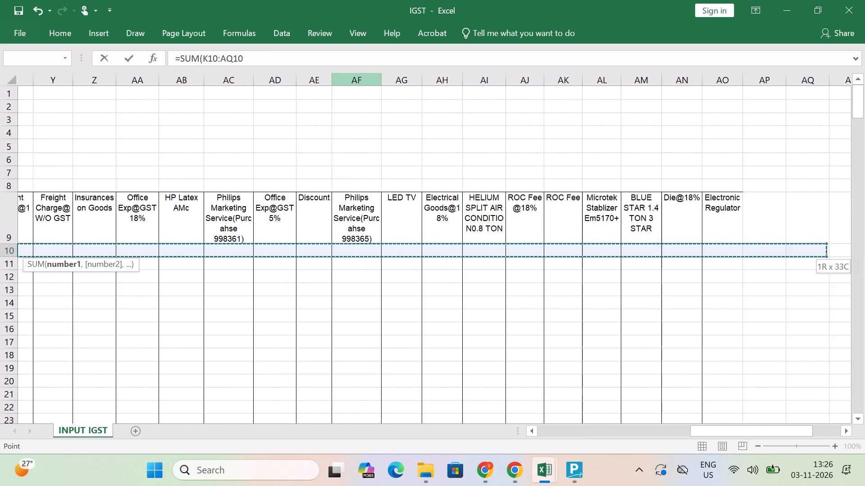
{"action": "key", "text": "shift+Left"}
{"action": "key", "text": "shift+Left"}
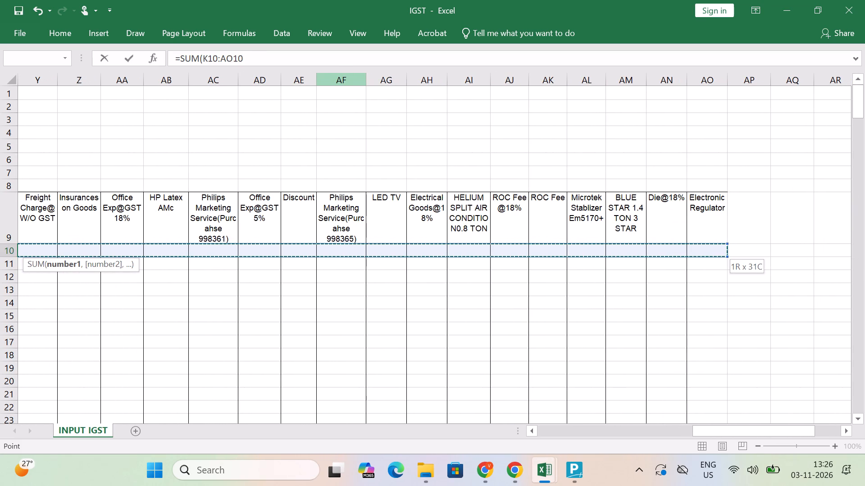
{"action": "key", "text": "Return"}
Fill the taxable value formula from I10 down to I241, the last entry row above the Grand Total.
{"action": "key", "text": "Up"}
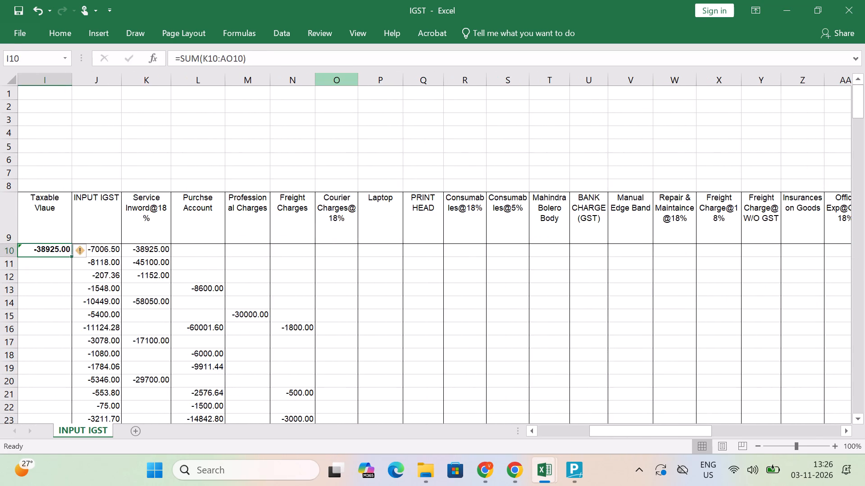
{"action": "key", "text": "Left"}
{"action": "key", "text": "Left"}
{"action": "key", "text": "Right"}
{"action": "key", "text": "ctrl+Down"}
{"action": "key", "text": "Down"}
{"action": "key", "text": "Up"}
{"action": "key", "text": "Right"}
{"action": "key", "text": "Up"}
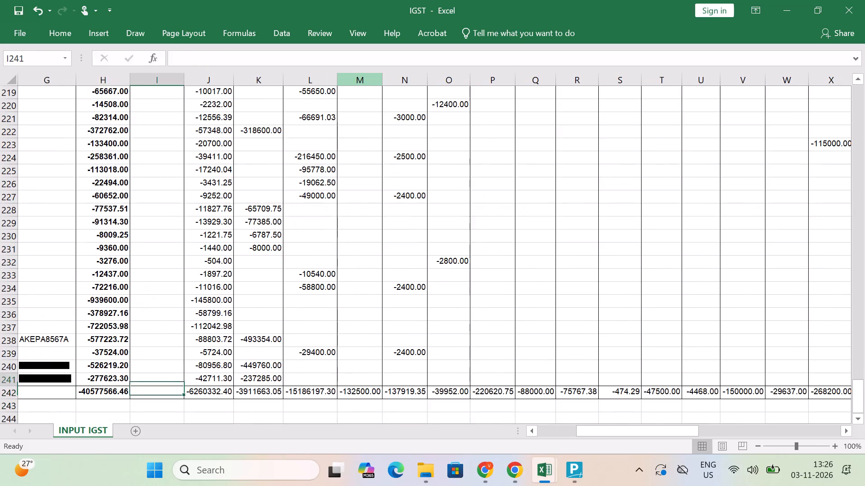
{"action": "key", "text": "ctrl+shift+Up"}
{"action": "key", "text": "ctrl+d"}
{"action": "key", "text": "ctrl+Up"}
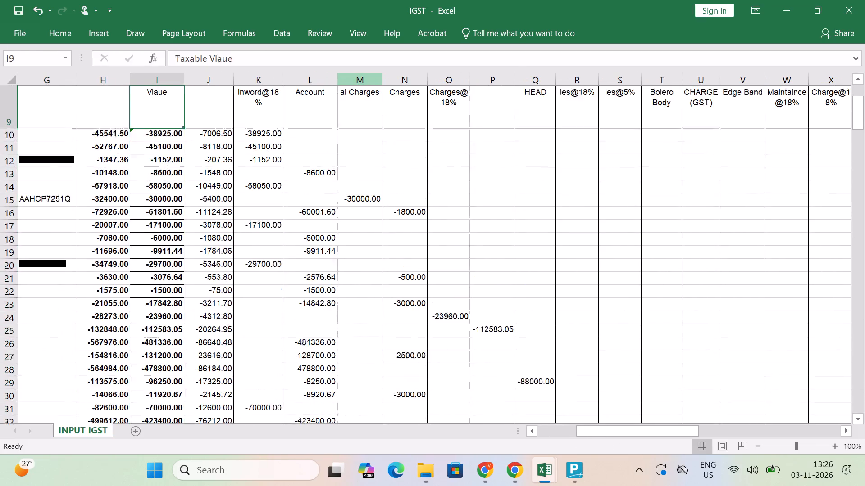
Copy the register's GSTIN/UIN entries F10:F241 and paste them as values into the Reco workbook from cell A1012.
{"action": "key", "text": "Up"}
{"action": "key", "text": "Down"}
{"action": "key", "text": "ctrl+Left"}
{"action": "key", "text": "ctrl+Left"}
{"action": "key", "text": "Down"}
{"action": "key", "text": "Right"}
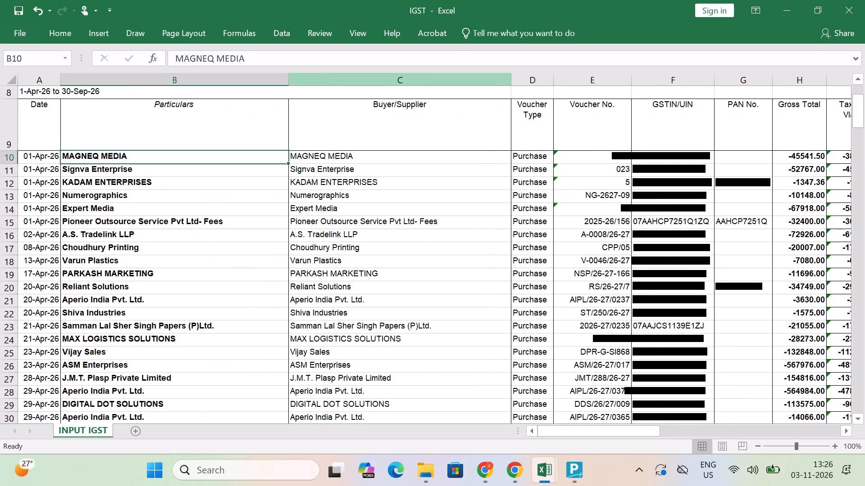
{"action": "key", "text": "Right"}
{"action": "key", "text": "Right"}
{"action": "key", "text": "Right"}
{"action": "key", "text": "Right"}
{"action": "key", "text": "ctrl+shift+Down"}
{"action": "key", "text": "shift+Up"}
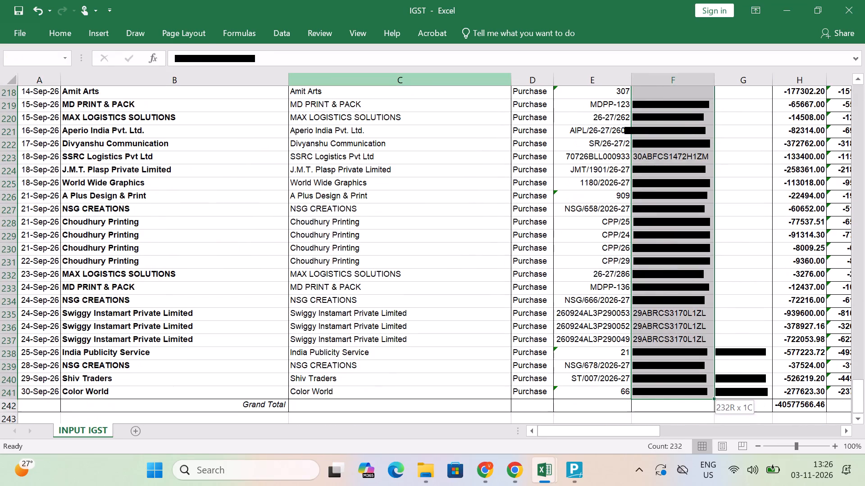
{"action": "key", "text": "ctrl+c"}
{"action": "key", "text": "alt+Tab"}
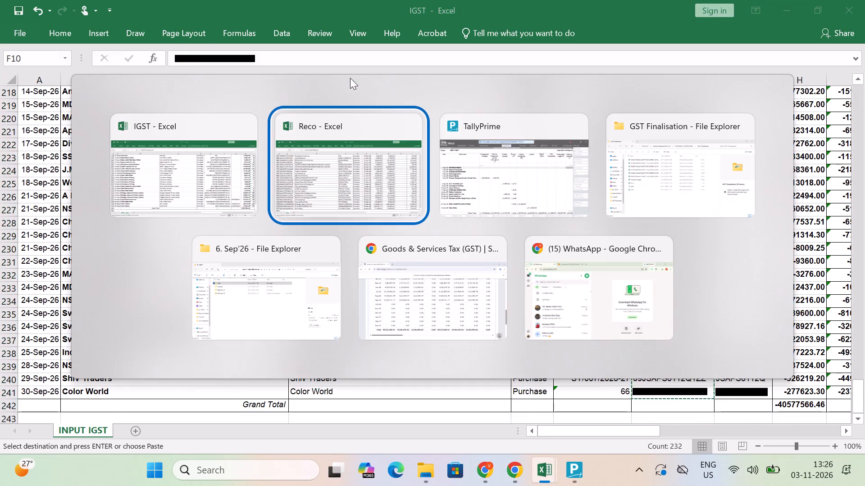
{"action": "key", "text": "Down"}
{"action": "key", "text": "ctrl+alt+v"}
{"action": "key", "text": "v"}
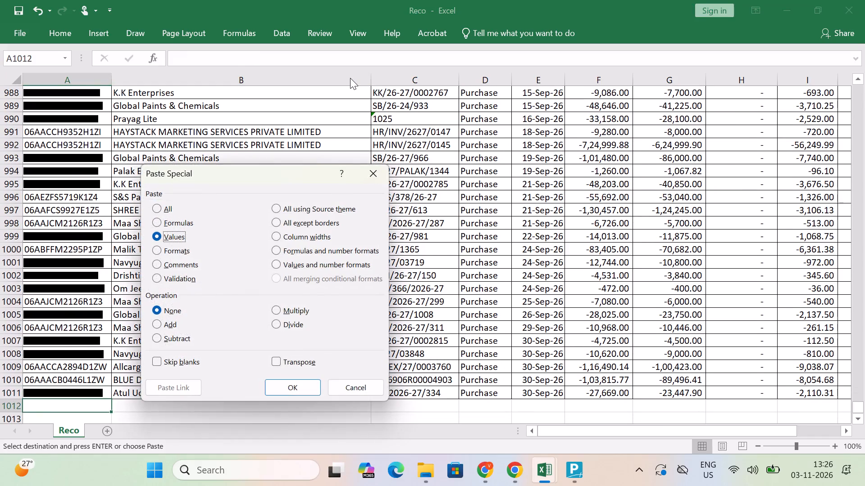
{"action": "key", "text": "Return"}
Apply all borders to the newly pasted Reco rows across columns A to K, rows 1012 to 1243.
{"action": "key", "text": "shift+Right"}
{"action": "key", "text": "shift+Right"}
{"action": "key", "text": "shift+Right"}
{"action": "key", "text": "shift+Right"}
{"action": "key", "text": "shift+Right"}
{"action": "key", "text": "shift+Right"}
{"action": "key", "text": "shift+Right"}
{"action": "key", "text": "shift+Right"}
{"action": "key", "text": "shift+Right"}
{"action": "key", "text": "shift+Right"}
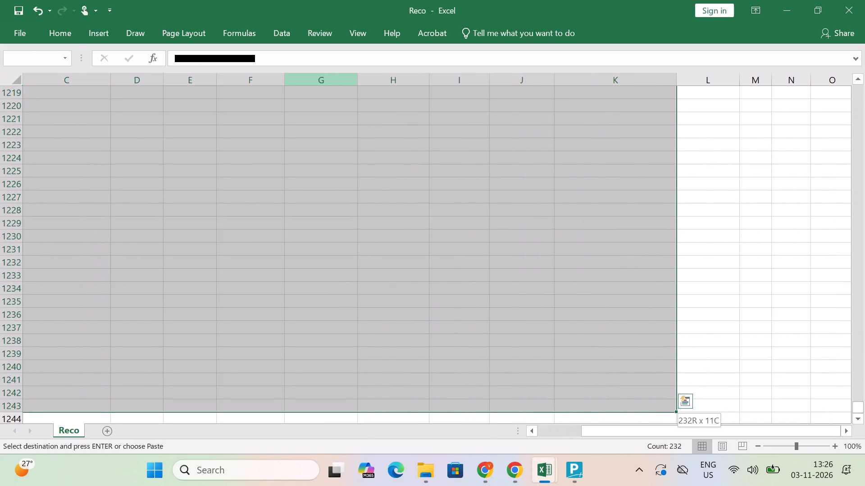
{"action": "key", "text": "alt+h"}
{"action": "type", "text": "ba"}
Apply all borders to the Reco range A1011:N1243 so the grid extends through column N.
{"action": "key", "text": "Up"}
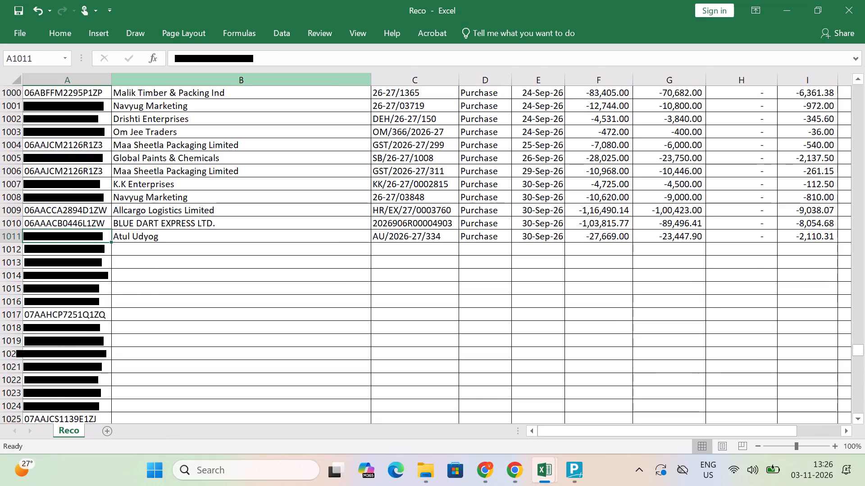
{"action": "key", "text": "ctrl+shift+Right"}
{"action": "key", "text": "shift+Right"}
{"action": "key", "text": "shift+Right"}
{"action": "key", "text": "shift+Right"}
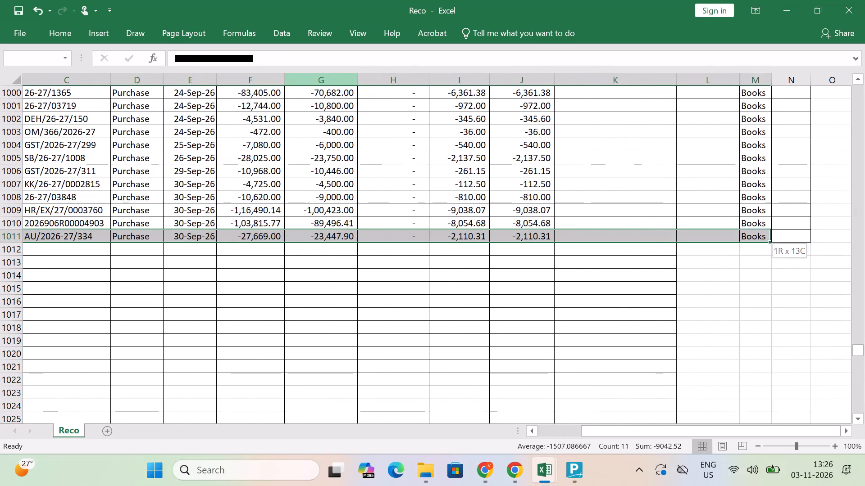
{"action": "key", "text": "shift+Right"}
{"action": "key", "text": "ctrl+shift+Down"}
{"action": "key", "text": "shift+Down"}
{"action": "key", "text": "shift+Up"}
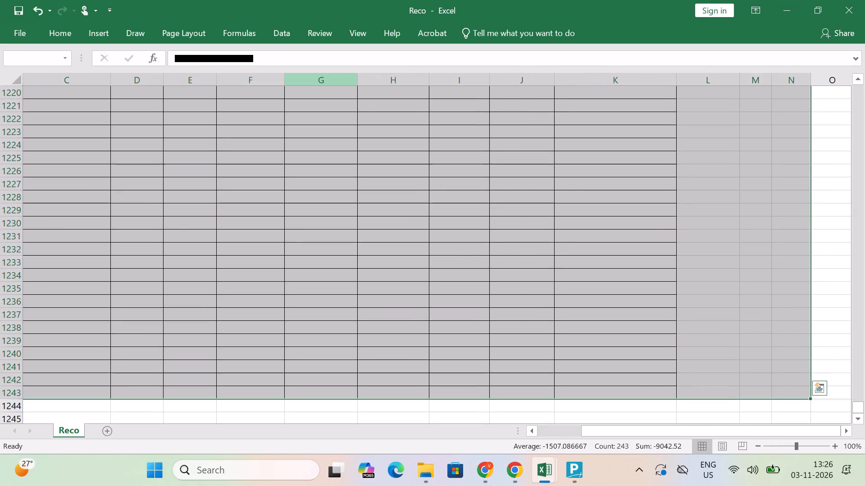
{"action": "key", "text": "alt+h"}
{"action": "type", "text": "ba"}
Copy the Particulars names B10:B241 from the IGST workbook and paste them as values into Reco from cell B1012.
{"action": "key", "text": "Left"}
{"action": "key", "text": "Right"}
{"action": "key", "text": "Down"}
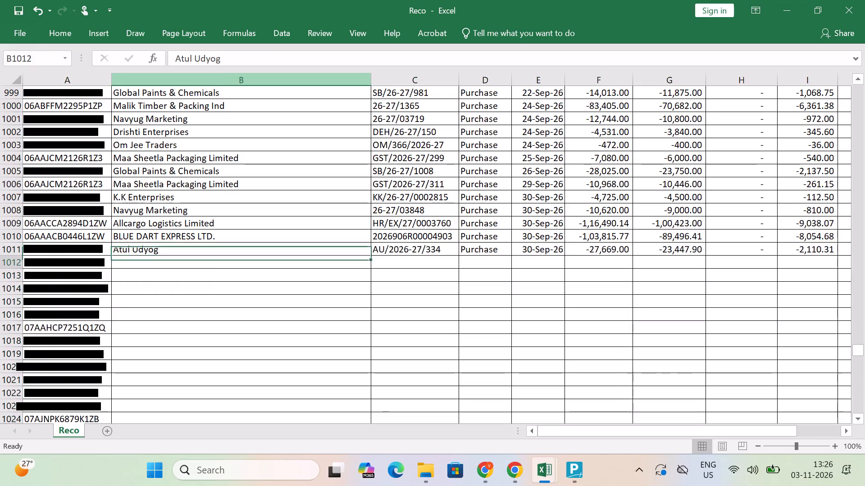
{"action": "key", "text": "alt+Tab"}
{"action": "key", "text": "Escape"}
{"action": "key", "text": "Left"}
{"action": "key", "text": "Left"}
{"action": "key", "text": "Up"}
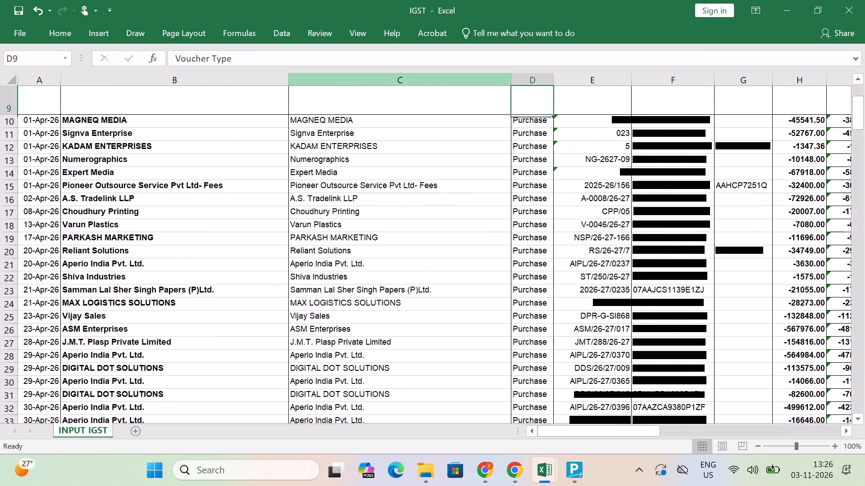
{"action": "key", "text": "Up"}
{"action": "key", "text": "Down"}
{"action": "key", "text": "ctrl+Left"}
{"action": "key", "text": "Down"}
{"action": "key", "text": "Right"}
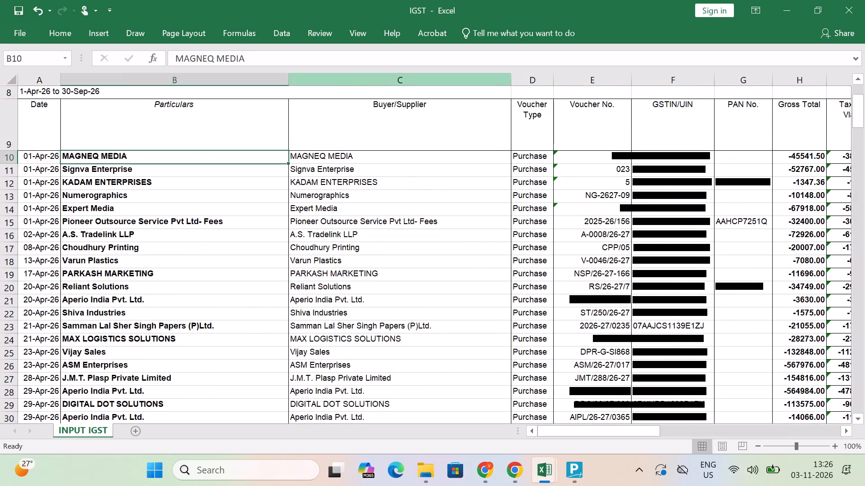
{"action": "key", "text": "ctrl+shift+Down"}
{"action": "key", "text": "shift+Up"}
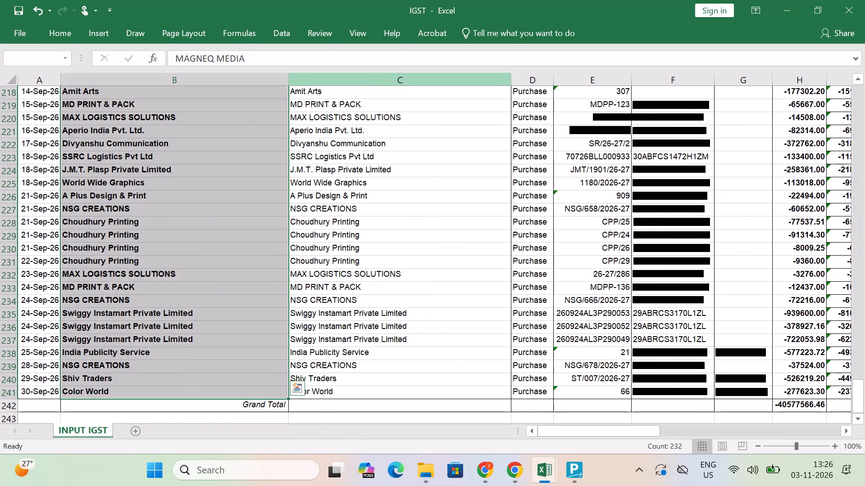
{"action": "key", "text": "alt+semicolon"}
{"action": "key", "text": "ctrl+c"}
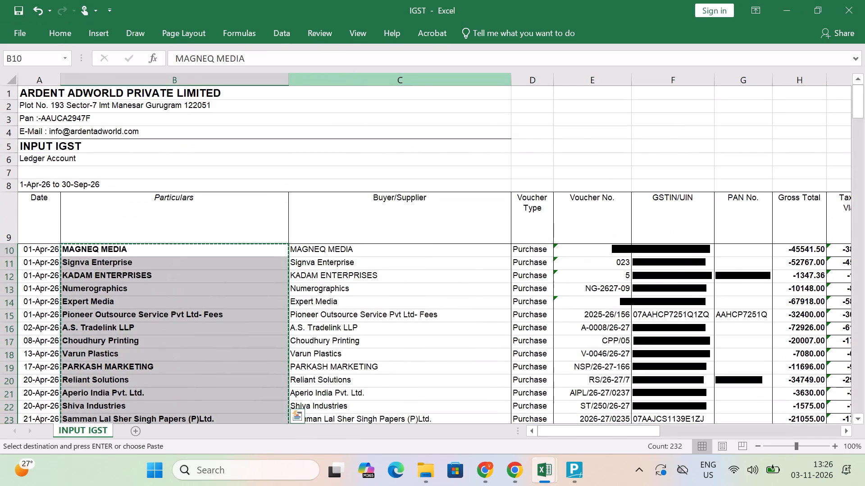
{"action": "key", "text": "alt+Tab"}
{"action": "key", "text": "ctrl+alt+v"}
{"action": "key", "text": "v"}
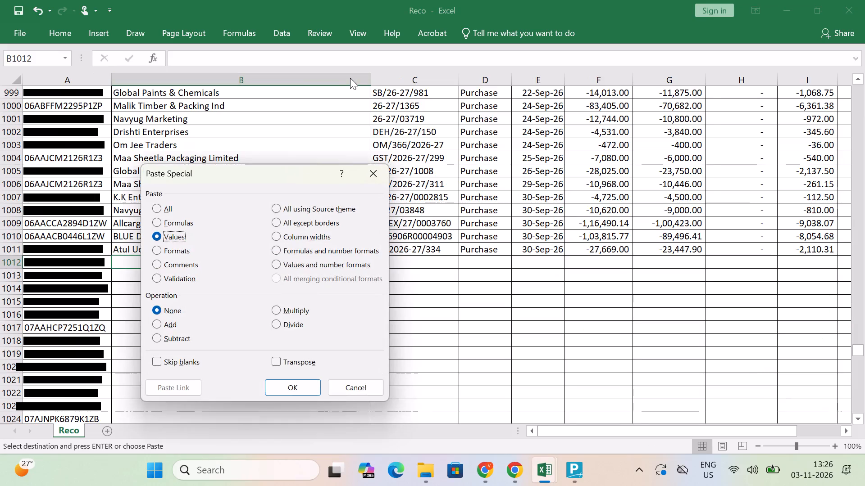
{"action": "key", "text": "Return"}
Copy the Voucher No. entries E10:E241 from the IGST workbook and paste them as values into Reco from cell C1012.
{"action": "key", "text": "Right"}
{"action": "key", "text": "alt+Tab"}
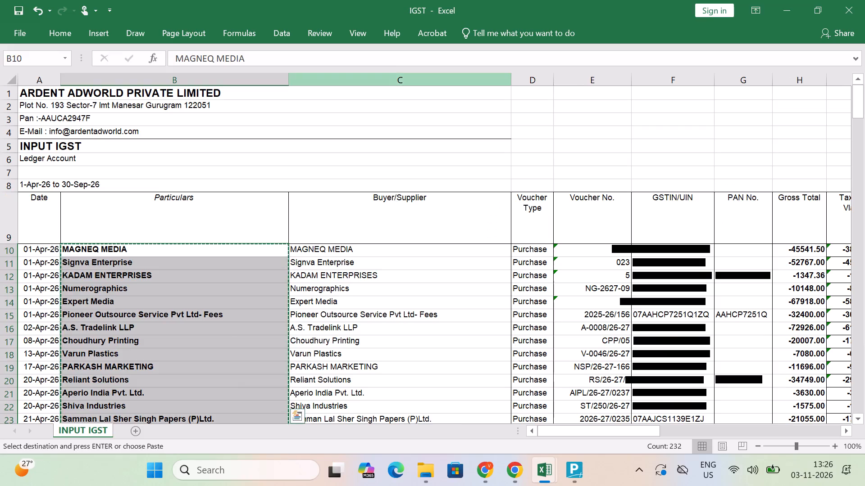
{"action": "key", "text": "Escape"}
{"action": "key", "text": "Right"}
{"action": "key", "text": "Right"}
{"action": "key", "text": "Right"}
{"action": "key", "text": "Right"}
{"action": "key", "text": "Left"}
{"action": "key", "text": "ctrl+shift+Down"}
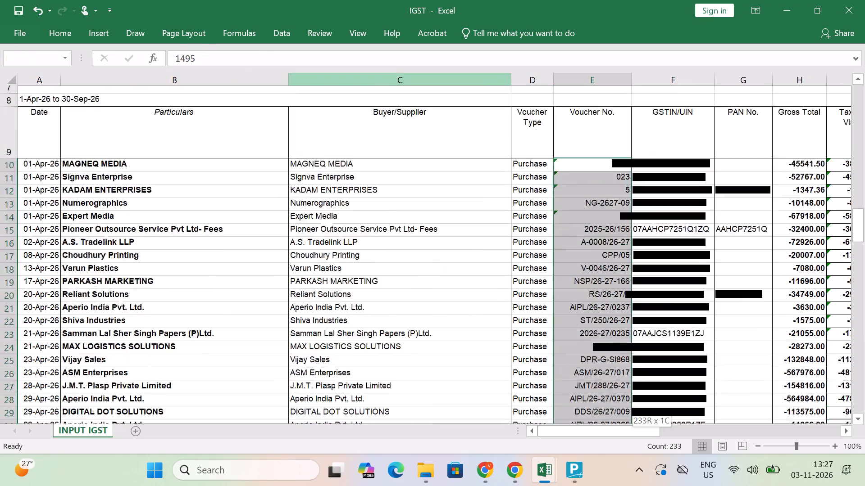
{"action": "key", "text": "shift+Down"}
{"action": "key", "text": "shift+Up"}
{"action": "key", "text": "shift+Up"}
{"action": "key", "text": "alt+semicolon"}
{"action": "key", "text": "ctrl+c"}
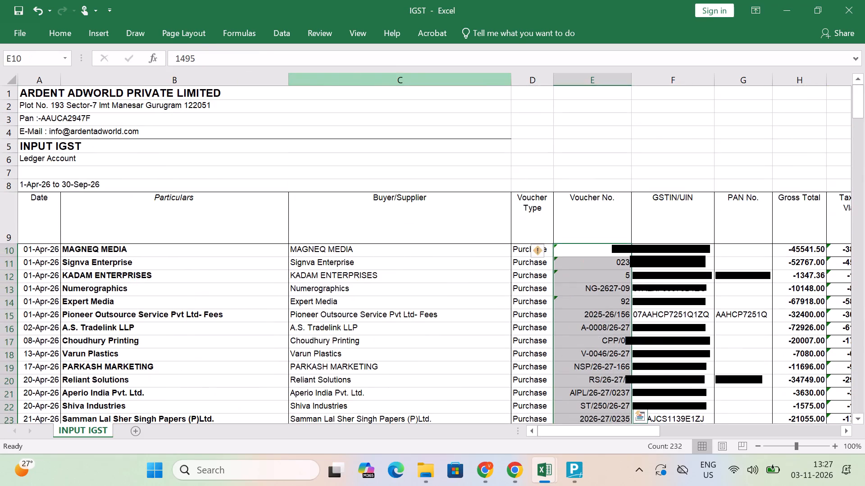
{"action": "key", "text": "alt+Tab"}
{"action": "key", "text": "ctrl+alt+v"}
{"action": "key", "text": "v"}
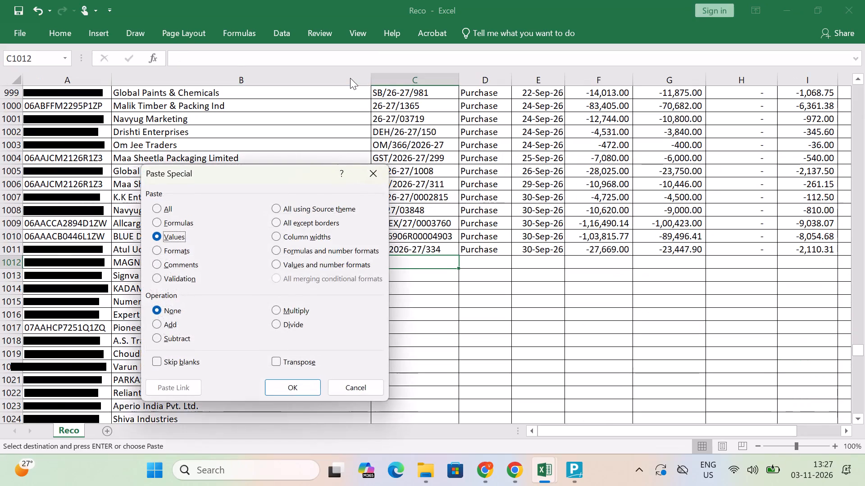
{"action": "key", "text": "Return"}
Copy the Voucher Type entries D10:D241 from the IGST workbook and paste them as values into Reco from cell D1012.
{"action": "key", "text": "Right"}
{"action": "key", "text": "alt+Tab"}
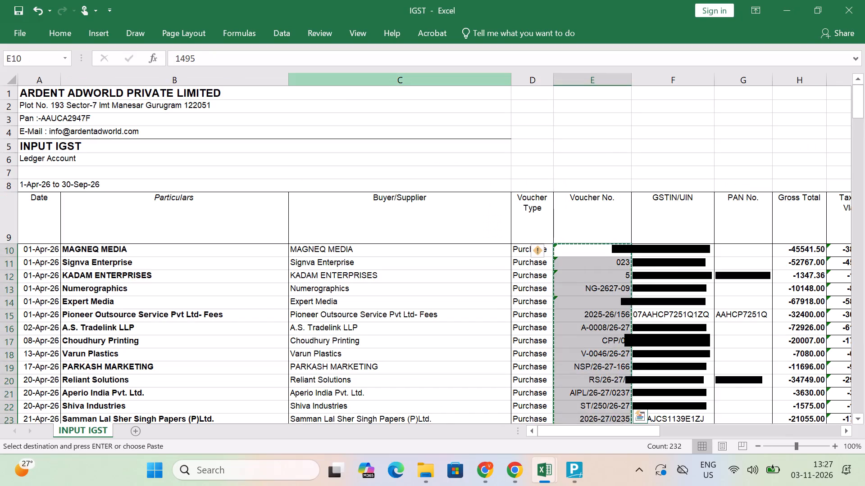
{"action": "key", "text": "Escape"}
{"action": "key", "text": "Left"}
{"action": "key", "text": "ctrl+shift+Down"}
{"action": "key", "text": "shift+Up"}
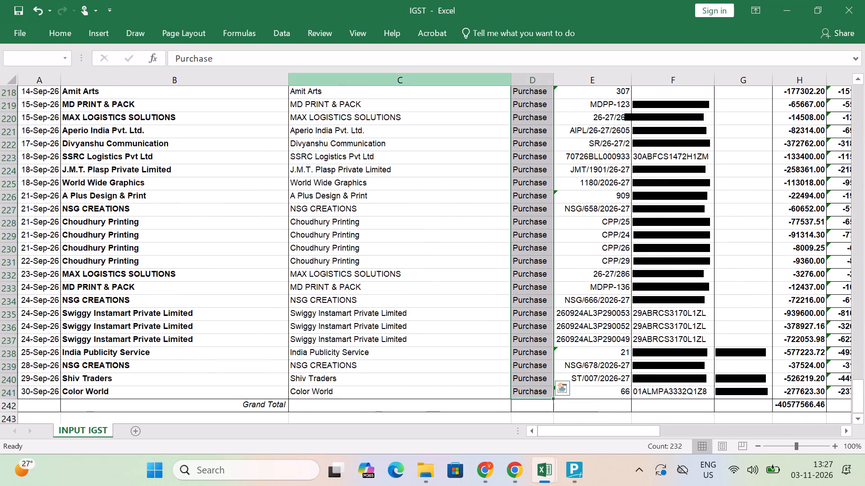
{"action": "key", "text": "alt+semicolon"}
{"action": "key", "text": "ctrl+c"}
{"action": "key", "text": "alt+Tab"}
{"action": "key", "text": "ctrl+alt+v"}
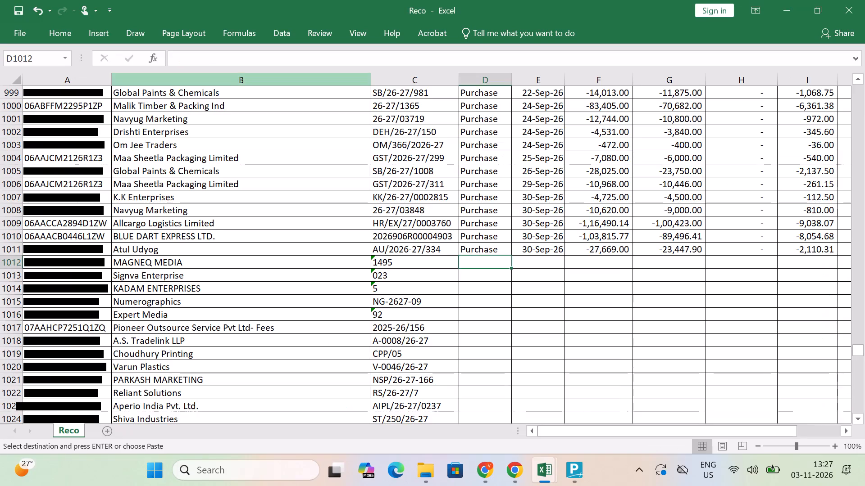
{"action": "key", "text": "v"}
{"action": "key", "text": "Return"}
Copy the dates A10:A241 from the IGST workbook and paste them as values and number formats into Reco from cell E1012.
{"action": "key", "text": "Right"}
{"action": "key", "text": "alt+Tab"}
{"action": "key", "text": "Escape"}
{"action": "key", "text": "Left"}
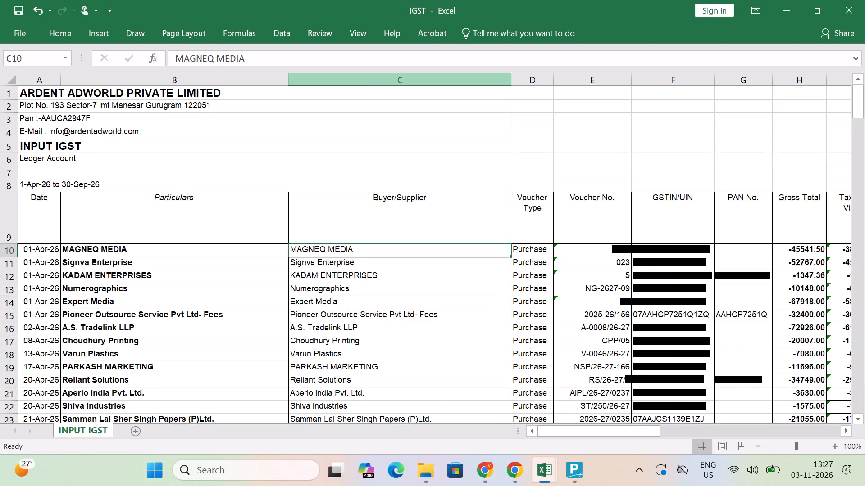
{"action": "key", "text": "ctrl+Left"}
{"action": "key", "text": "ctrl+shift+Down"}
{"action": "key", "text": "shift+Down"}
{"action": "key", "text": "shift+Up"}
{"action": "key", "text": "alt+semicolon"}
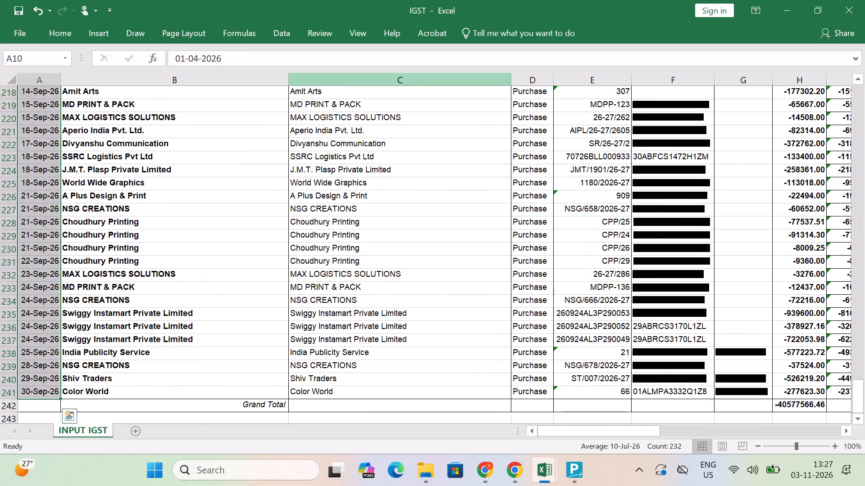
{"action": "key", "text": "ctrl+c"}
{"action": "key", "text": "alt+Tab"}
{"action": "key", "text": "ctrl+alt+v"}
{"action": "key", "text": "v"}
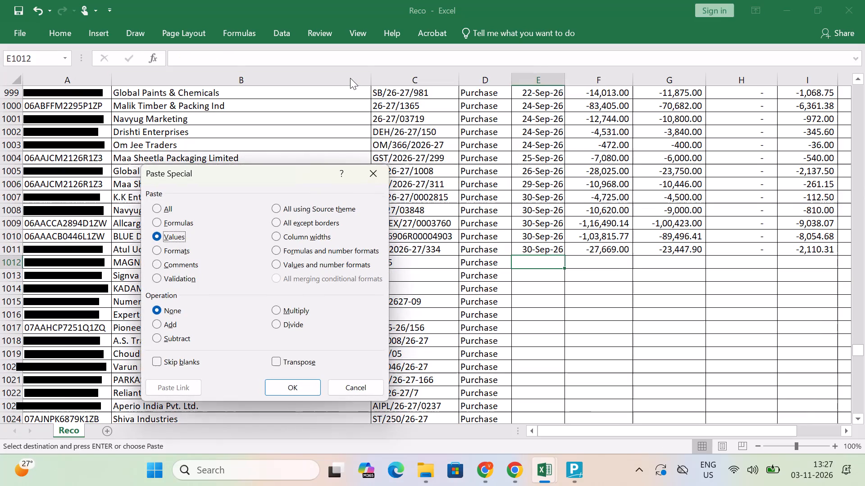
{"action": "key", "text": "u"}
{"action": "key", "text": "Return"}
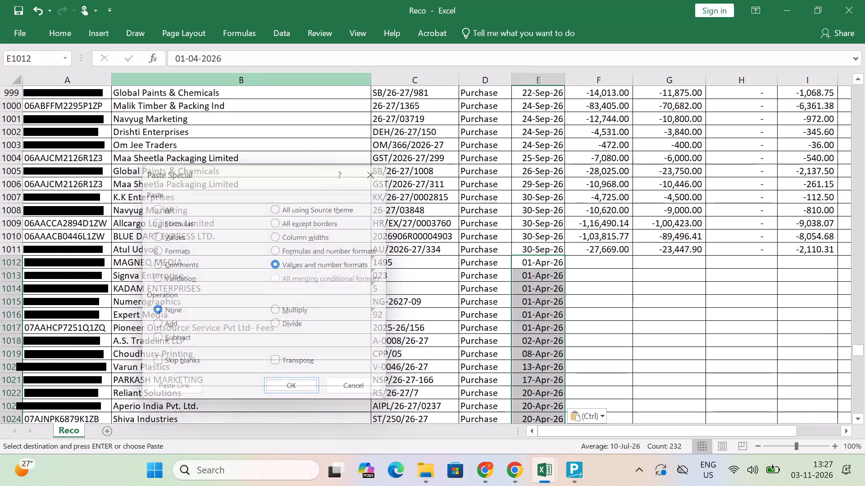
Copy the Gross Total amounts H10:H241 from the IGST workbook, paste them as values into Reco from F1012, and apply comma style.
{"action": "key", "text": "Right"}
{"action": "key", "text": "alt+Tab"}
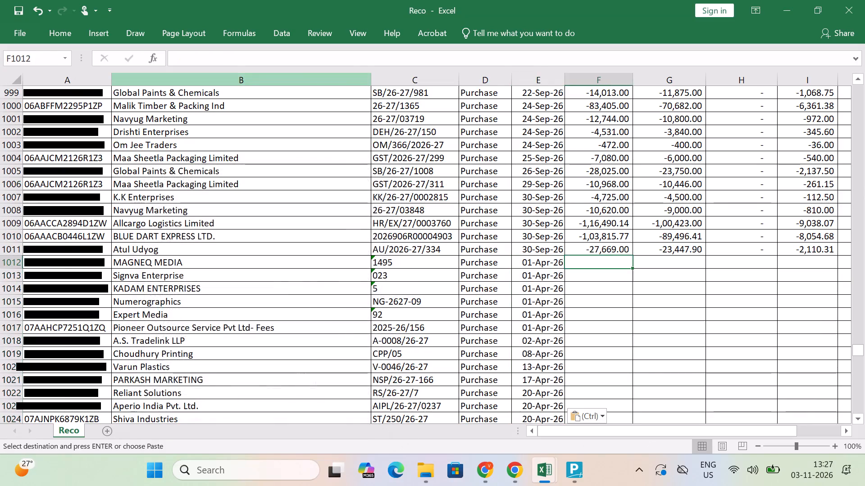
{"action": "key", "text": "Escape"}
{"action": "key", "text": "Right"}
{"action": "key", "text": "Right"}
{"action": "key", "text": "Right"}
{"action": "key", "text": "Right"}
{"action": "key", "text": "Right"}
{"action": "key", "text": "Right"}
{"action": "key", "text": "Right"}
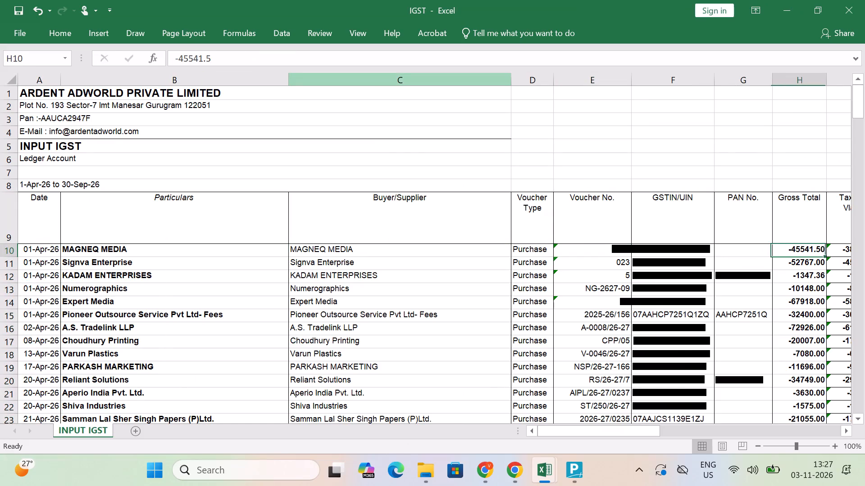
{"action": "key", "text": "ctrl+shift+Down"}
{"action": "key", "text": "shift+Down"}
{"action": "key", "text": "shift+Up"}
{"action": "key", "text": "shift+Up"}
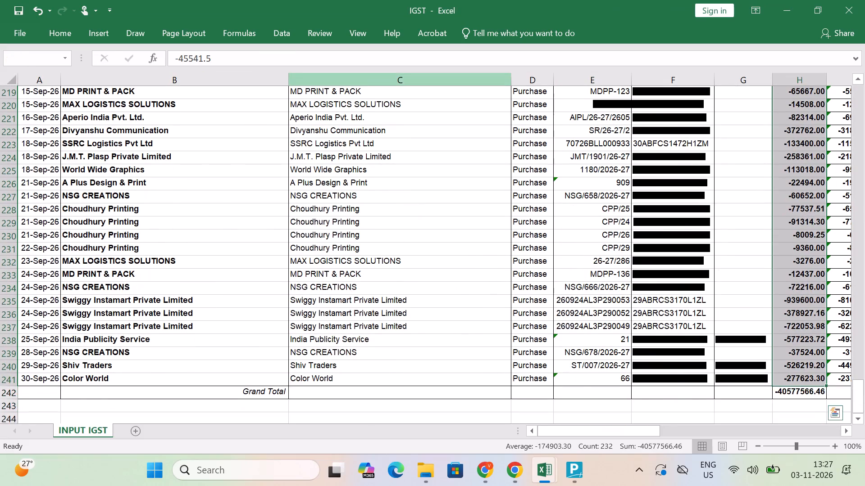
{"action": "key", "text": "alt+semicolon"}
{"action": "key", "text": "ctrl+c"}
{"action": "key", "text": "alt+Tab"}
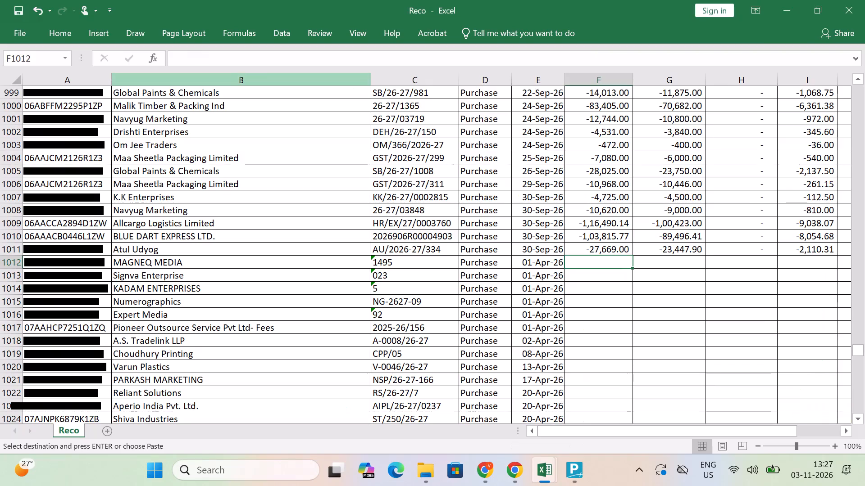
{"action": "key", "text": "ctrl+alt+v"}
{"action": "key", "text": "v"}
{"action": "key", "text": "Return"}
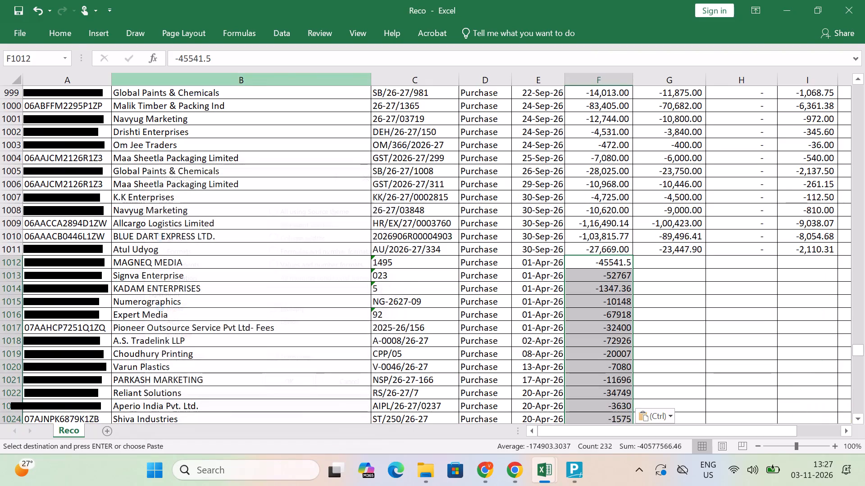
{"action": "type", "text": "hk"}
Copy the taxable value and INPUT IGST amounts I10:J241 from the IGST workbook, paste them as values into Reco from G1012, in comma style.
{"action": "key", "text": "Right"}
{"action": "key", "text": "alt+Tab"}
{"action": "key", "text": "Escape"}
{"action": "key", "text": "Right"}
{"action": "key", "text": "Right"}
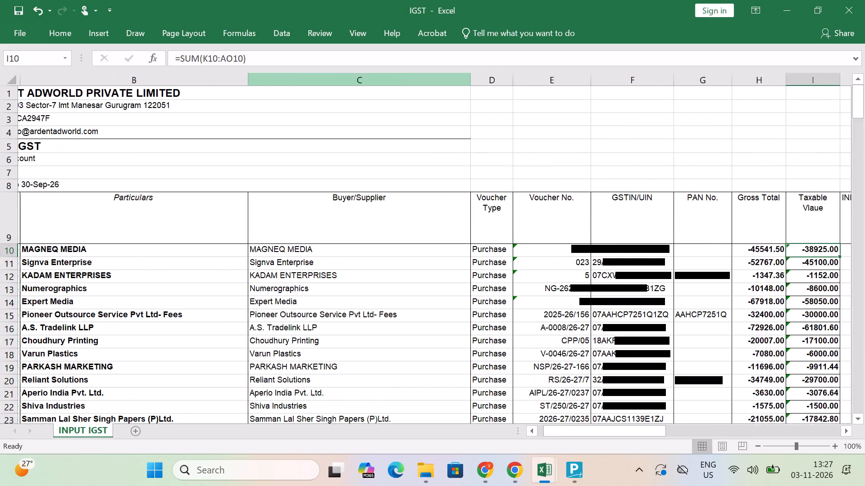
{"action": "key", "text": "Left"}
{"action": "key", "text": "ctrl+shift+Down"}
{"action": "key", "text": "shift+Down"}
{"action": "key", "text": "shift+Right"}
{"action": "key", "text": "shift+Up"}
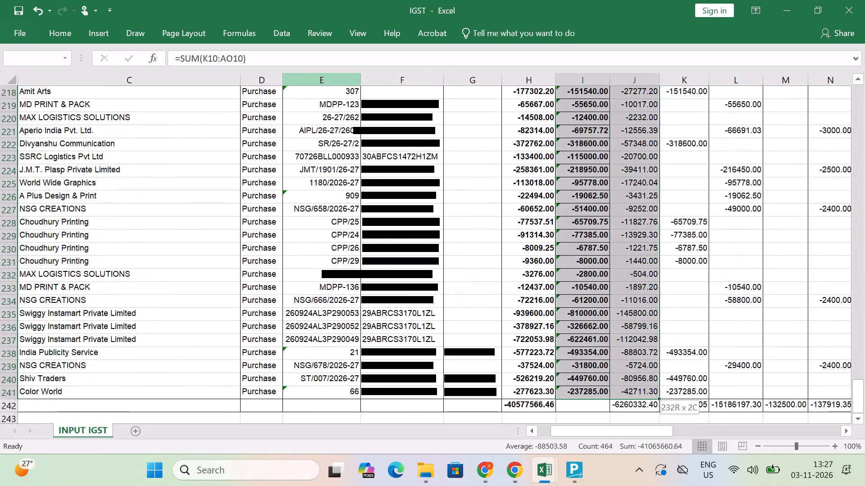
{"action": "key", "text": "alt+semicolon"}
{"action": "key", "text": "ctrl+c"}
{"action": "key", "text": "Tab"}
{"action": "key", "text": "alt+Tab"}
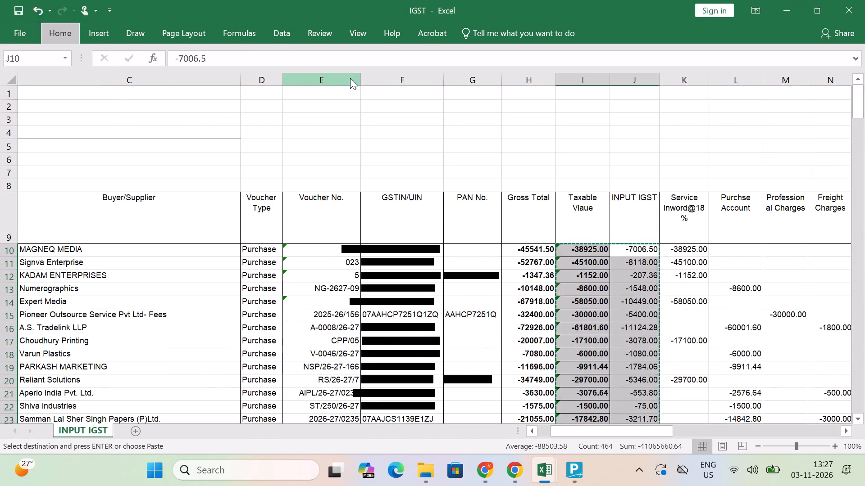
{"action": "key", "text": "ctrl+alt+v"}
{"action": "key", "text": "v"}
{"action": "key", "text": "Return"}
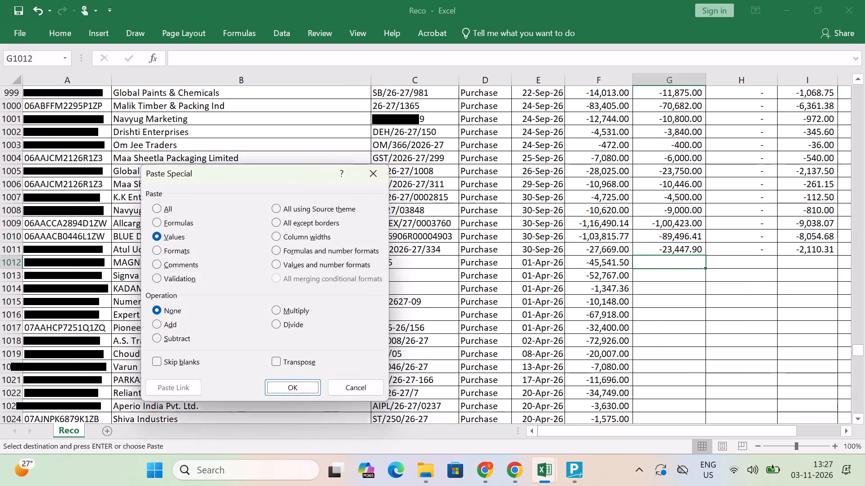
{"action": "key", "text": "alt+h"}
{"action": "key", "text": "k"}
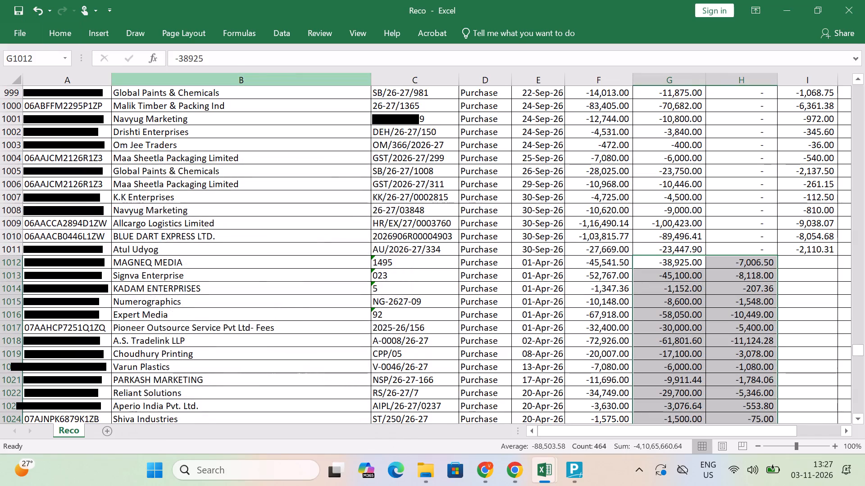
Fill the Central Tax and State/UT Tax cells I1012:J1243 in Reco with 0 and format them in comma style.
{"action": "key", "text": "Right"}
{"action": "key", "text": "Right"}
{"action": "key", "text": "0"}
{"action": "key", "text": "Tab"}
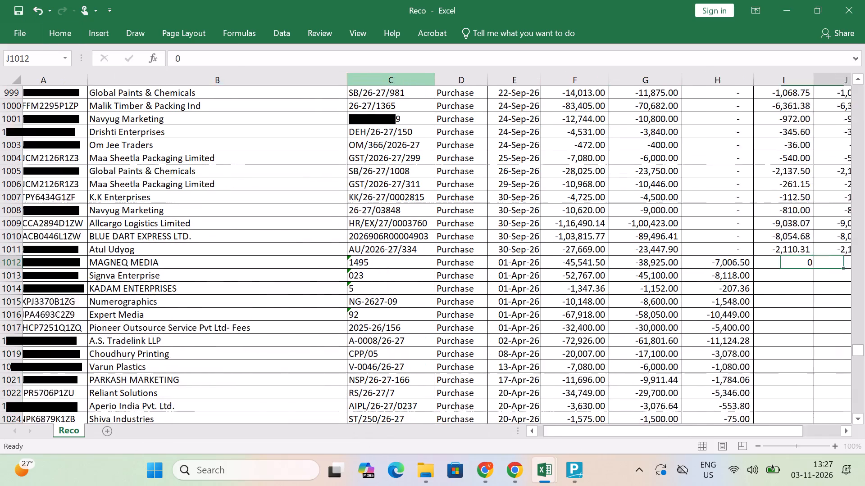
{"action": "key", "text": "0"}
{"action": "key", "text": "Tab"}
{"action": "key", "text": "Left"}
{"action": "key", "text": "Left"}
{"action": "key", "text": "Left"}
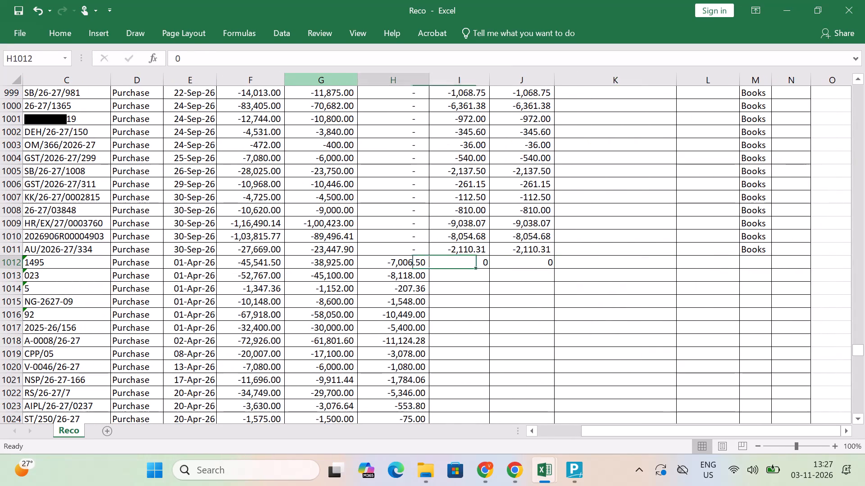
{"action": "key", "text": "ctrl+Down"}
{"action": "key", "text": "Right"}
{"action": "key", "text": "shift+Right"}
{"action": "key", "text": "ctrl+shift+Up"}
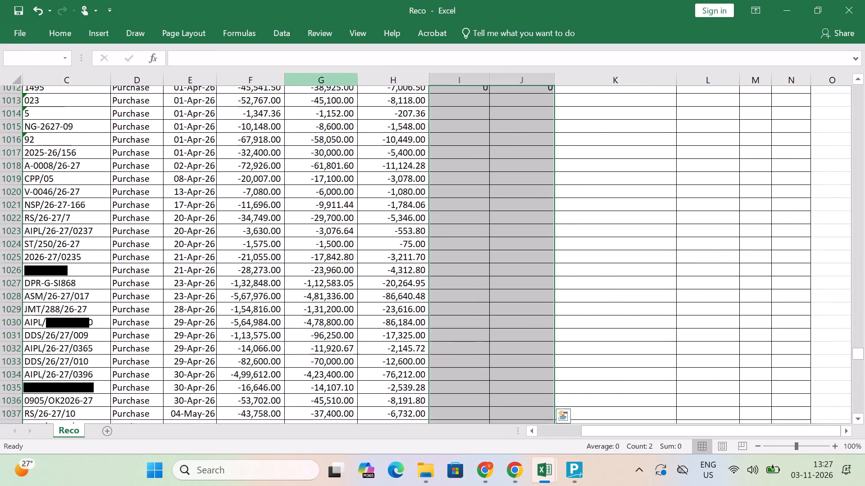
{"action": "key", "text": "ctrl+d"}
{"action": "key", "text": "alt+h"}
{"action": "key", "text": "k"}
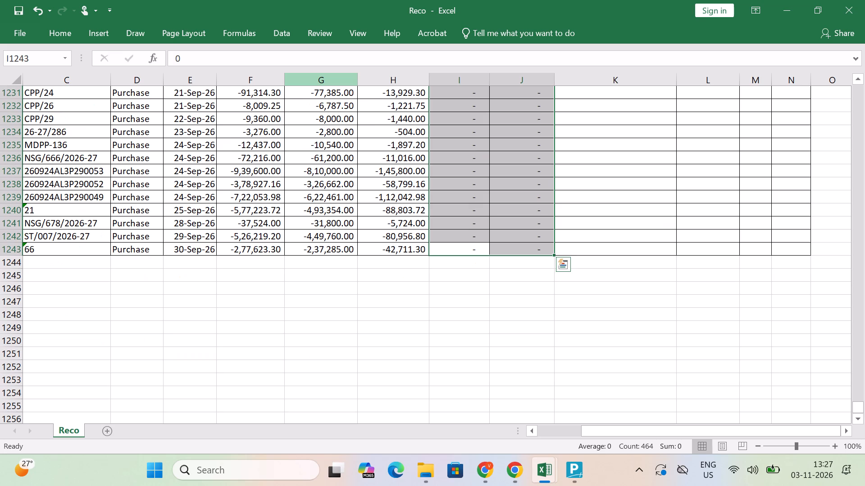
Fill the Source value Books down column M through row 1243 for the newly added IGST rows.
{"action": "key", "text": "Up"}
{"action": "key", "text": "Up"}
{"action": "key", "text": "Right"}
{"action": "key", "text": "Right"}
{"action": "key", "text": "ctrl+Up"}
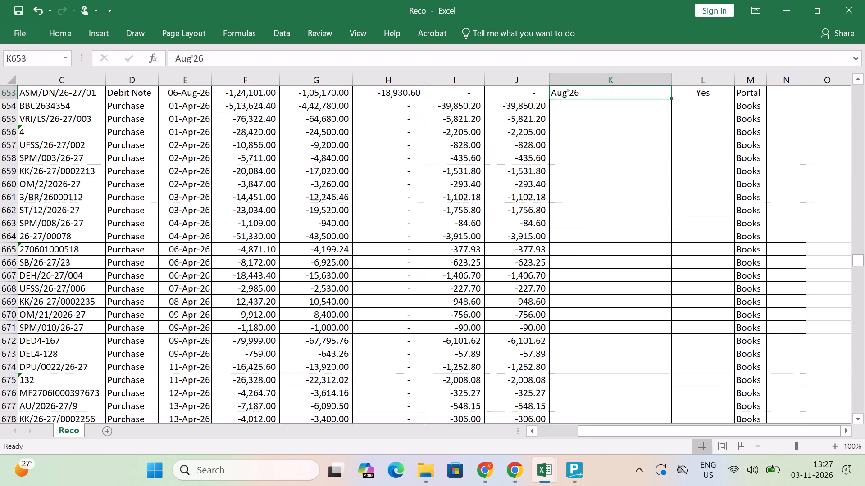
{"action": "key", "text": "Right"}
{"action": "key", "text": "Right"}
{"action": "key", "text": "ctrl+Down"}
{"action": "key", "text": "Down"}
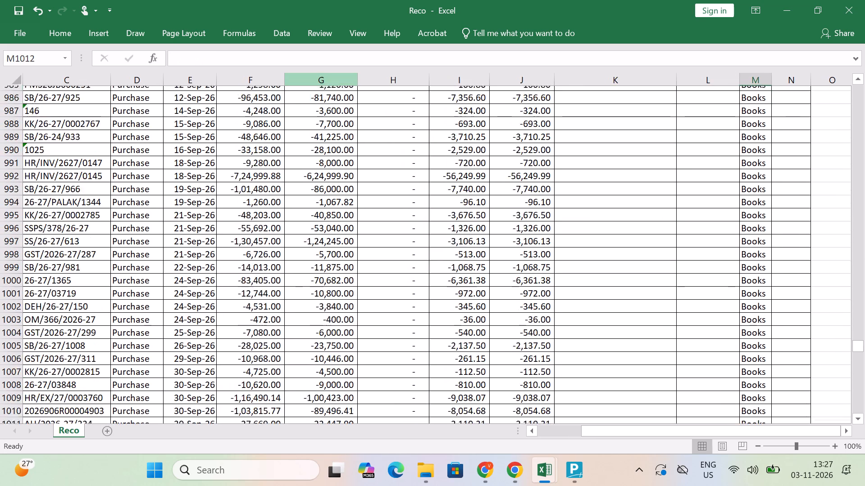
{"action": "key", "text": "Left"}
{"action": "key", "text": "Left"}
{"action": "key", "text": "Left"}
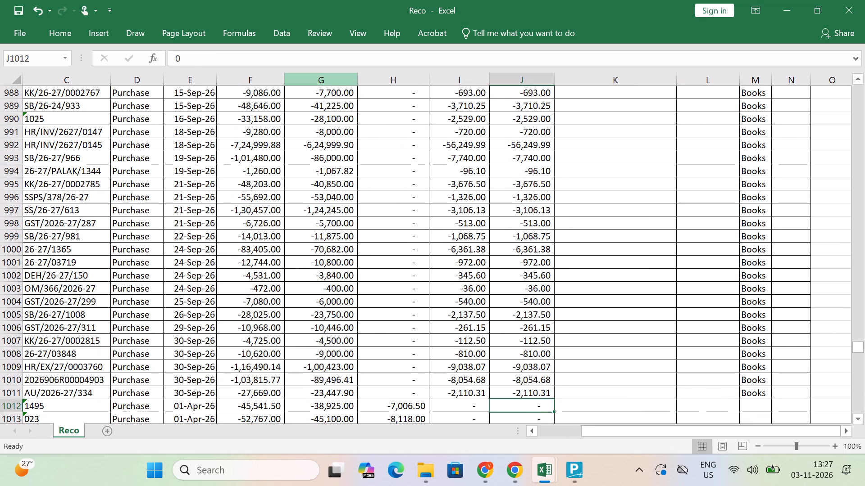
{"action": "key", "text": "ctrl+Down"}
{"action": "key", "text": "Down"}
{"action": "key", "text": "Up"}
{"action": "key", "text": "Right"}
{"action": "key", "text": "Right"}
{"action": "key", "text": "Right"}
{"action": "key", "text": "ctrl+shift+Up"}
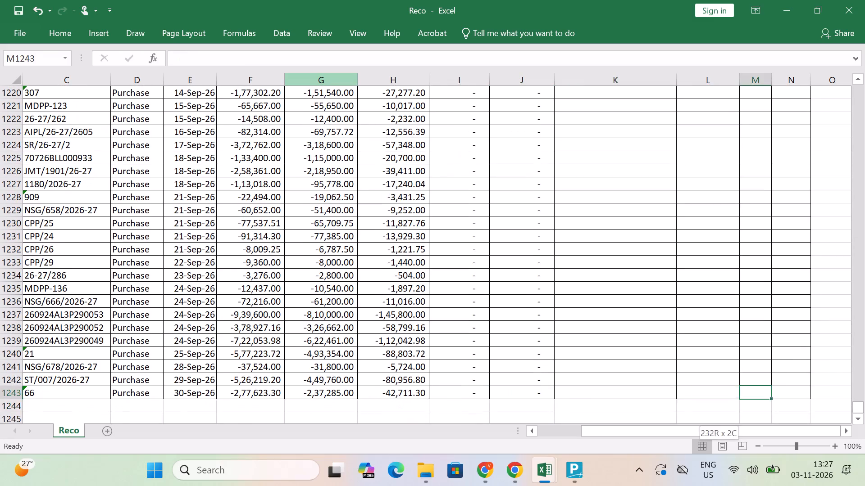
{"action": "key", "text": "ctrl+d"}
Rewrite the Taxable Value sub-total in G2 as =SUBTOTAL(9,G4:G1243) to include all appended rows.
{"action": "key", "text": "Left"}
{"action": "key", "text": "Left"}
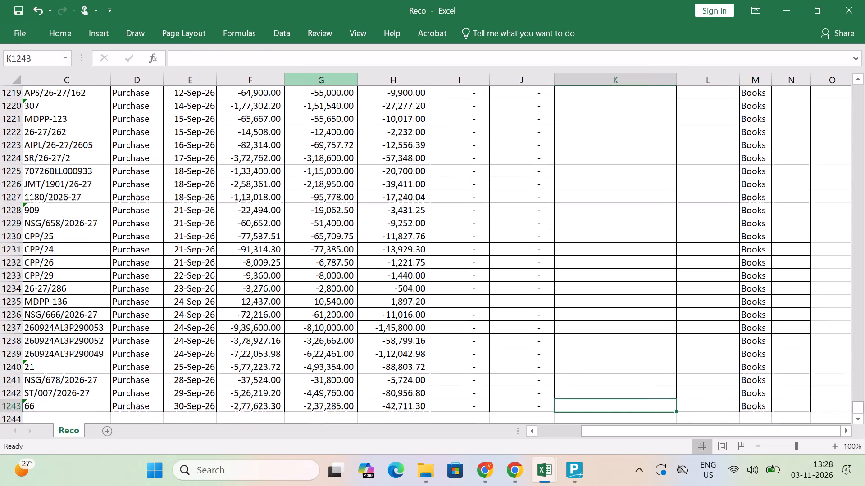
{"action": "key", "text": "ctrl+Up"}
{"action": "key", "text": "ctrl+Up"}
{"action": "key", "text": "Up"}
{"action": "key", "text": "Up"}
{"action": "key", "text": "Up"}
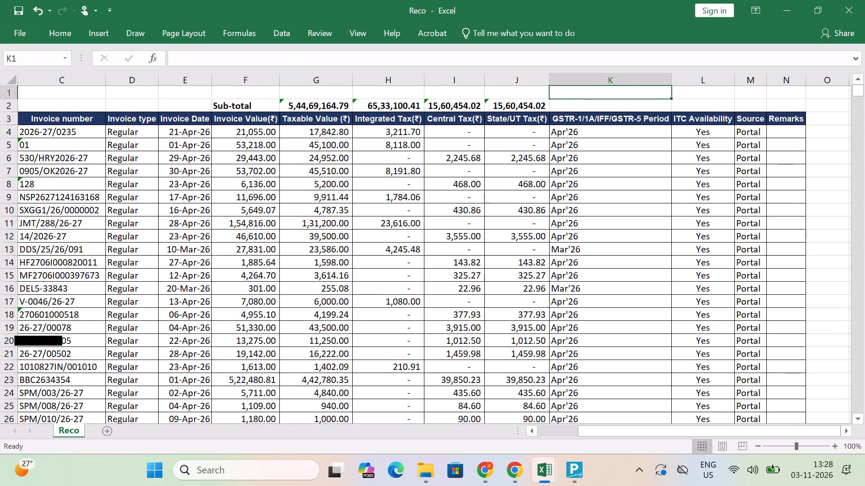
{"action": "key", "text": "Down"}
{"action": "key", "text": "Down"}
{"action": "key", "text": "Left"}
{"action": "key", "text": "Up"}
{"action": "key", "text": "Left"}
{"action": "key", "text": "Left"}
{"action": "key", "text": "Left"}
{"action": "key", "text": "Left"}
{"action": "key", "text": "Right"}
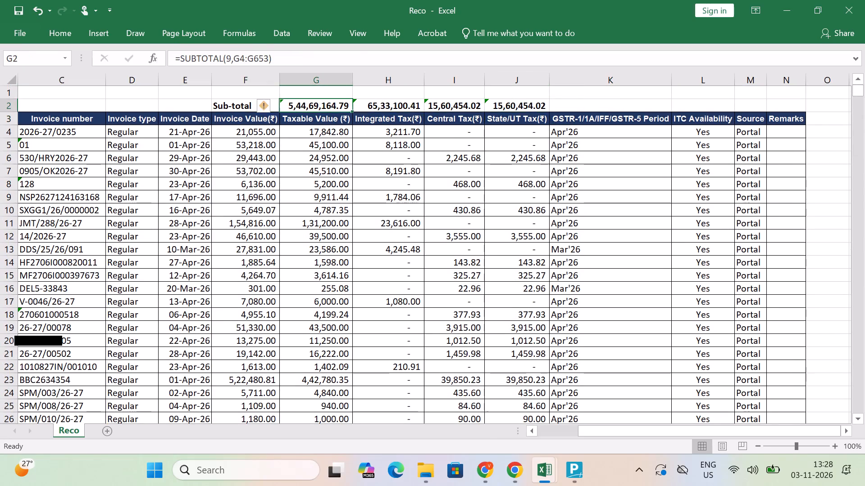
{"action": "key", "text": "2"}
{"action": "key", "text": "Escape"}
{"action": "type", "text": "=subt"}
{"action": "key", "text": "Tab"}
{"action": "type", "text": "9,"}
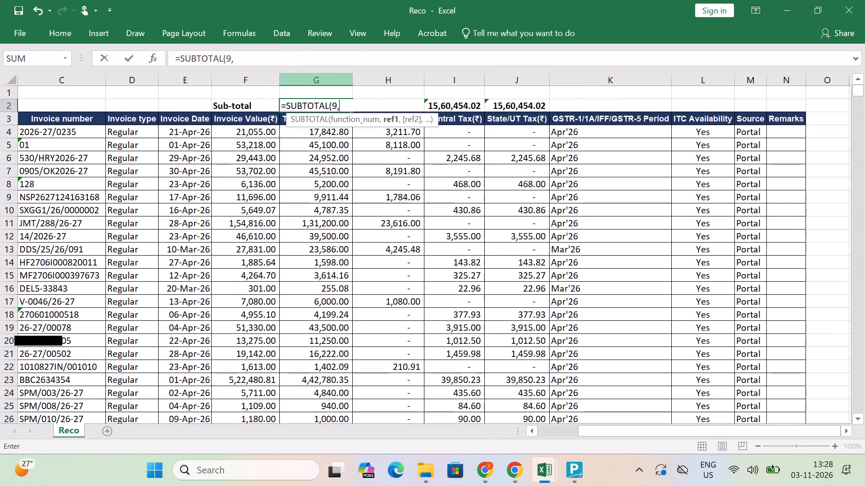
{"action": "key", "text": "Down"}
{"action": "key", "text": "Down"}
{"action": "key", "text": "ctrl+shift+Down"}
{"action": "key", "text": "shift+Down"}
{"action": "key", "text": "shift+Down"}
{"action": "key", "text": "shift+Up"}
{"action": "key", "text": "shift+Up"}
{"action": "key", "text": "shift+Up"}
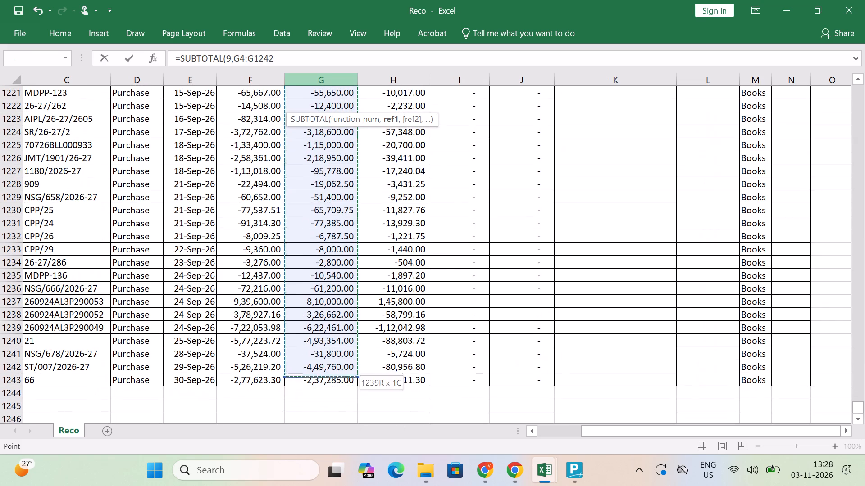
{"action": "key", "text": "shift+Down"}
{"action": "key", "text": "Return"}
{"action": "key", "text": "Up"}
{"action": "key", "text": "Up"}
{"action": "key", "text": "Down"}
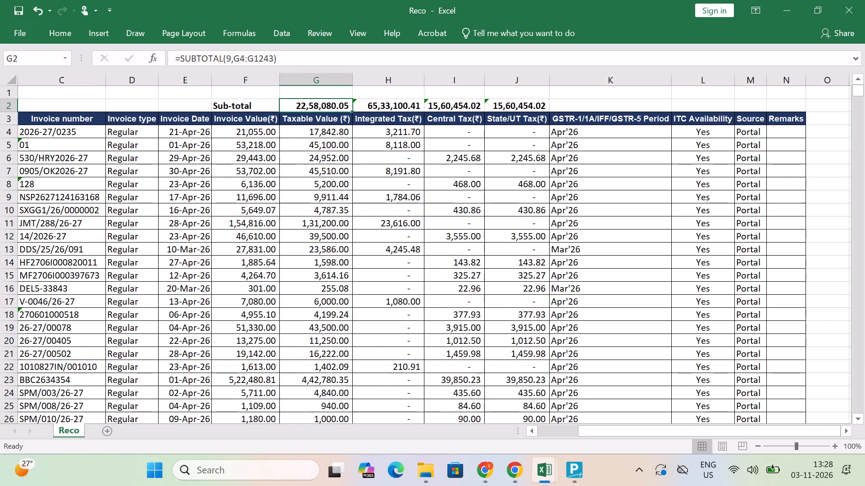
Fill the G2 sub-total formula across to the Integrated, Central and State/UT Tax sub-totals in H2:J2.
{"action": "key", "text": "shift+Right"}
{"action": "key", "text": "shift+Right"}
{"action": "key", "text": "shift+Right"}
{"action": "key", "text": "ctrl+r"}
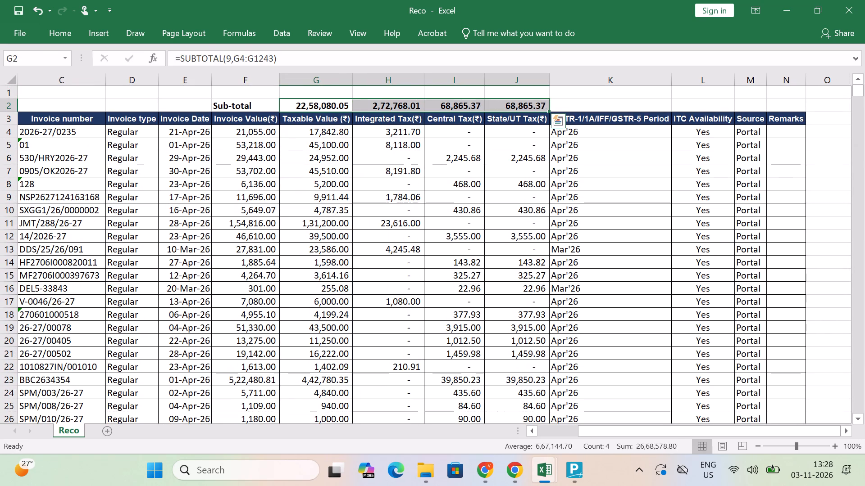
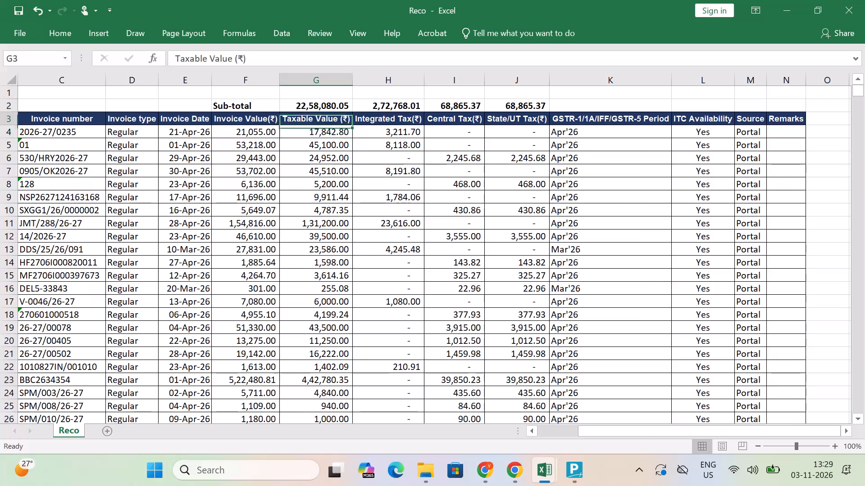
Add filters to the row 3 headers of the Reco data range A3:N1243.
{"action": "key", "text": "ctrl+Left"}
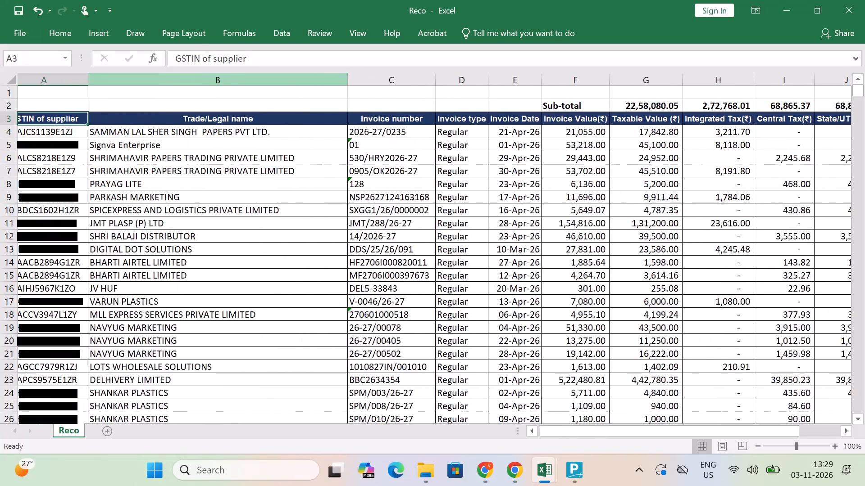
{"action": "key", "text": "ctrl+shift+Right"}
{"action": "key", "text": "ctrl+shift+Down"}
{"action": "key", "text": "shift+Down"}
{"action": "key", "text": "shift+Up"}
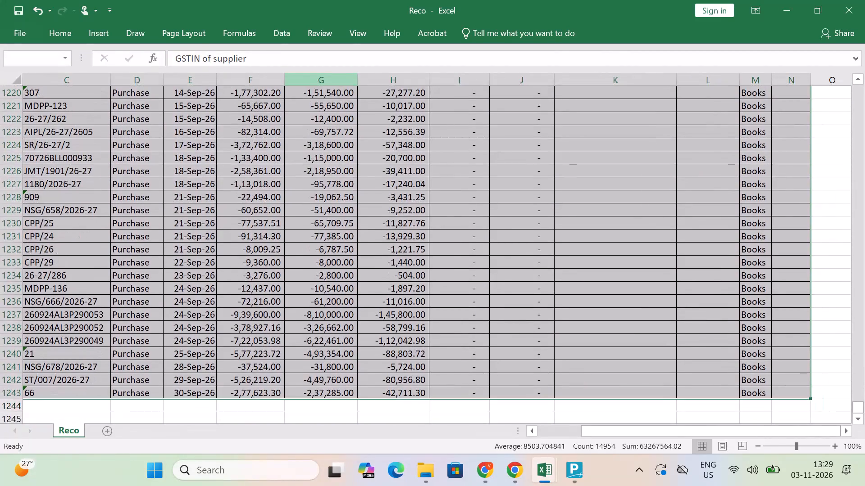
{"action": "key", "text": "ctrl+shift+l"}
{"action": "key", "text": "Up"}
{"action": "key", "text": "Right"}
{"action": "key", "text": "Right"}
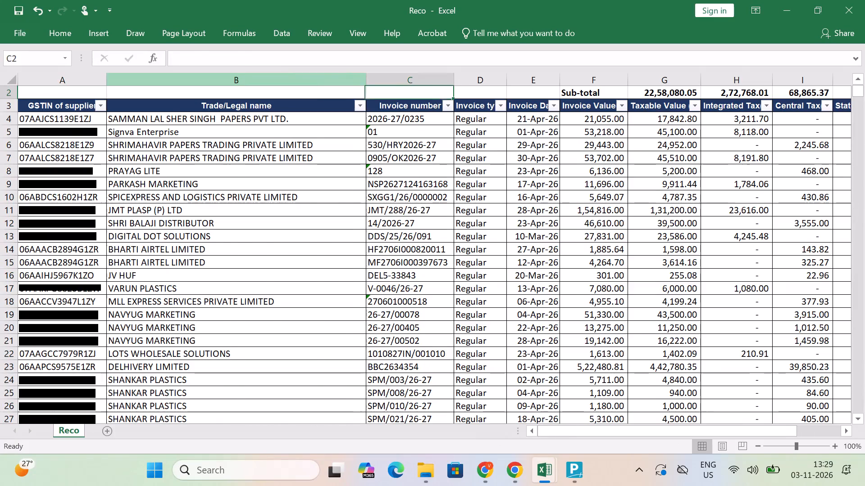
Filter the Source column in Reco to show only Books entries.
{"action": "key", "text": "Down"}
{"action": "key", "text": "ctrl+Right"}
{"action": "key", "text": "alt+Down"}
{"action": "key", "text": "Escape"}
{"action": "key", "text": "Left"}
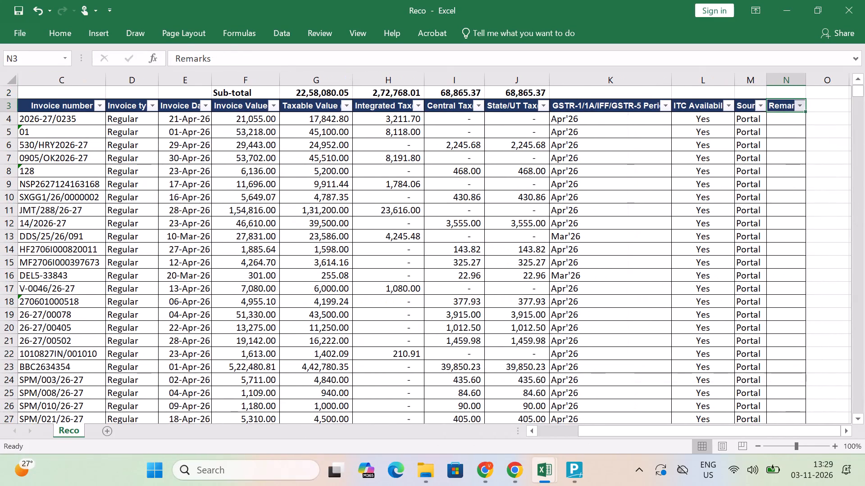
{"action": "key", "text": "alt+Down"}
{"action": "key", "text": "alt+Down"}
{"action": "key", "text": "alt+Down"}
{"action": "key", "text": "alt+Down"}
{"action": "key", "text": "alt+Down"}
{"action": "key", "text": "alt+Down"}
{"action": "key", "text": "alt+Down"}
{"action": "key", "text": "alt+Down"}
{"action": "key", "text": "space"}
{"action": "key", "text": "Down"}
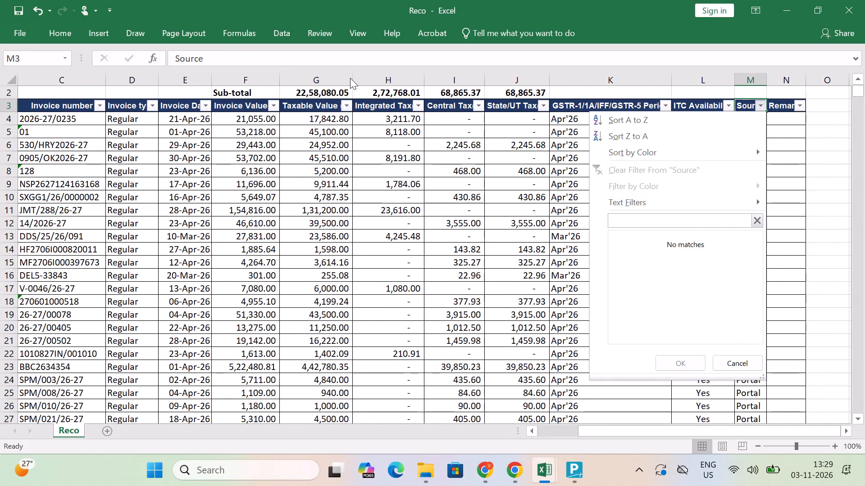
{"action": "key", "text": "Escape"}
{"action": "key", "text": "alt+Down"}
{"action": "key", "text": "alt+Down"}
{"action": "key", "text": "alt+Down"}
{"action": "key", "text": "alt+Down"}
{"action": "key", "text": "alt+Down"}
{"action": "key", "text": "alt+Down"}
{"action": "key", "text": "alt+Down"}
{"action": "key", "text": "alt+Down"}
{"action": "key", "text": "Down"}
{"action": "key", "text": "space"}
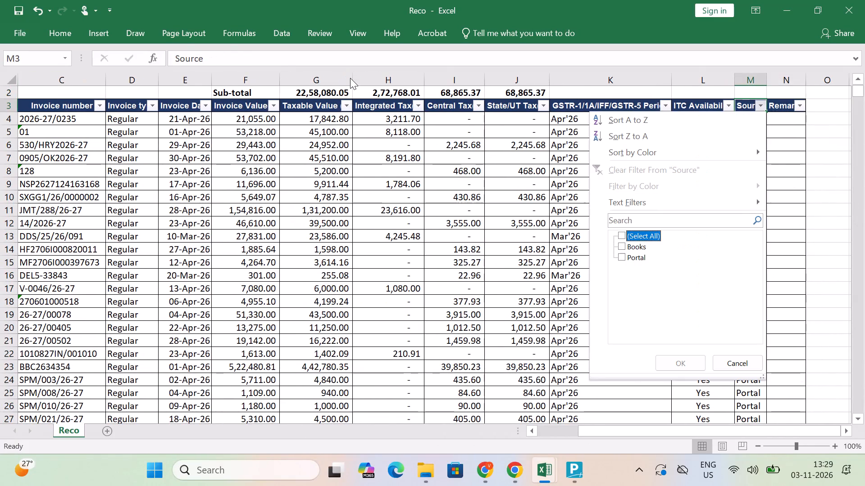
{"action": "key", "text": "Down"}
{"action": "key", "text": "space"}
{"action": "key", "text": "Return"}
Autofit the width of the Central Tax column I in Reco.
{"action": "key", "text": "Left"}
{"action": "key", "text": "Left"}
{"action": "key", "text": "Up"}
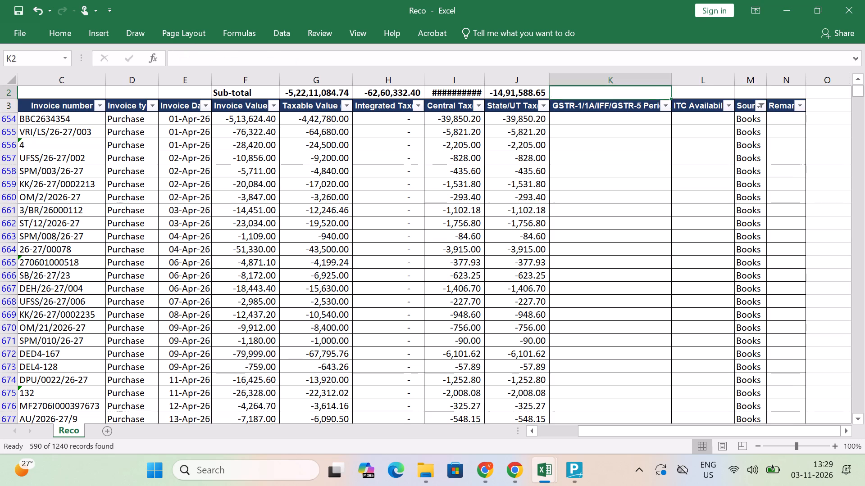
{"action": "key", "text": "Left"}
{"action": "key", "text": "Left"}
{"action": "type", "text": "hoi"}
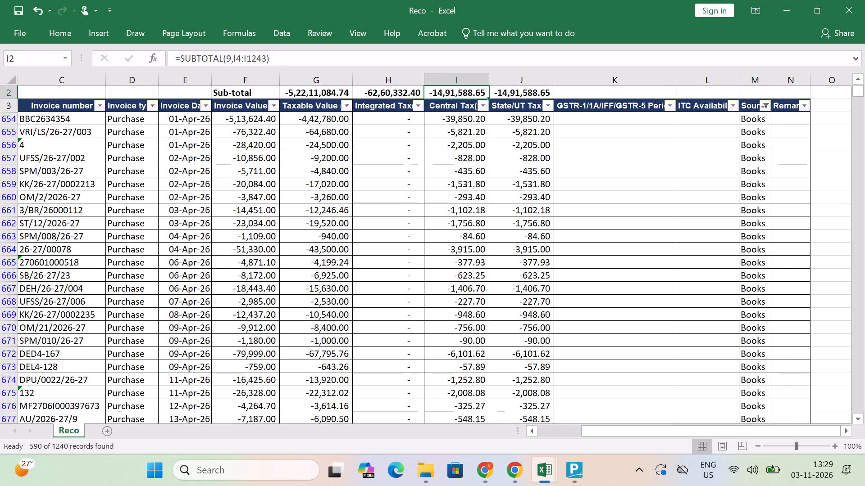
Compare the Books Integrated Tax sub-total in Reco with the INPUT IGST grand total in TallyPrime's ledger vouchers.
{"action": "key", "text": "Up"}
{"action": "key", "text": "Up"}
{"action": "key", "text": "Left"}
{"action": "key", "text": "Down"}
{"action": "key", "text": "alt+Tab"}
{"action": "key", "text": "alt+Tab"}
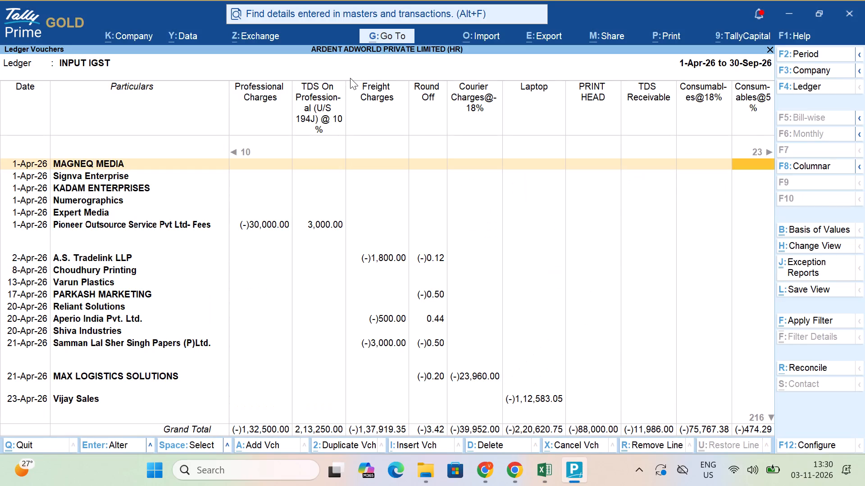
{"action": "key", "text": "Left"}
{"action": "key", "text": "Left"}
{"action": "key", "text": "Left"}
{"action": "key", "text": "Left"}
{"action": "key", "text": "Left"}
{"action": "key", "text": "Left"}
{"action": "key", "text": "Left"}
{"action": "key", "text": "Left"}
{"action": "key", "text": "Left"}
{"action": "key", "text": "Left"}
{"action": "key", "text": "Left"}
{"action": "key", "text": "Left"}
{"action": "key", "text": "Left"}
{"action": "key", "text": "Left"}
{"action": "key", "text": "Left"}
{"action": "key", "text": "Left"}
{"action": "key", "text": "Left"}
{"action": "key", "text": "Left"}
{"action": "key", "text": "Left"}
{"action": "key", "text": "Left"}
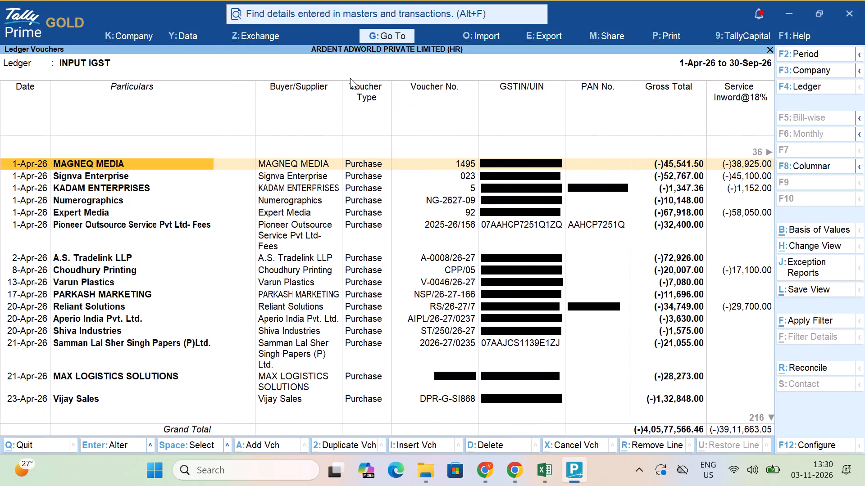
{"action": "key", "text": "Right"}
{"action": "key", "text": "Right"}
{"action": "key", "text": "Right"}
{"action": "key", "text": "Right"}
{"action": "key", "text": "Right"}
{"action": "key", "text": "Right"}
{"action": "key", "text": "Right"}
{"action": "key", "text": "Right"}
{"action": "key", "text": "Right"}
{"action": "key", "text": "Right"}
{"action": "key", "text": "Right"}
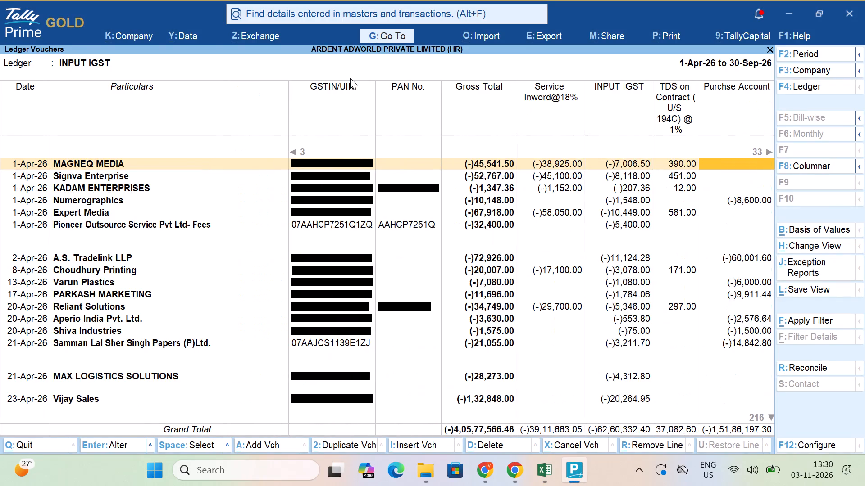
{"action": "key", "text": "alt+Tab"}
Return to the Reco workbook and clear the Books filter from the Source column.
{"action": "key", "text": "Down"}
{"action": "key", "text": "Right"}
{"action": "key", "text": "Right"}
{"action": "key", "text": "Right"}
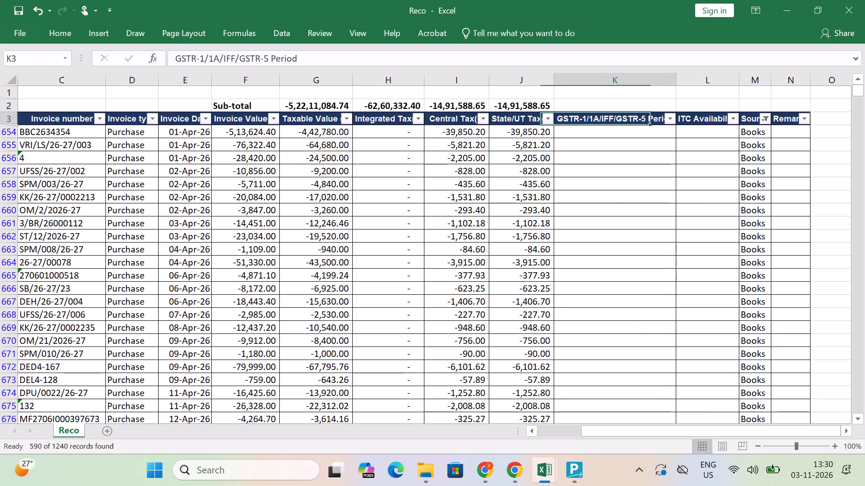
{"action": "key", "text": "Right"}
{"action": "key", "text": "Right"}
{"action": "key", "text": "alt+Down"}
{"action": "key", "text": "Down"}
{"action": "key", "text": "Down"}
{"action": "key", "text": "Down"}
{"action": "key", "text": "Down"}
{"action": "key", "text": "space"}
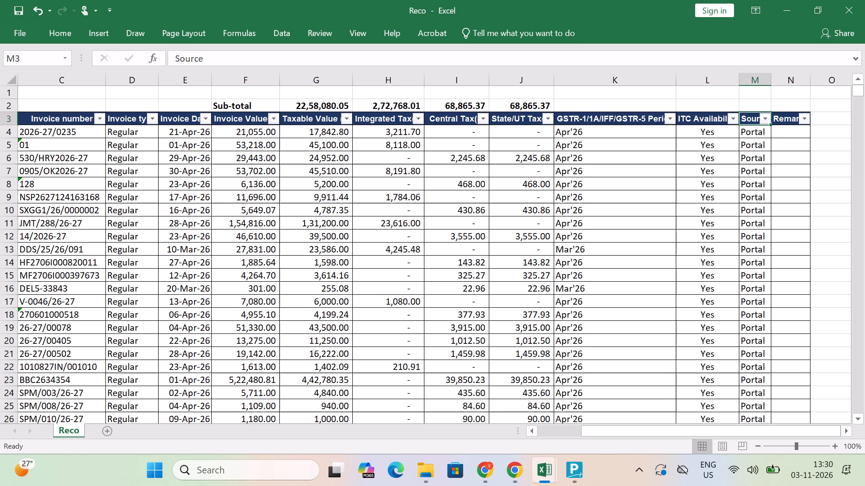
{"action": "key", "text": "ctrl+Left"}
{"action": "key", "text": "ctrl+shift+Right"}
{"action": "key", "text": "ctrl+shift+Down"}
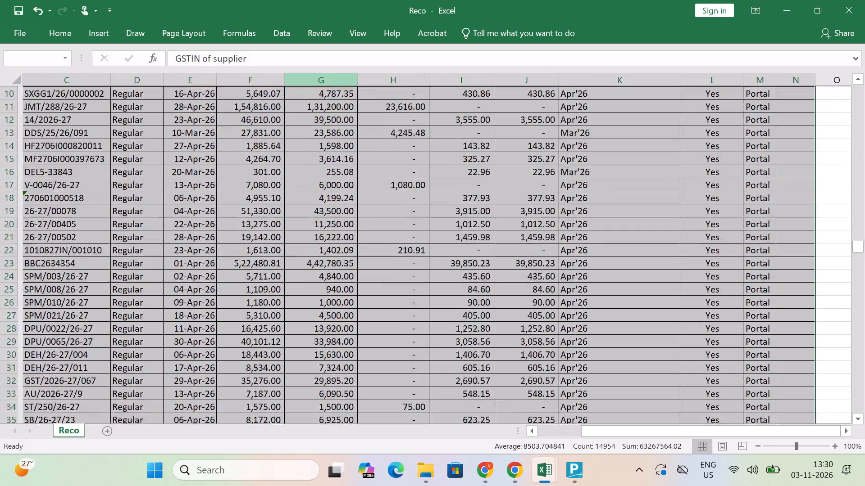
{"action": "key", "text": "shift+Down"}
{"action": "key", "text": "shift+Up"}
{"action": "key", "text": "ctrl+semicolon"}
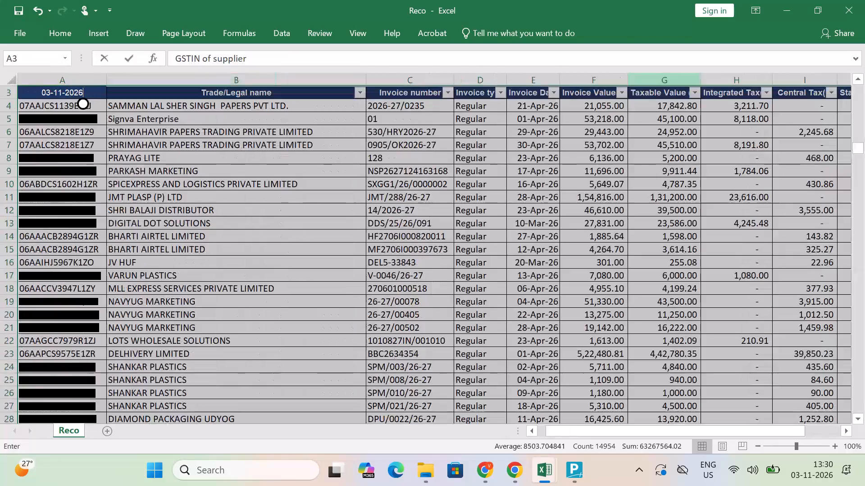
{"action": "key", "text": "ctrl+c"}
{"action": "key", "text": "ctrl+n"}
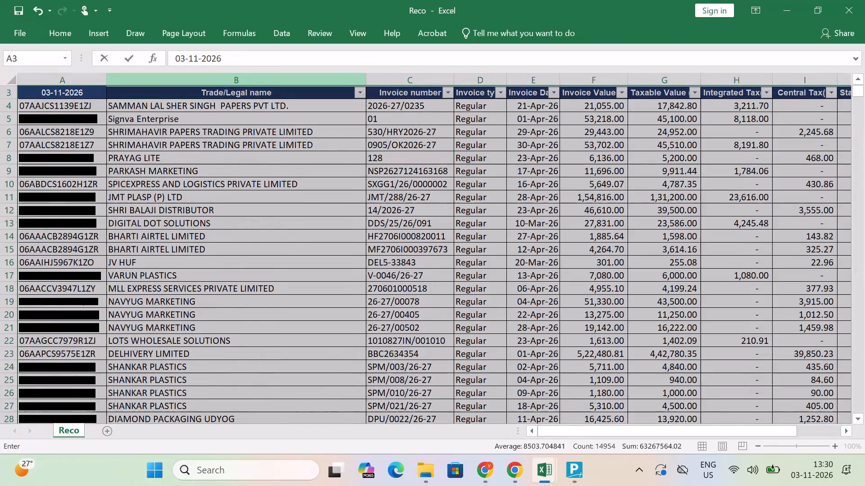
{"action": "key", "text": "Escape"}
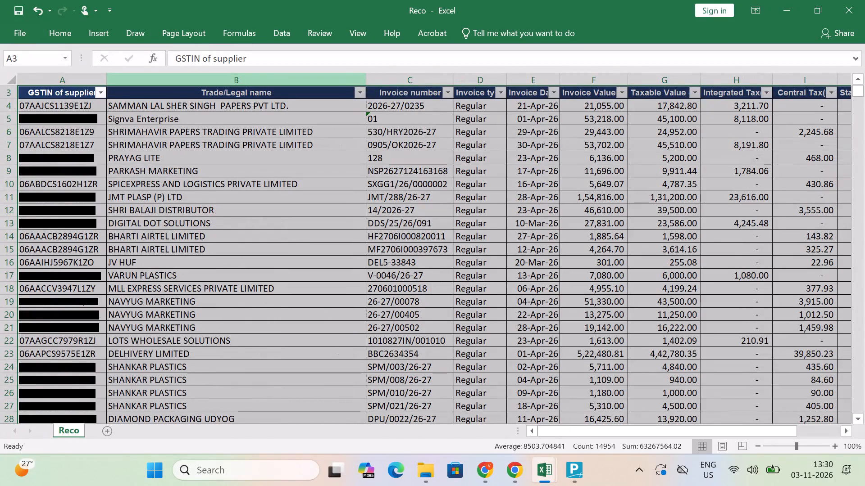
Copy the visible Reco data A3:N1243, including headers, into cell A1 of a new blank workbook.
{"action": "key", "text": "Up"}
{"action": "key", "text": "Up"}
{"action": "key", "text": "Down"}
{"action": "key", "text": "Down"}
{"action": "key", "text": "ctrl+shift+Right"}
{"action": "key", "text": "ctrl+shift+Down"}
{"action": "key", "text": "shift+Down"}
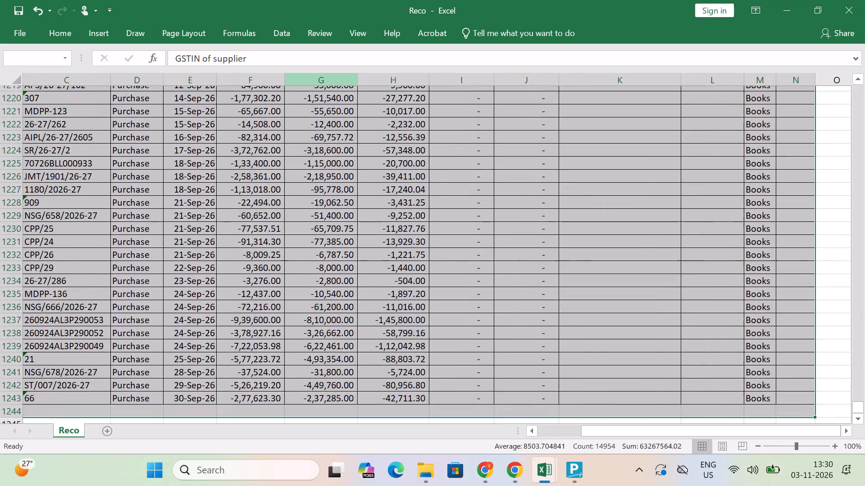
{"action": "key", "text": "shift+Up"}
{"action": "key", "text": "alt+semicolon"}
{"action": "key", "text": "ctrl+c"}
{"action": "key", "text": "ctrl+n"}
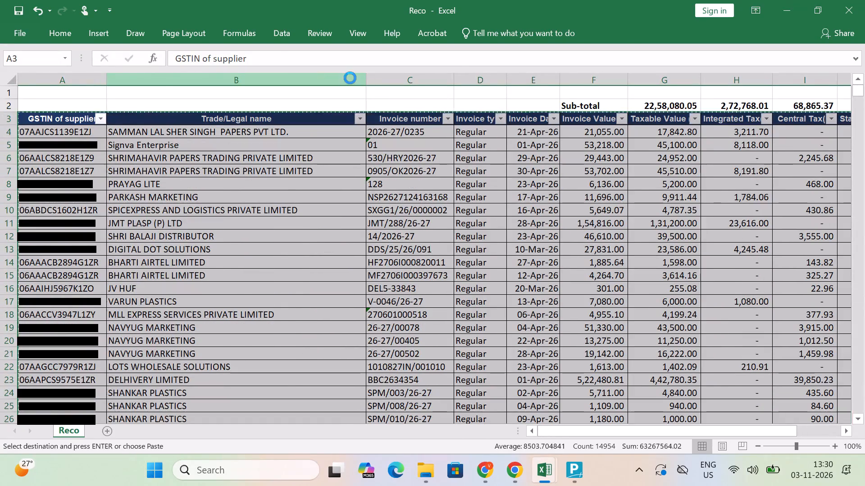
{"action": "key", "text": "ctrl+v"}
Create a PivotTable on a new sheet with GSTIN of supplier as rows, summing Taxable Value, Integrated Tax, Central Tax and State/UT Tax.
{"action": "type", "text": "nv"}
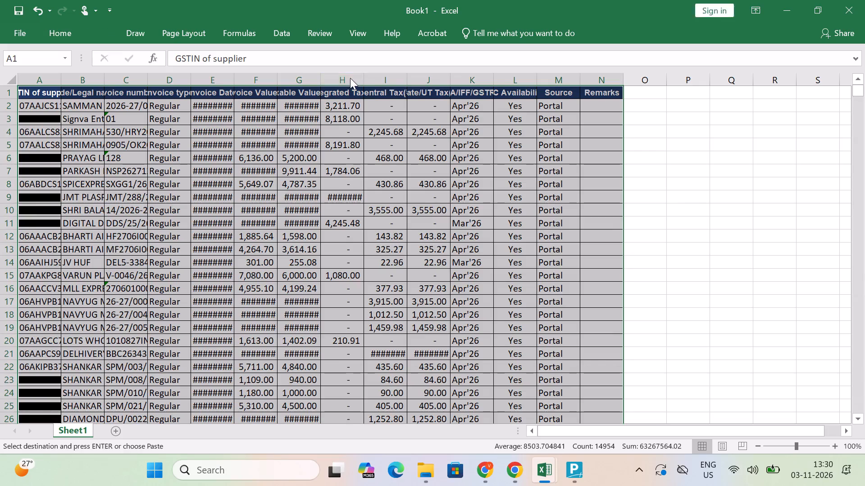
{"action": "key", "text": "Return"}
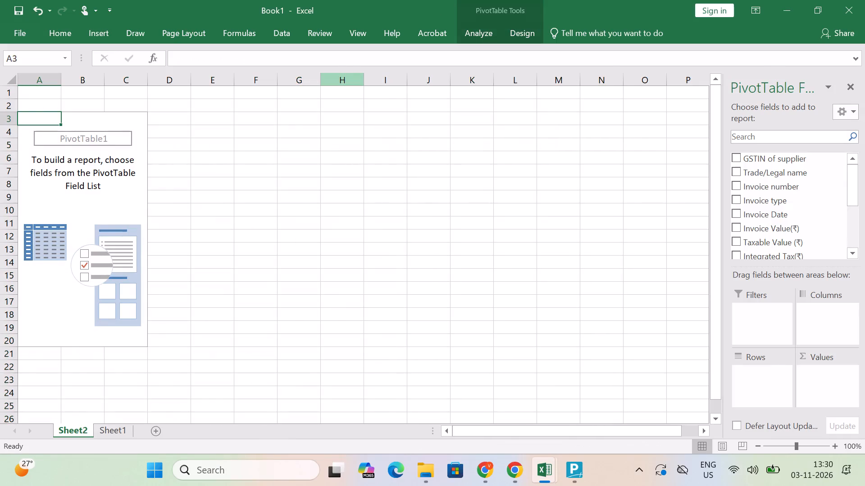
{"action": "left_click", "coordinate": [735, 157]}
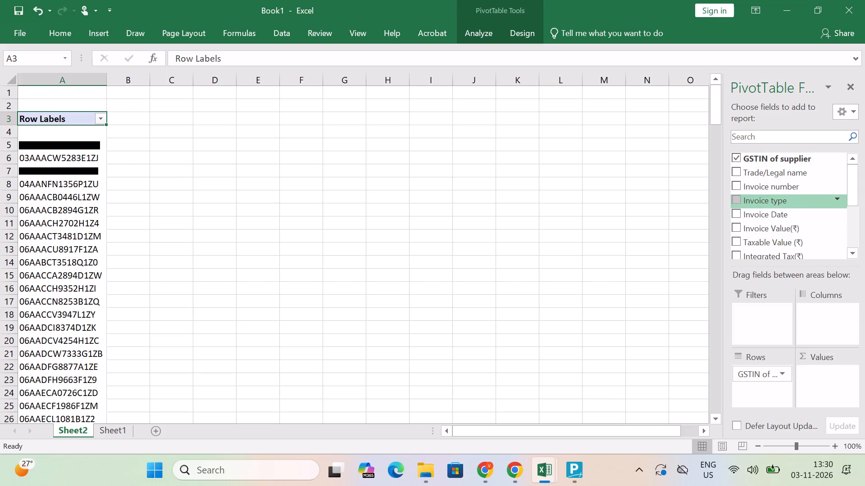
{"action": "scroll", "coordinate": [753, 197], "scroll_direction": "down", "scroll_amount": 1}
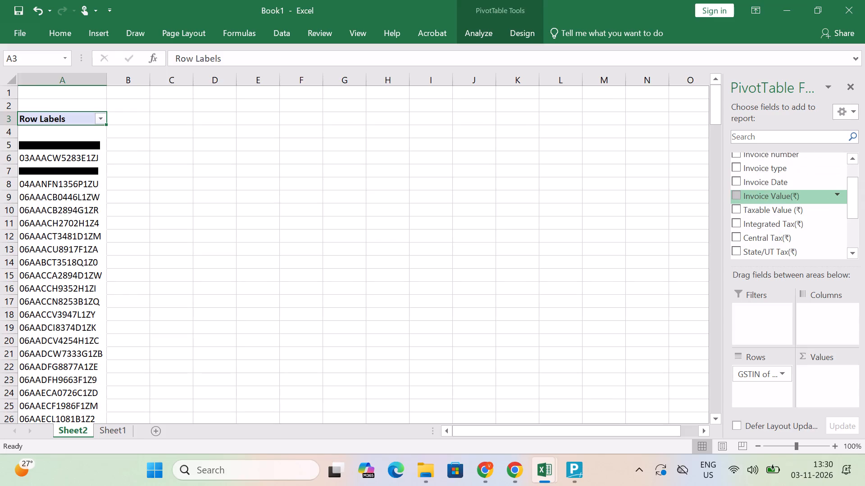
{"action": "left_click", "coordinate": [738, 210]}
{"action": "left_click", "coordinate": [738, 223]}
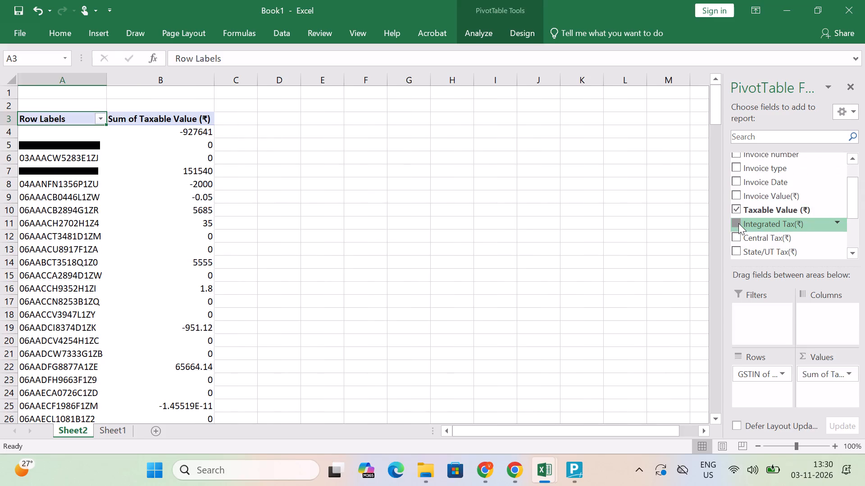
{"action": "left_click", "coordinate": [738, 237]}
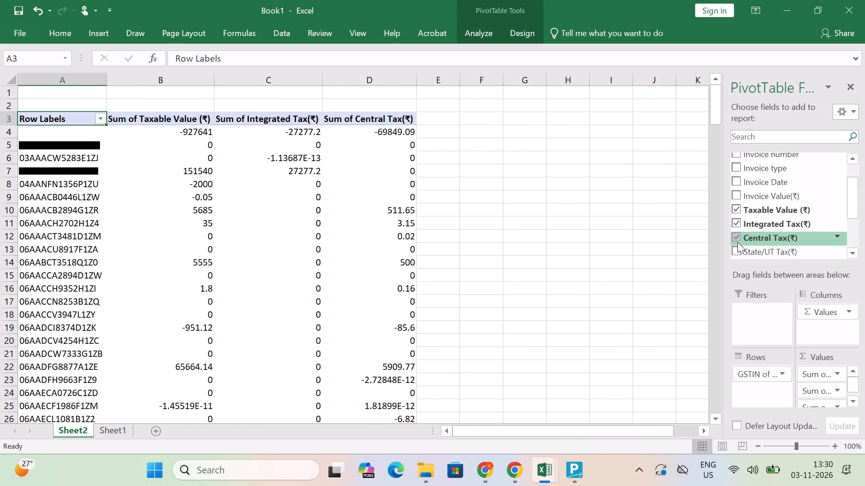
{"action": "left_click", "coordinate": [738, 249]}
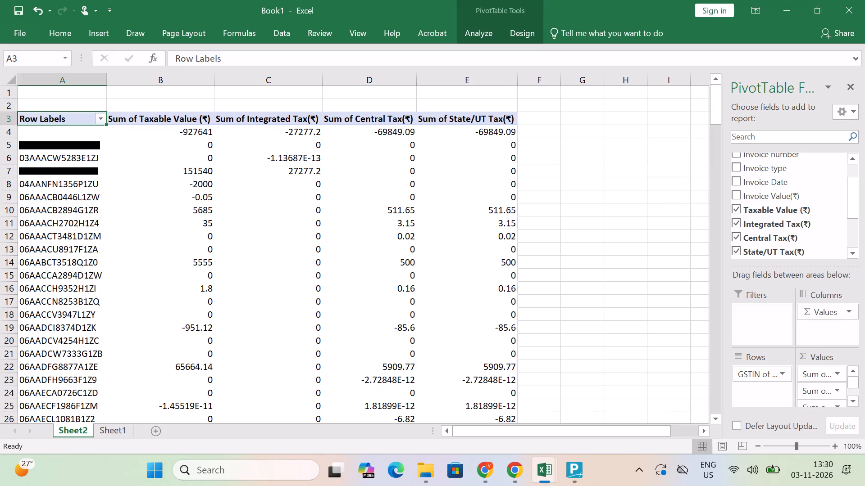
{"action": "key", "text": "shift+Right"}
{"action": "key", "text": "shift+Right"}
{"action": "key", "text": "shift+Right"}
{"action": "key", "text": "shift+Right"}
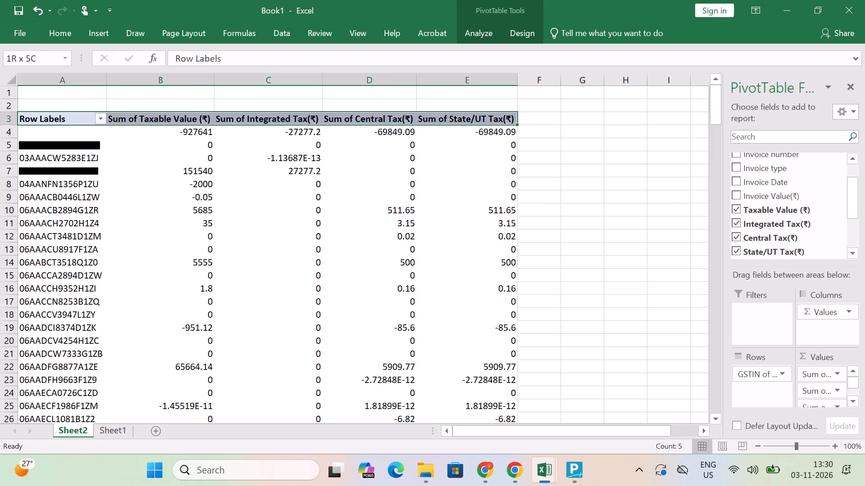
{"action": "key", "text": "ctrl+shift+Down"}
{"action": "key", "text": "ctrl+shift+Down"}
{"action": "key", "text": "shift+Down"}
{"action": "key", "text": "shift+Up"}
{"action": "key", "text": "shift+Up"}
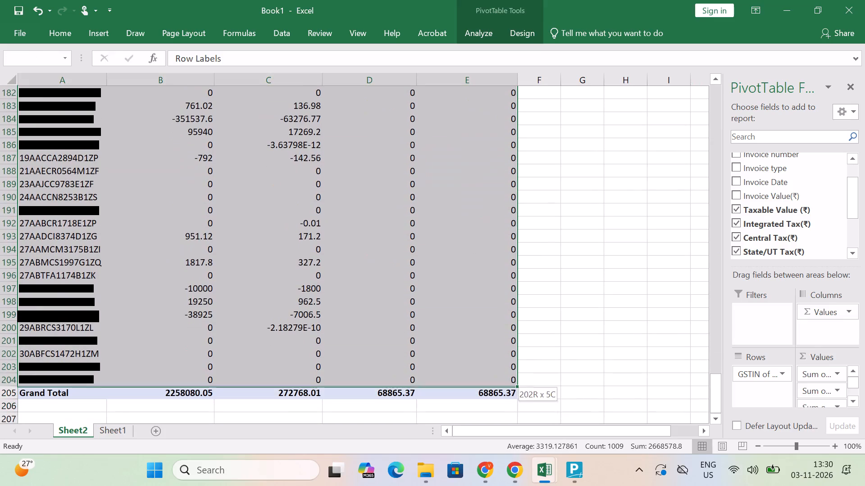
Autofit the column widths of the copied data on Sheet1.
{"action": "left_click", "coordinate": [105, 430]}
{"action": "key", "text": "Up"}
{"action": "key", "text": "ctrl+shift+Right"}
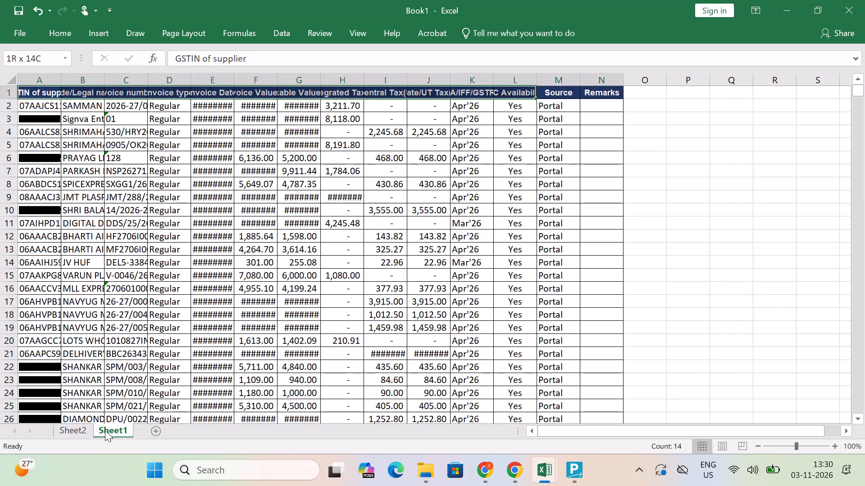
{"action": "key", "text": "ctrl+shift+Down"}
{"action": "key", "text": "alt+h"}
{"action": "type", "text": "oi"}
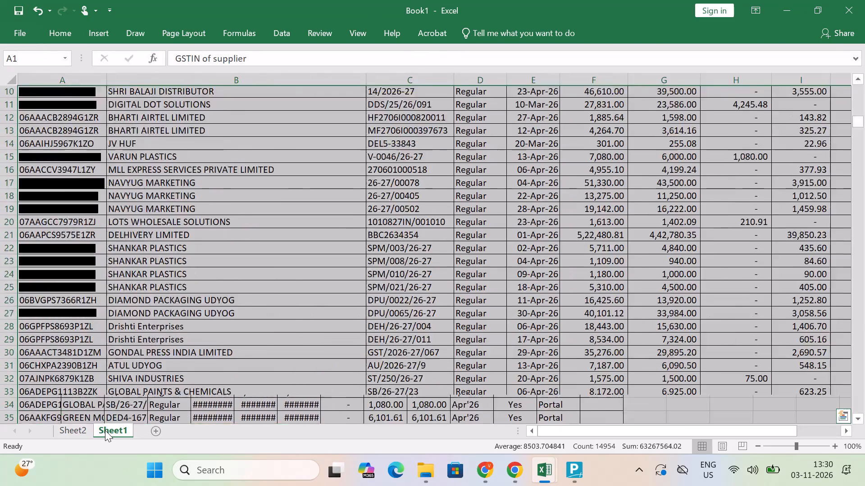
{"action": "key", "text": "Up"}
{"action": "key", "text": "Left"}
{"action": "key", "text": "Up"}
{"action": "key", "text": "Up"}
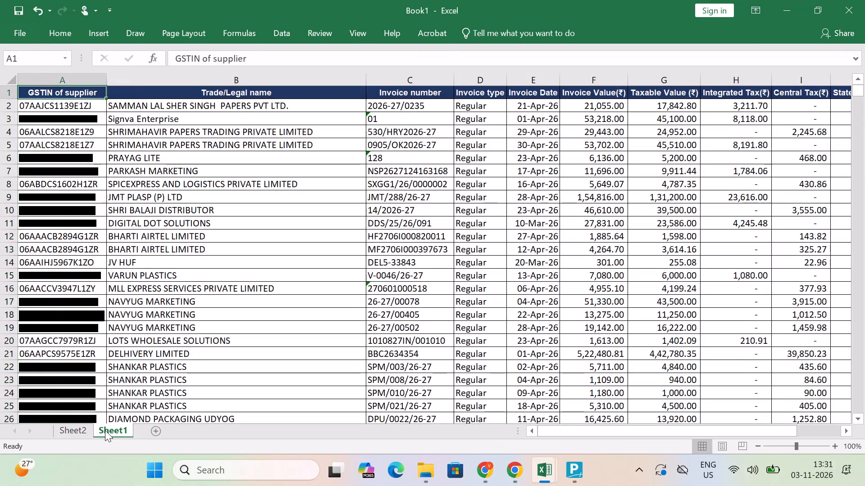
Insert two blank rows above the header row on Sheet1.
{"action": "key", "text": "shift+space"}
{"action": "key", "text": "ctrl+shift+equal"}
{"action": "key", "text": "ctrl+shift+equal"}
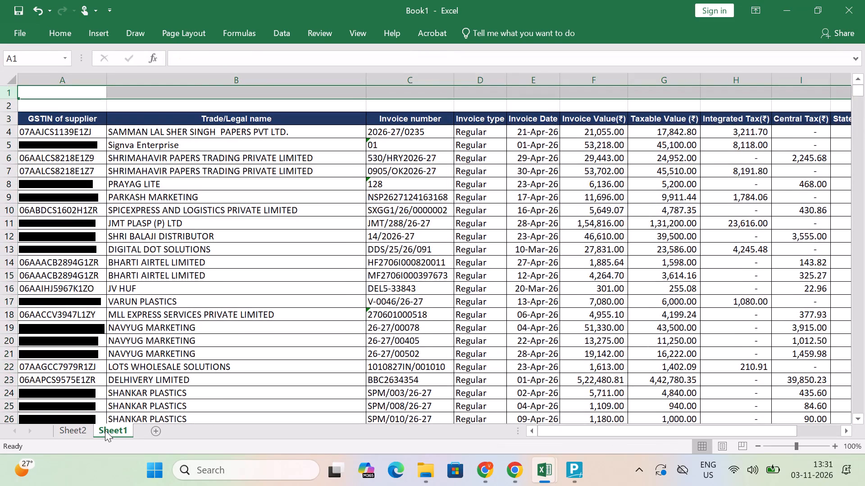
Add filters to the row 3 headers of the data range A3:N1243 on Sheet1.
{"action": "key", "text": "Down"}
{"action": "key", "text": "Down"}
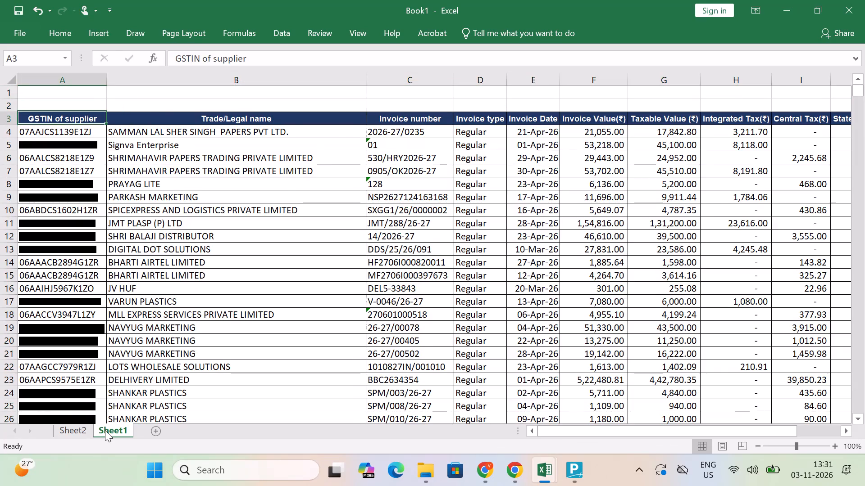
{"action": "key", "text": "ctrl+shift+Right"}
{"action": "key", "text": "ctrl+shift+Down"}
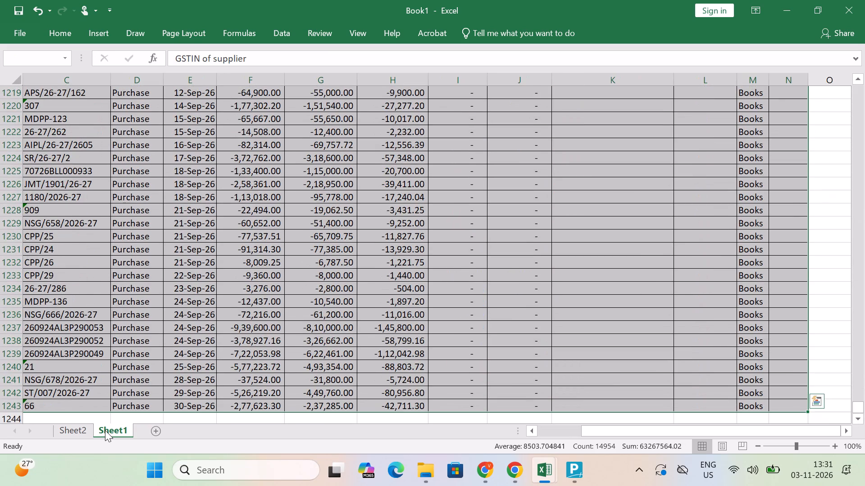
{"action": "key", "text": "ctrl+shift+l"}
{"action": "key", "text": "Up"}
{"action": "key", "text": "Down"}
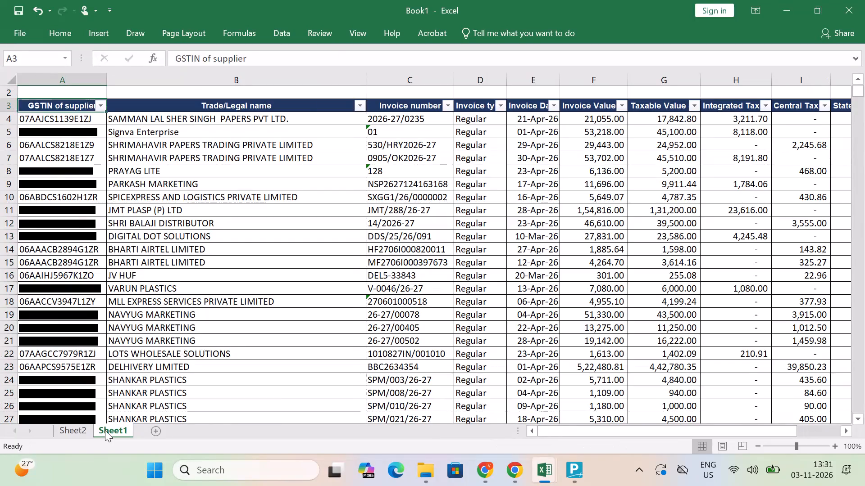
Filter the Trade/Legal name column on Sheet1 for names containing "apm".
{"action": "key", "text": "Right"}
{"action": "key", "text": "Right"}
{"action": "key", "text": "Right"}
{"action": "key", "text": "Left"}
{"action": "key", "text": "Left"}
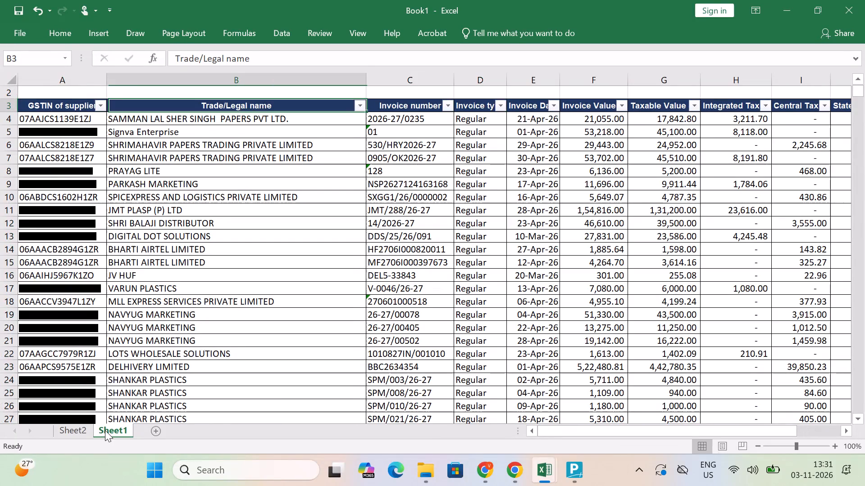
{"action": "key", "text": "alt+Down"}
{"action": "type", "text": "eapm"}
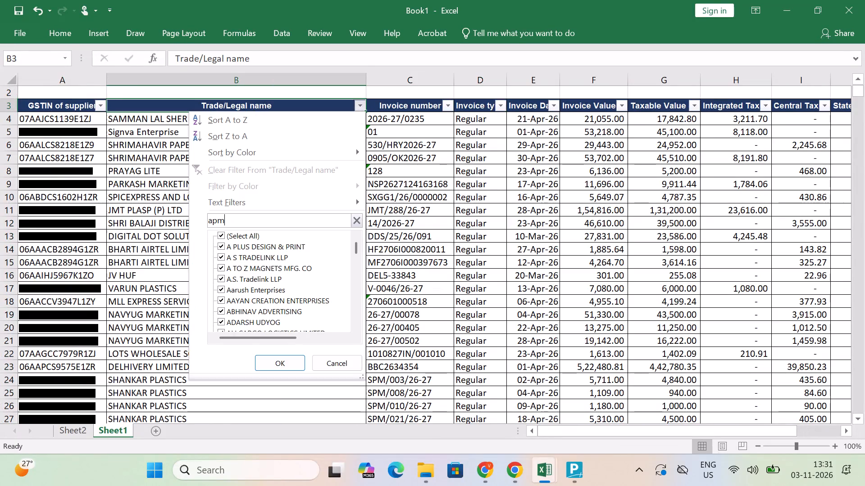
{"action": "key", "text": "Return"}
{"action": "key", "text": "Down"}
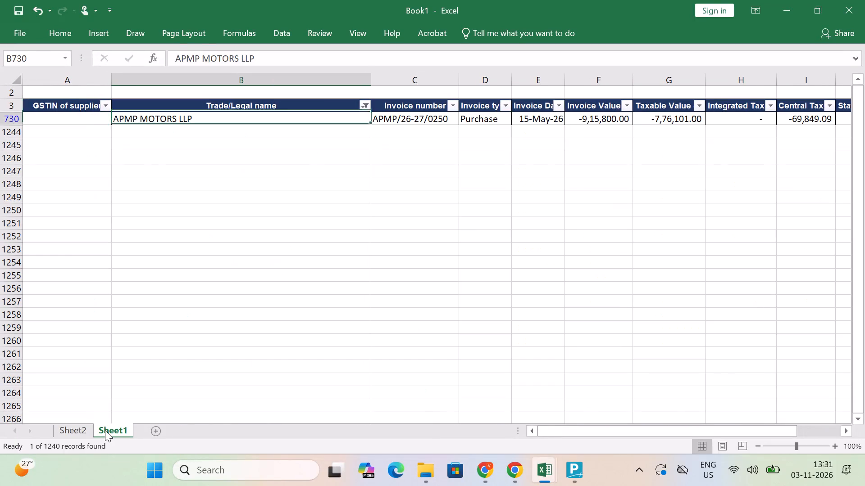
Clear the filter from the Trade/Legal name column on Sheet1.
{"action": "key", "text": "Up"}
{"action": "key", "text": "ctrl+Right"}
{"action": "key", "text": "ctrl+Left"}
{"action": "key", "text": "Right"}
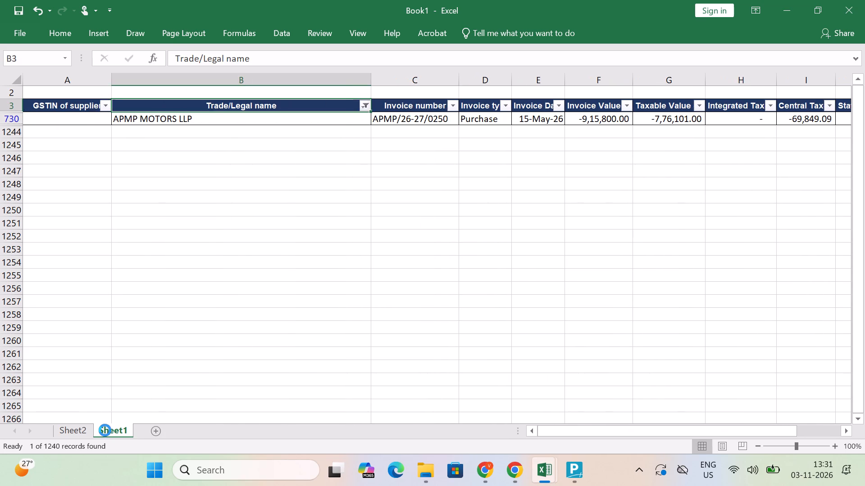
{"action": "key", "text": "alt+Down"}
{"action": "key", "text": "Down"}
{"action": "key", "text": "Down"}
{"action": "key", "text": "Down"}
{"action": "key", "text": "Down"}
{"action": "key", "text": "space"}
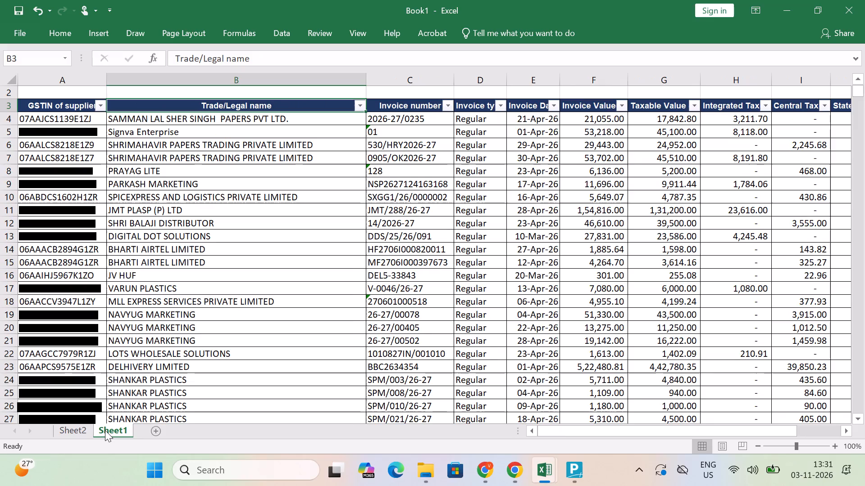
Replace the whole PivotTable on Sheet2, including its Grand Total row, with pasted values in the same place.
{"action": "left_click", "coordinate": [77, 424]}
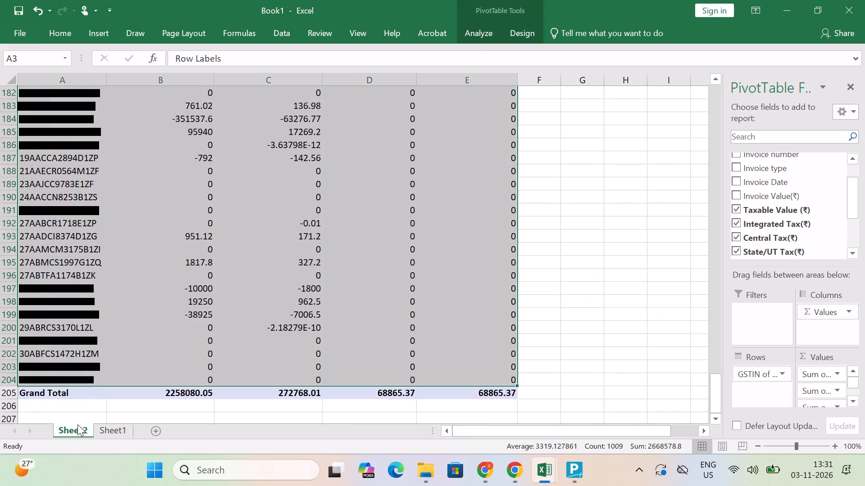
{"action": "key", "text": "shift+Down"}
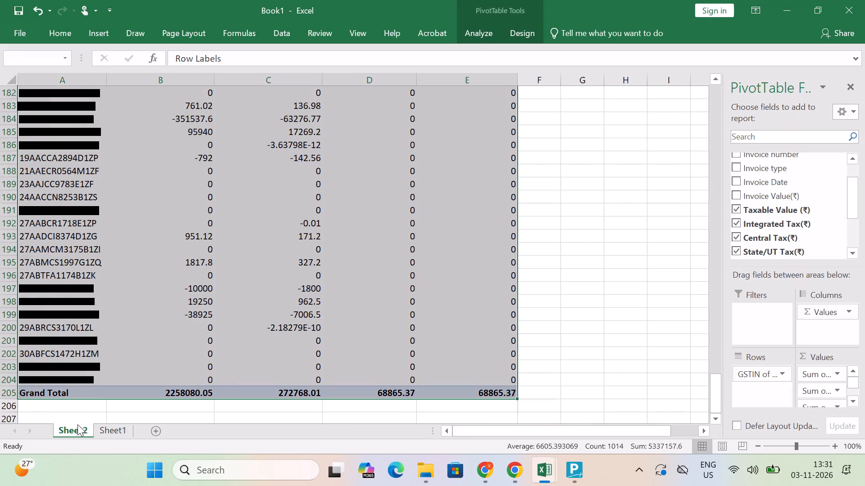
{"action": "key", "text": "ctrl+c"}
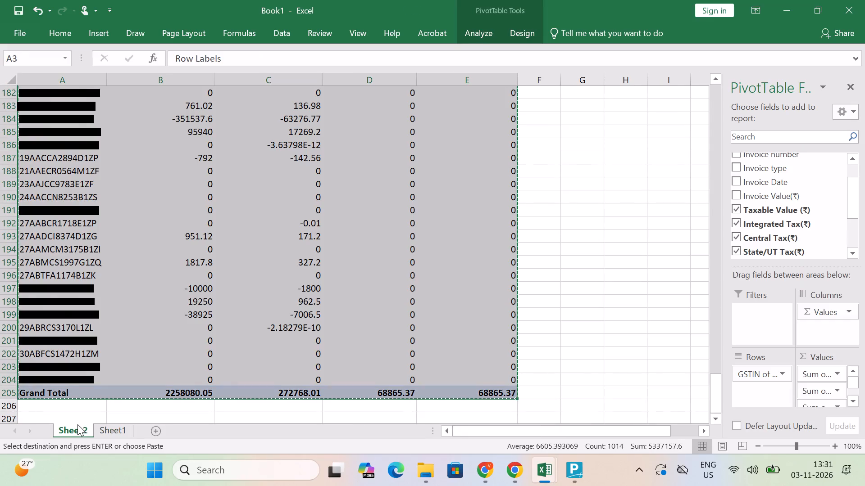
{"action": "key", "text": "ctrl+alt+v"}
{"action": "key", "text": "v"}
{"action": "key", "text": "Return"}
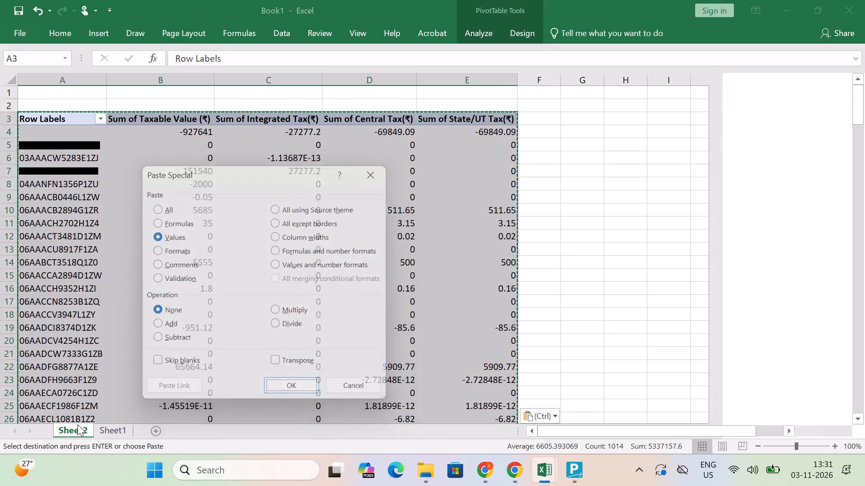
{"action": "key", "text": "Escape"}
Apply Comma Style to the taxable value and tax amounts in B4:E205 on Sheet2.
{"action": "key", "text": "Right"}
{"action": "key", "text": "Down"}
{"action": "key", "text": "shift+Right"}
{"action": "key", "text": "shift+Right"}
{"action": "key", "text": "shift+Right"}
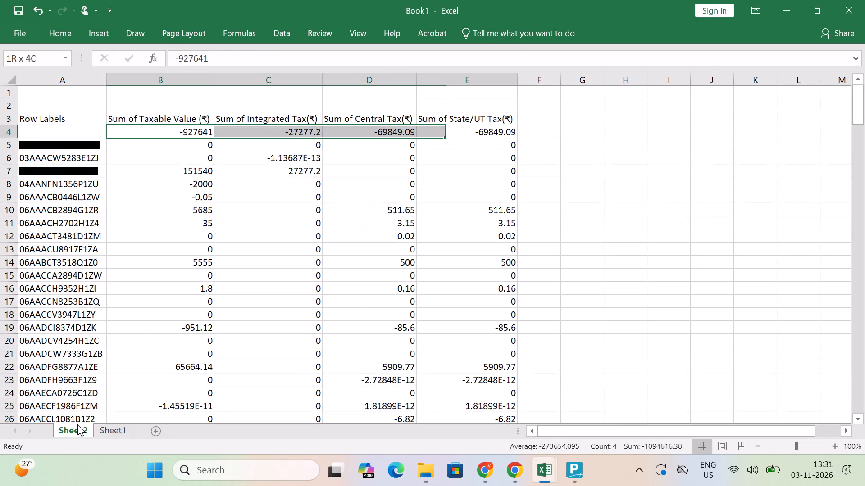
{"action": "key", "text": "shift+Right"}
{"action": "key", "text": "shift+Left"}
{"action": "key", "text": "ctrl+shift+Down"}
{"action": "key", "text": "shift+Down"}
{"action": "key", "text": "shift+Up"}
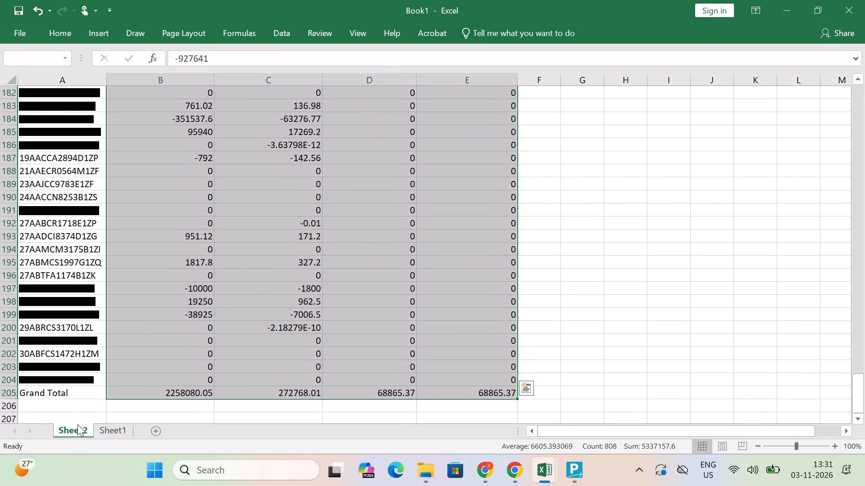
{"action": "key", "text": "alt+h"}
{"action": "key", "text": "k"}
Go to the empty cell F4 beside the first row's State/UT Tax amount on Sheet2.
{"action": "key", "text": "Up"}
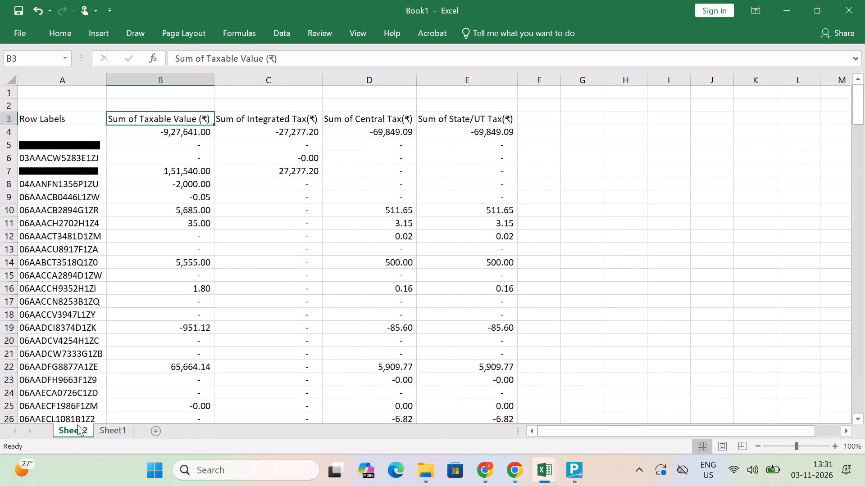
{"action": "key", "text": "Right"}
{"action": "key", "text": "Right"}
{"action": "key", "text": "Right"}
{"action": "key", "text": "Right"}
{"action": "key", "text": "Down"}
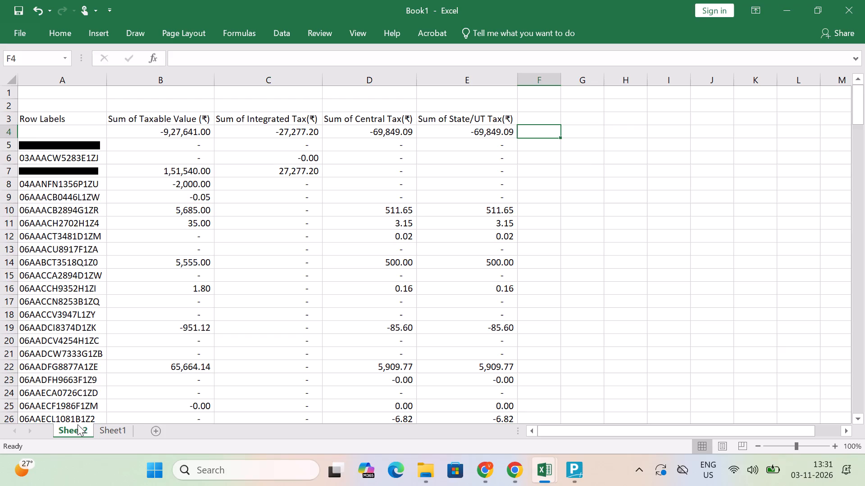
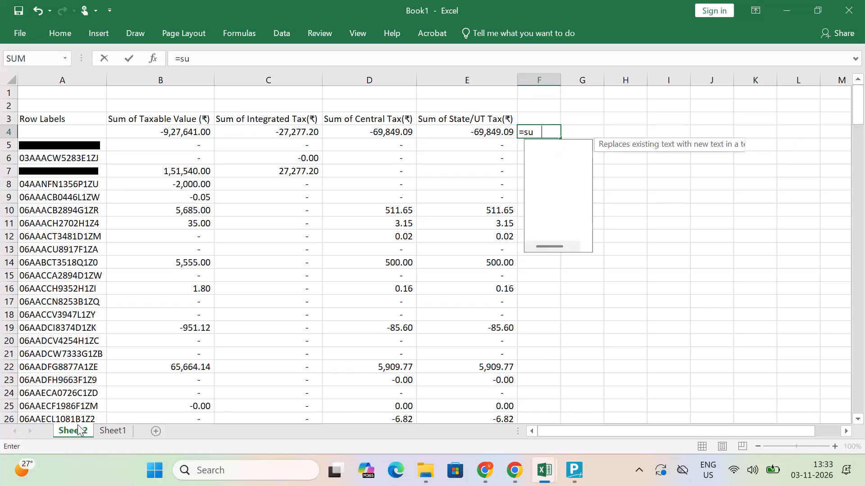
Enter =SUM(B4:E4) in F4 on Sheet2 to total the first row's taxable value and taxes.
{"action": "key", "text": "Tab"}
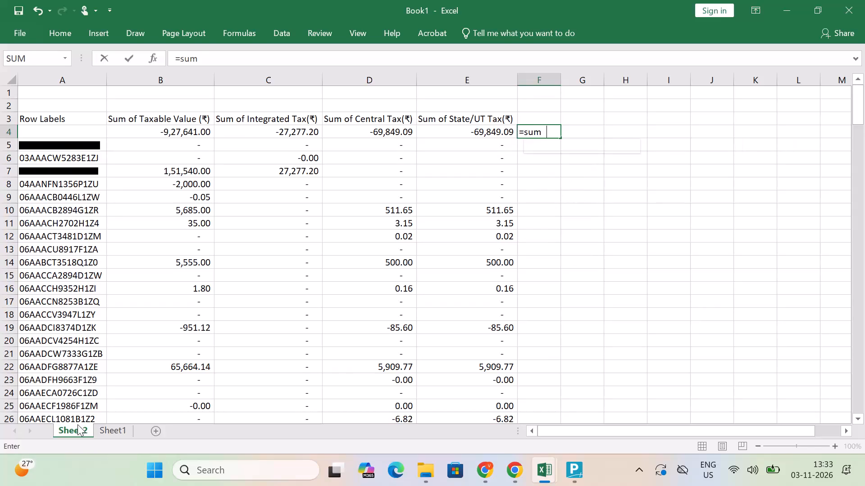
{"action": "key", "text": "Left"}
{"action": "key", "text": "Left"}
{"action": "key", "text": "Left"}
{"action": "key", "text": "Left"}
{"action": "key", "text": "Right"}
{"action": "key", "text": "shift+Right"}
{"action": "key", "text": "shift+Right"}
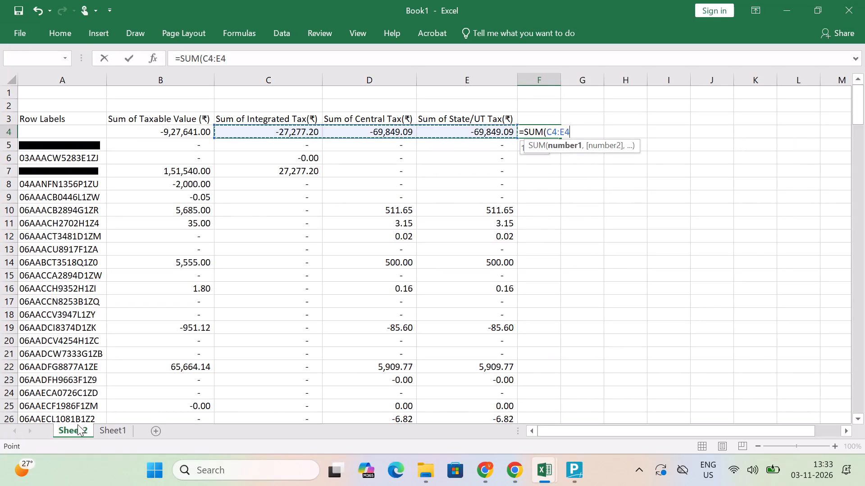
{"action": "key", "text": "Left"}
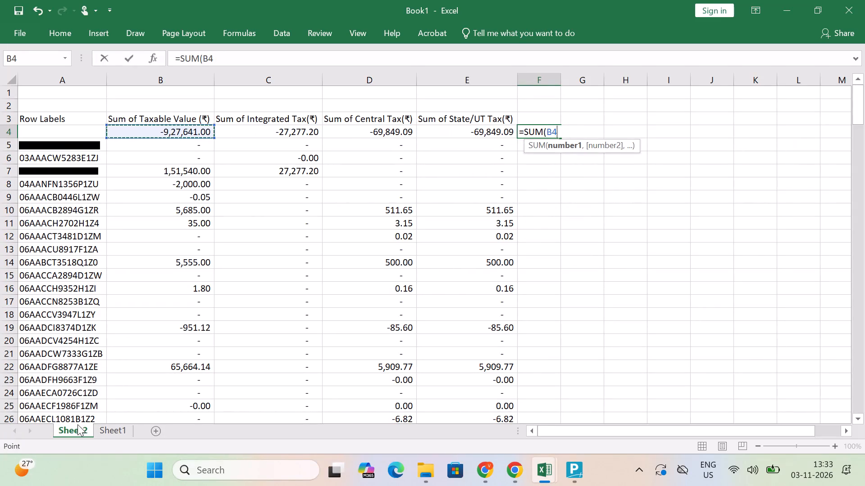
{"action": "key", "text": "shift+Right"}
{"action": "key", "text": "shift+Right"}
{"action": "key", "text": "shift+Right"}
{"action": "key", "text": "Return"}
{"action": "key", "text": "Up"}
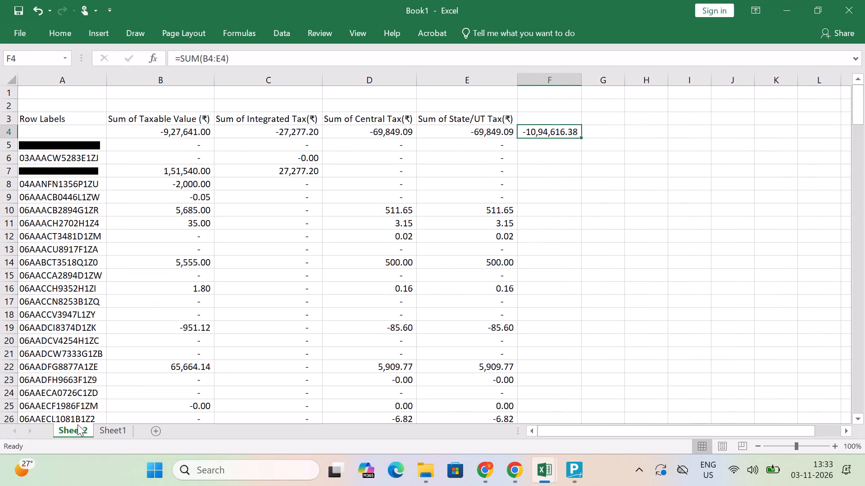
Fill the row-total formula down column F through the Grand Total row, F4:F205, and apply Comma Style to it.
{"action": "key", "text": "Left"}
{"action": "key", "text": "ctrl+Down"}
{"action": "key", "text": "Down"}
{"action": "key", "text": "Up"}
{"action": "key", "text": "Right"}
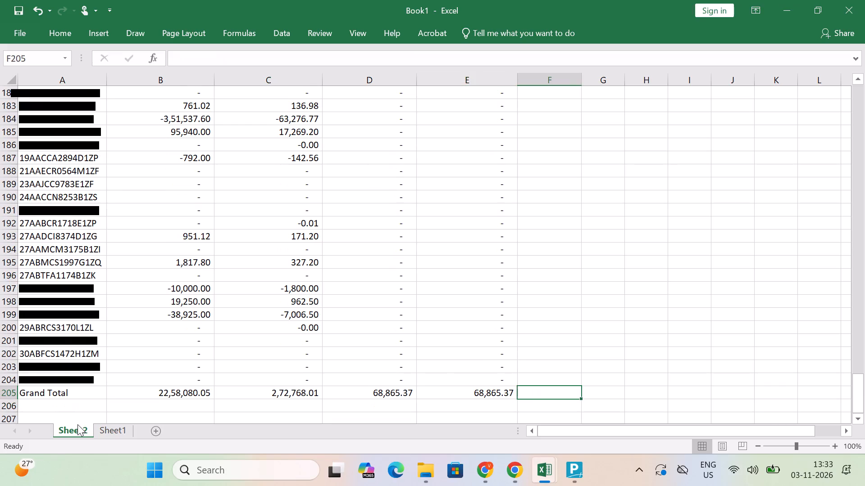
{"action": "key", "text": "ctrl+shift+Up"}
{"action": "key", "text": "ctrl+d"}
{"action": "key", "text": "alt+h"}
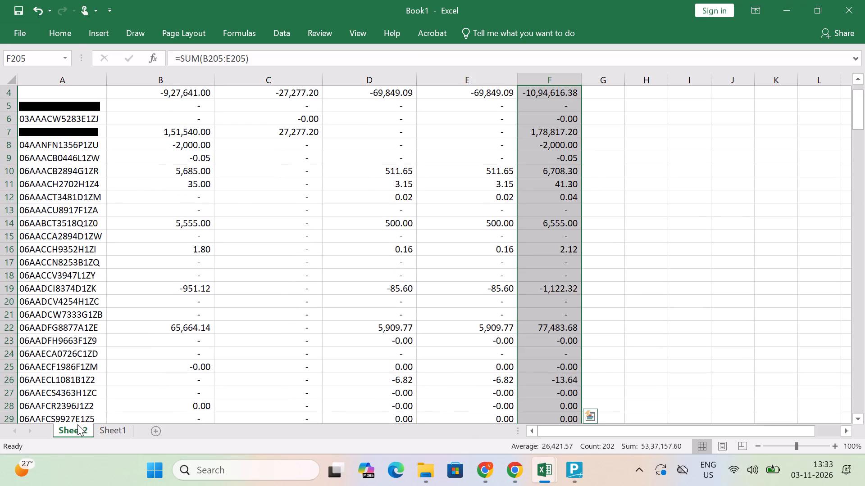
{"action": "key", "text": "k"}
Enter the header sc in F3 above the row totals.
{"action": "key", "text": "ctrl+Up"}
{"action": "key", "text": "Up"}
{"action": "key", "text": "Up"}
{"action": "key", "text": "Up"}
{"action": "key", "text": "Down"}
{"action": "key", "text": "Down"}
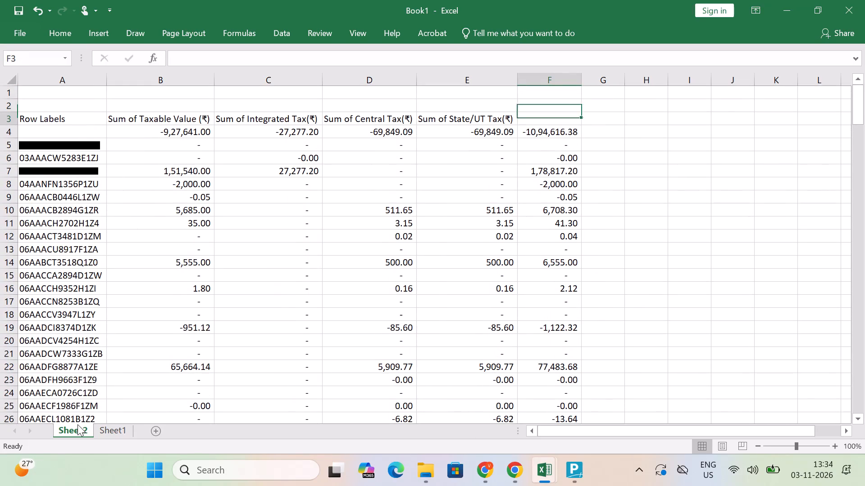
{"action": "type", "text": "sc"}
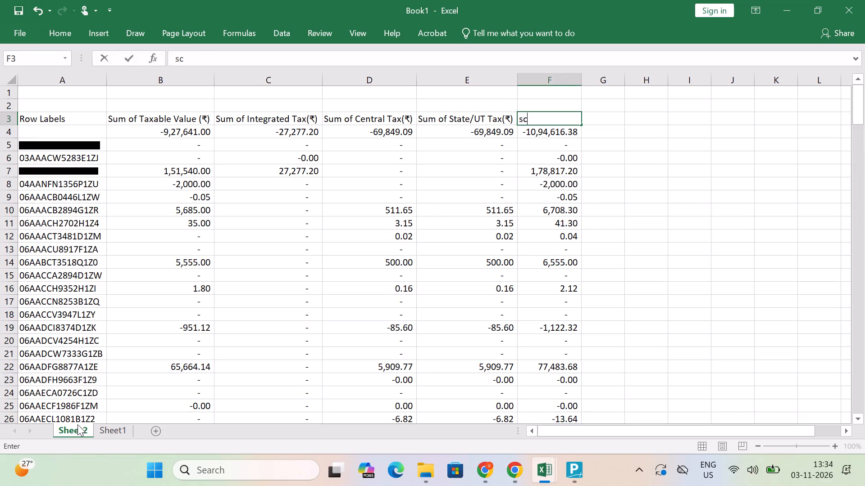
{"action": "key", "text": "Return"}
Add filters to the header row of the summary table A3:F205, including the Grand Total row in the range.
{"action": "key", "text": "Up"}
{"action": "key", "text": "Left"}
{"action": "key", "text": "ctrl+Left"}
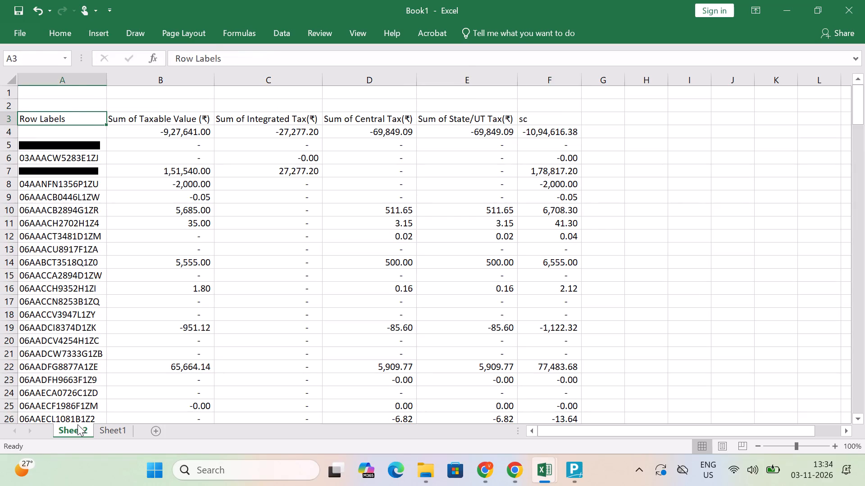
{"action": "key", "text": "shift+Right"}
{"action": "key", "text": "shift+Right"}
{"action": "key", "text": "shift+Right"}
{"action": "key", "text": "shift+Right"}
{"action": "key", "text": "shift+Right"}
{"action": "key", "text": "ctrl+shift+Down"}
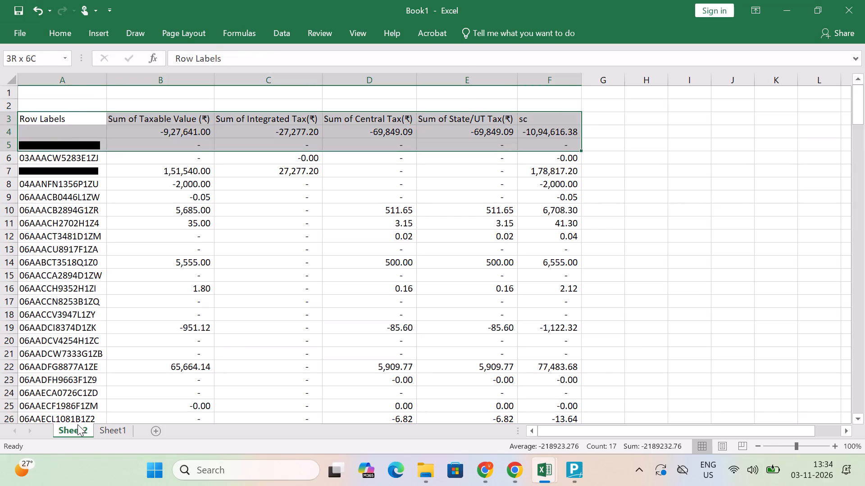
{"action": "key", "text": "ctrl+shift+Down"}
{"action": "key", "text": "shift+Down"}
{"action": "key", "text": "shift+Up"}
{"action": "key", "text": "ctrl+shift+l"}
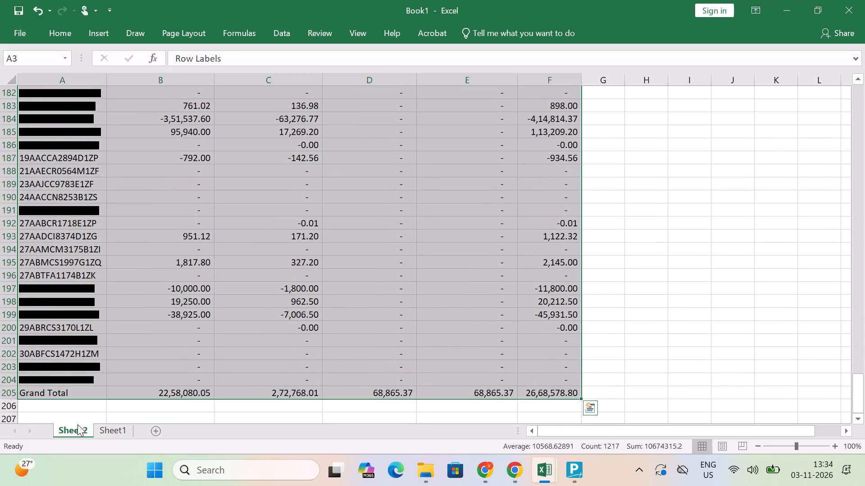
Go to the Sum of Central Tax header in D3.
{"action": "key", "text": "Up"}
{"action": "key", "text": "Right"}
{"action": "key", "text": "Right"}
{"action": "key", "text": "Right"}
{"action": "key", "text": "Down"}
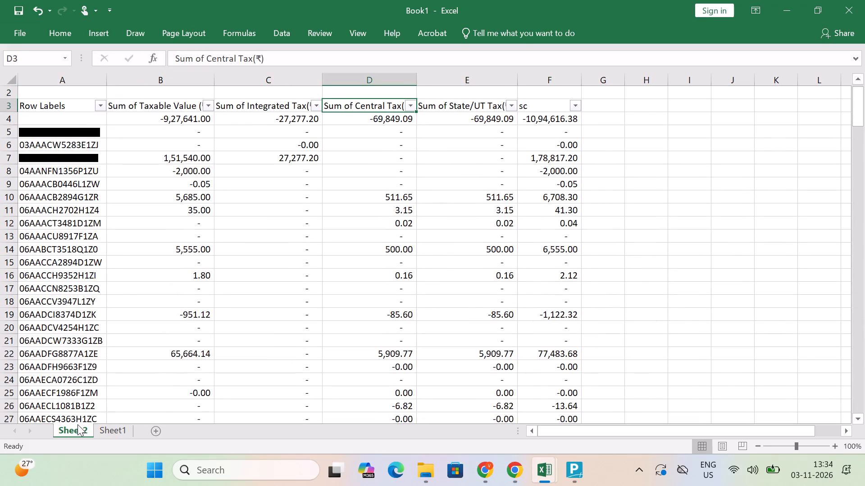
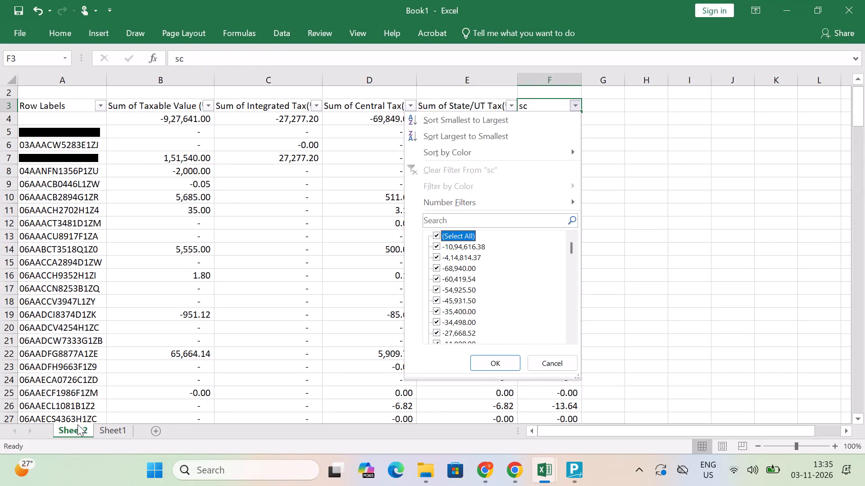
Filter the sc column to show only the near-zero totals from -13.64 through 2.12.
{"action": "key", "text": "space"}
{"action": "key", "text": "Down"}
{"action": "key", "text": "Down"}
{"action": "key", "text": "Down"}
{"action": "key", "text": "Down"}
{"action": "key", "text": "Down"}
{"action": "key", "text": "Down"}
{"action": "key", "text": "Down"}
{"action": "key", "text": "Down"}
{"action": "key", "text": "Down"}
{"action": "key", "text": "Down"}
{"action": "key", "text": "Down"}
{"action": "key", "text": "Down"}
{"action": "key", "text": "Down"}
{"action": "key", "text": "Down"}
{"action": "key", "text": "Down"}
{"action": "key", "text": "Down"}
{"action": "key", "text": "Down"}
{"action": "key", "text": "Down"}
{"action": "key", "text": "Down"}
{"action": "key", "text": "Down"}
{"action": "key", "text": "Down"}
{"action": "key", "text": "Down"}
{"action": "key", "text": "Down"}
{"action": "key", "text": "Down"}
{"action": "key", "text": "Down"}
{"action": "key", "text": "Down"}
{"action": "key", "text": "Down"}
{"action": "key", "text": "Down"}
{"action": "key", "text": "Down"}
{"action": "key", "text": "Down"}
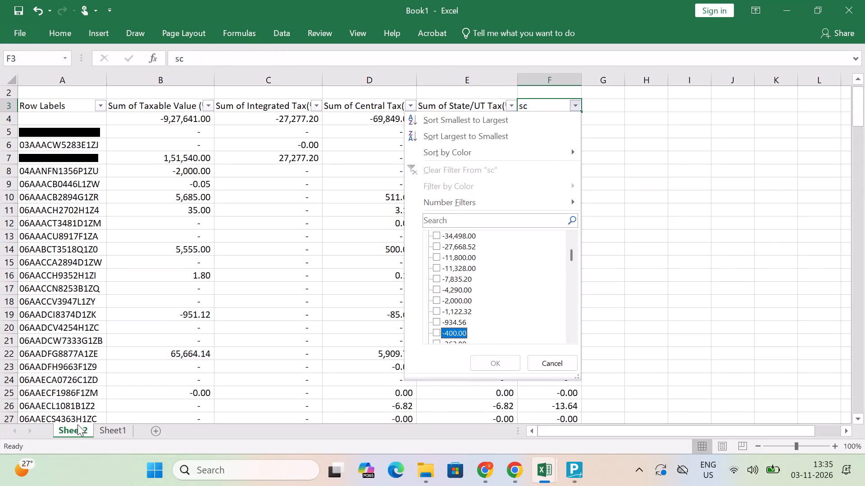
{"action": "key", "text": "Up"}
{"action": "key", "text": "Up"}
{"action": "key", "text": "Up"}
{"action": "key", "text": "Up"}
{"action": "key", "text": "Up"}
{"action": "key", "text": "Up"}
{"action": "key", "text": "Up"}
{"action": "key", "text": "Up"}
{"action": "key", "text": "Up"}
{"action": "key", "text": "Up"}
{"action": "key", "text": "Up"}
{"action": "key", "text": "Up"}
{"action": "key", "text": "Up"}
{"action": "key", "text": "Up"}
{"action": "key", "text": "Down"}
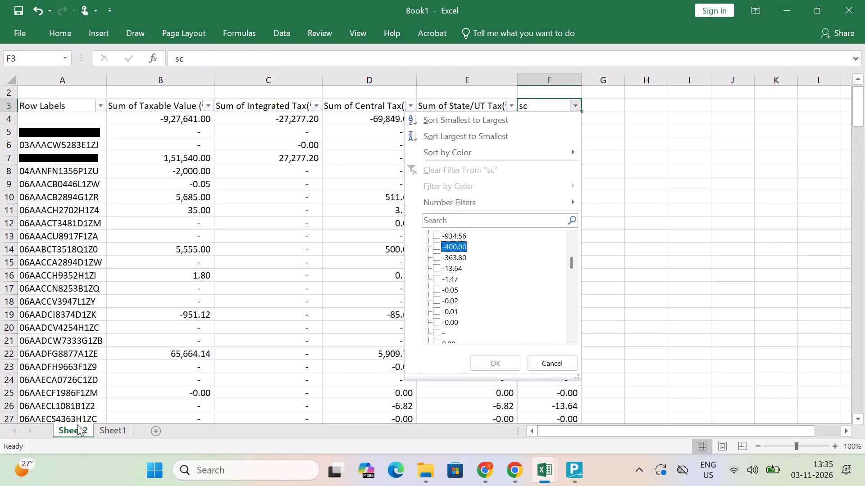
{"action": "key", "text": "Down"}
{"action": "key", "text": "Down"}
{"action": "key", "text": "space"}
{"action": "key", "text": "Down"}
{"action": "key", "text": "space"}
{"action": "key", "text": "Down"}
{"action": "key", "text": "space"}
{"action": "key", "text": "Down"}
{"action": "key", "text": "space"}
{"action": "key", "text": "Down"}
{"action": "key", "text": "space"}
{"action": "key", "text": "Down"}
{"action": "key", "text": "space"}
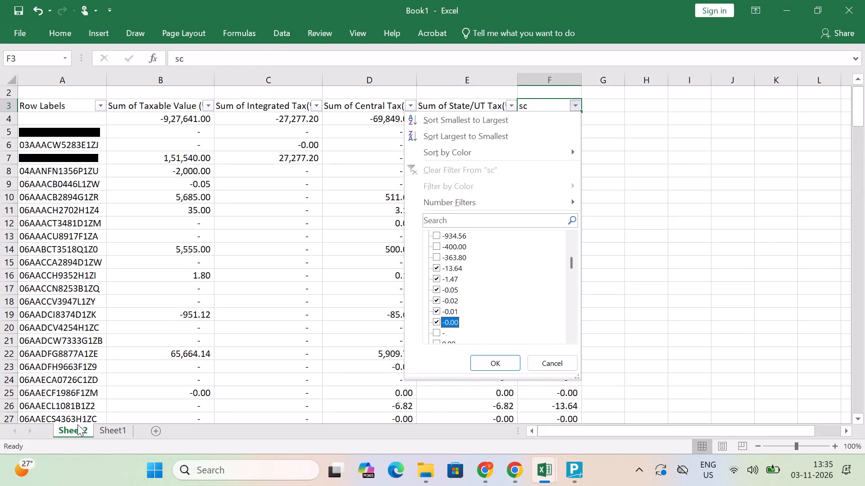
{"action": "key", "text": "Down"}
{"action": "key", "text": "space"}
{"action": "key", "text": "Down"}
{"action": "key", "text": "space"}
{"action": "key", "text": "Down"}
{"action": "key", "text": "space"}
{"action": "key", "text": "Down"}
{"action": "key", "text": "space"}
{"action": "key", "text": "Down"}
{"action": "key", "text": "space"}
{"action": "key", "text": "Down"}
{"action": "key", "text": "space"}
{"action": "key", "text": "Down"}
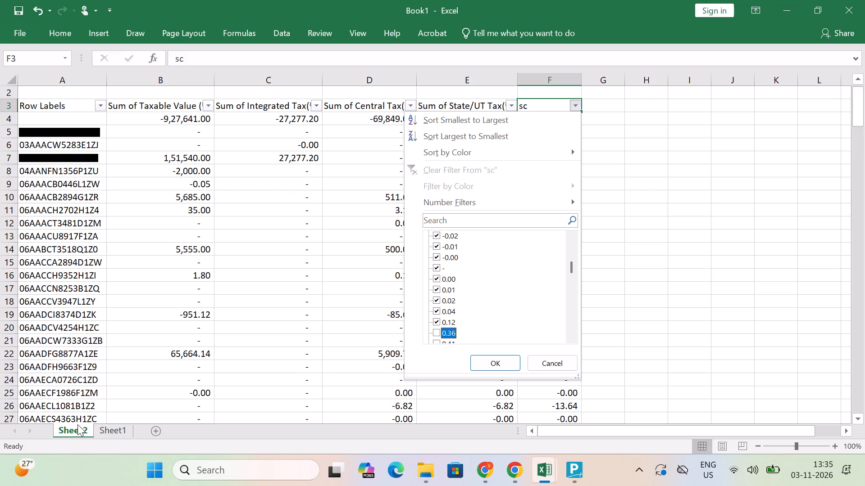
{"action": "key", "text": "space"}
{"action": "key", "text": "Down"}
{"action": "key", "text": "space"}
{"action": "key", "text": "Down"}
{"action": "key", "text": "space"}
{"action": "key", "text": "Down"}
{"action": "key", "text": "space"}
{"action": "key", "text": "Down"}
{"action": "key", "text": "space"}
{"action": "key", "text": "Down"}
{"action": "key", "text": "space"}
{"action": "key", "text": "Down"}
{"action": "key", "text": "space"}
{"action": "key", "text": "Down"}
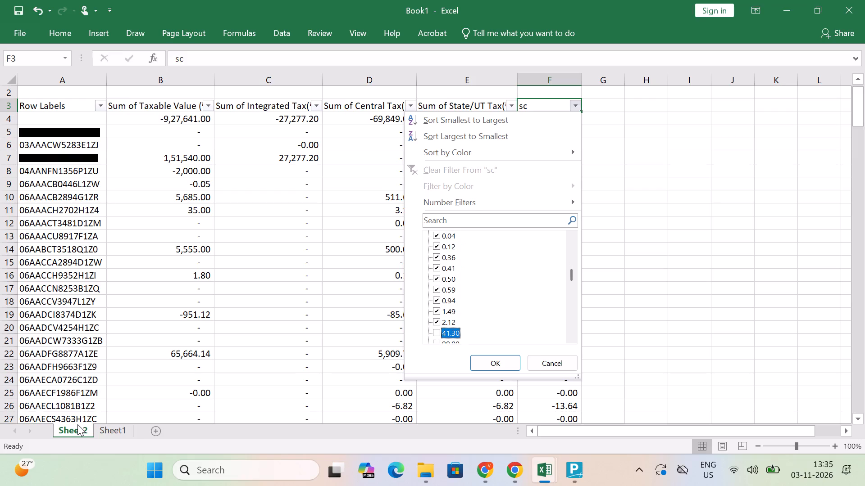
{"action": "key", "text": "Up"}
{"action": "key", "text": "Return"}
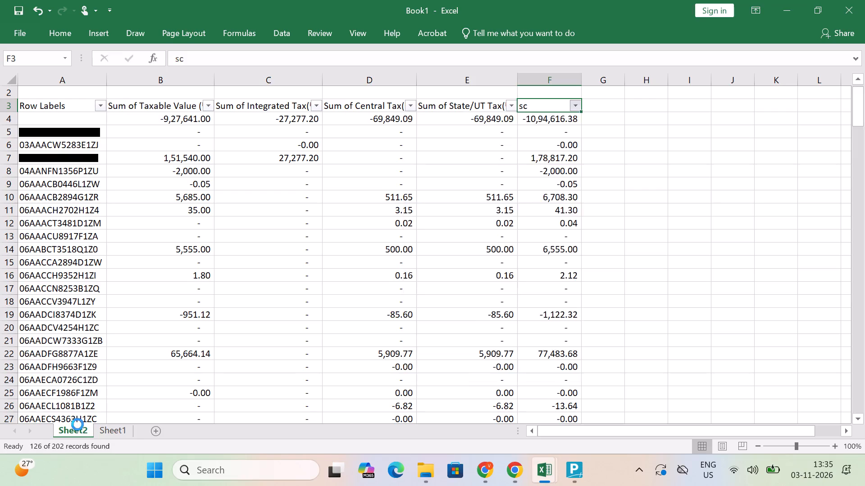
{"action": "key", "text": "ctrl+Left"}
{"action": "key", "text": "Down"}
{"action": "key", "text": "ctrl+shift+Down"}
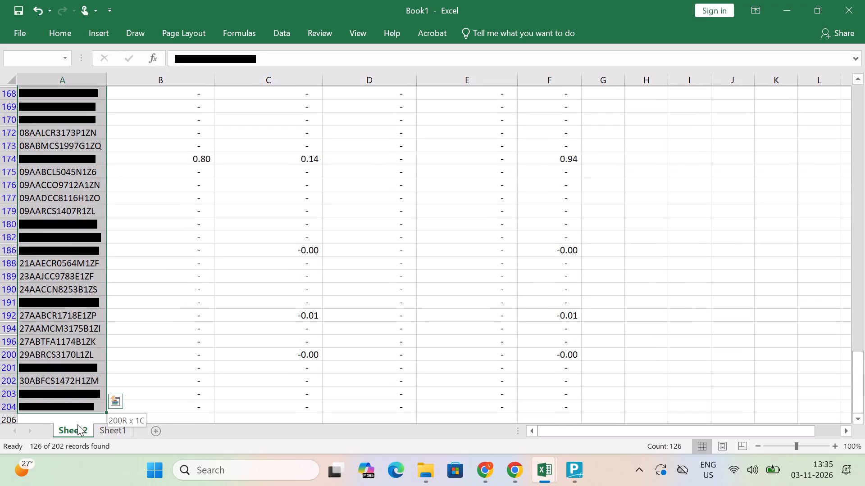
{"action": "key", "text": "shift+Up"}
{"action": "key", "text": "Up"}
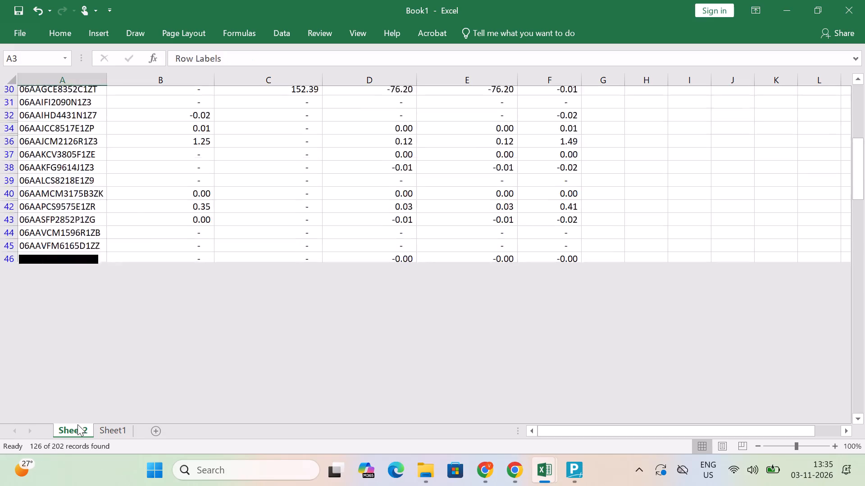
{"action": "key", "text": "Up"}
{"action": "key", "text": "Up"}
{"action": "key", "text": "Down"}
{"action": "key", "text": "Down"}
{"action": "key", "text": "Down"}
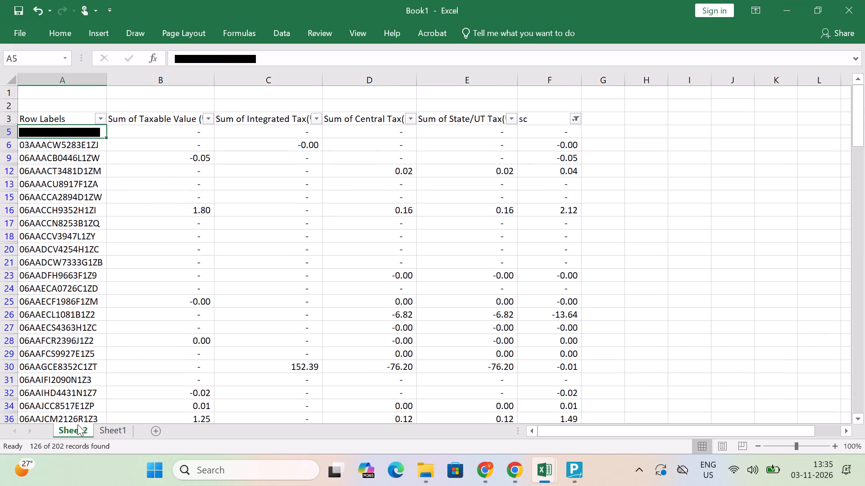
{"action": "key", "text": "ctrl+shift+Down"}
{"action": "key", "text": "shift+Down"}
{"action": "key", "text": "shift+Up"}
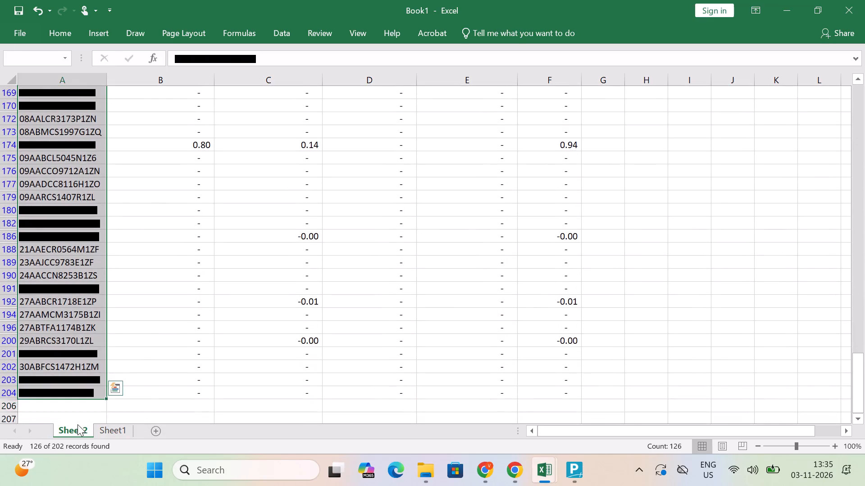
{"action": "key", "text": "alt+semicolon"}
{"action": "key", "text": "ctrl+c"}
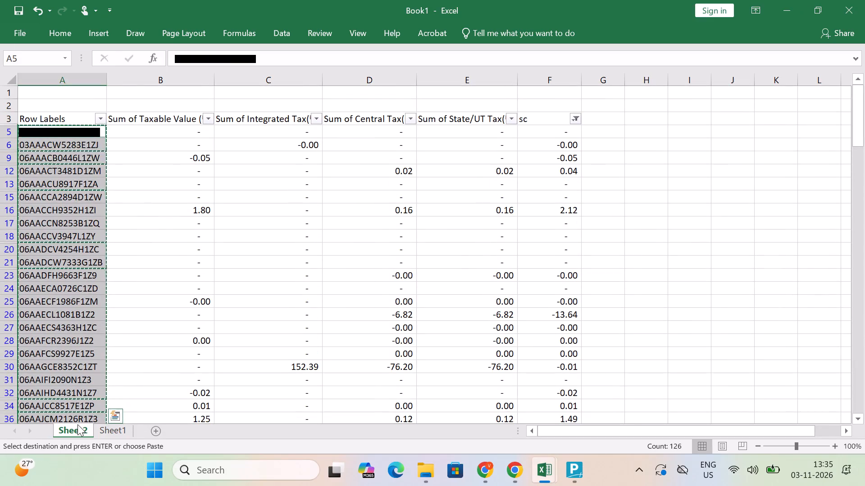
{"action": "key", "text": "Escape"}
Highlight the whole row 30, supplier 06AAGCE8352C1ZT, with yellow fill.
{"action": "key", "text": "Right"}
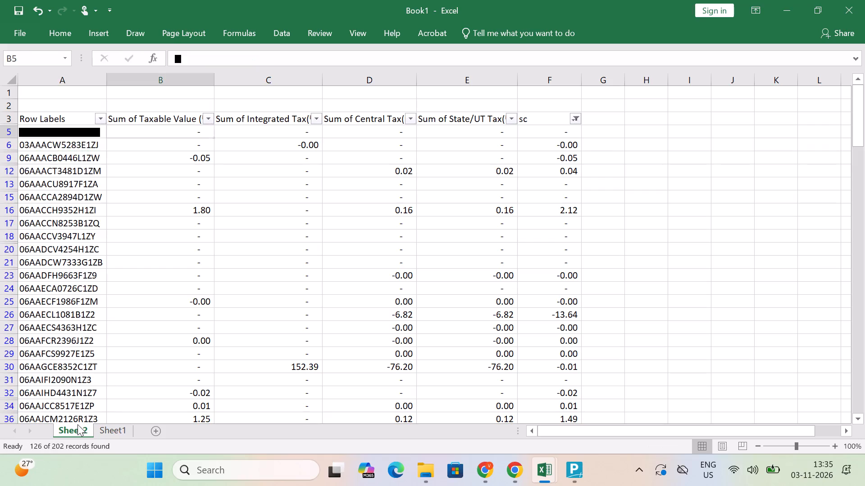
{"action": "key", "text": "Down"}
{"action": "key", "text": "Down"}
{"action": "key", "text": "Down"}
{"action": "key", "text": "Down"}
{"action": "key", "text": "Down"}
{"action": "key", "text": "Down"}
{"action": "key", "text": "Down"}
{"action": "key", "text": "Down"}
{"action": "key", "text": "Down"}
{"action": "key", "text": "Down"}
{"action": "key", "text": "Down"}
{"action": "key", "text": "Down"}
{"action": "key", "text": "Down"}
{"action": "key", "text": "Down"}
{"action": "key", "text": "Down"}
{"action": "key", "text": "Down"}
{"action": "key", "text": "Down"}
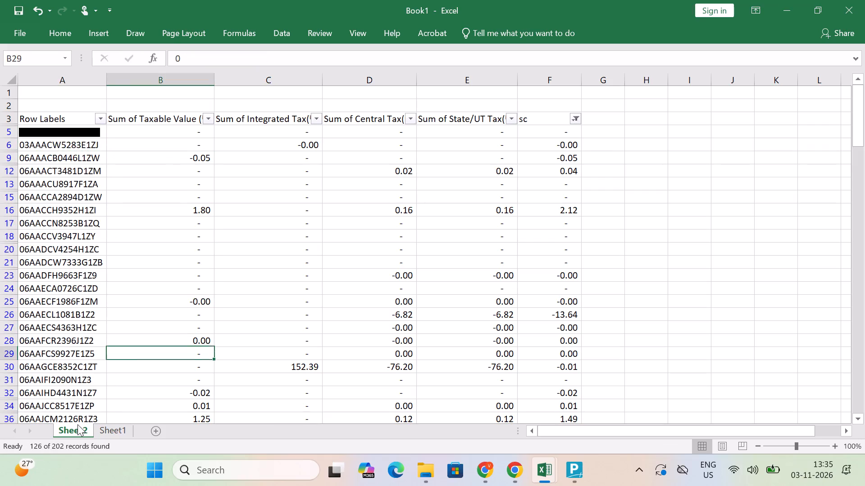
{"action": "key", "text": "Down"}
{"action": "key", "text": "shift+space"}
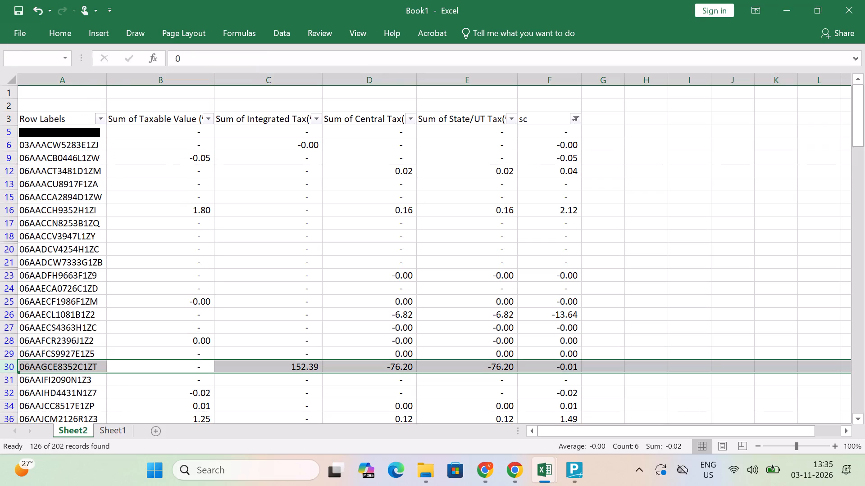
{"action": "left_click", "coordinate": [68, 34]}
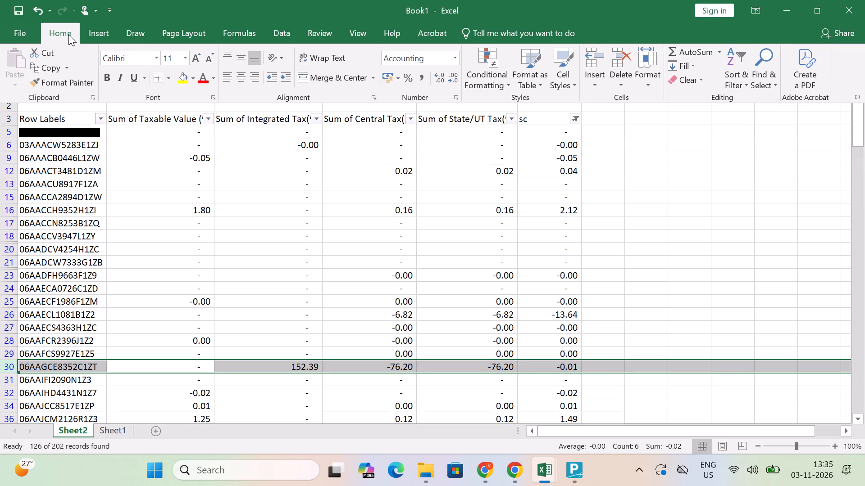
{"action": "left_click", "coordinate": [184, 77]}
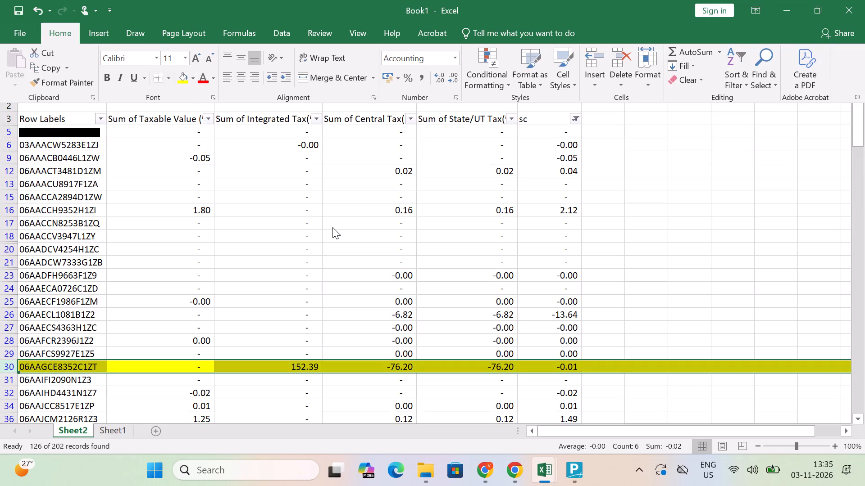
Examine the remaining filtered supplier rows for tax differences that offset each other between the tax columns.
{"action": "scroll", "coordinate": [310, 322], "scroll_direction": "down", "scroll_amount": 1}
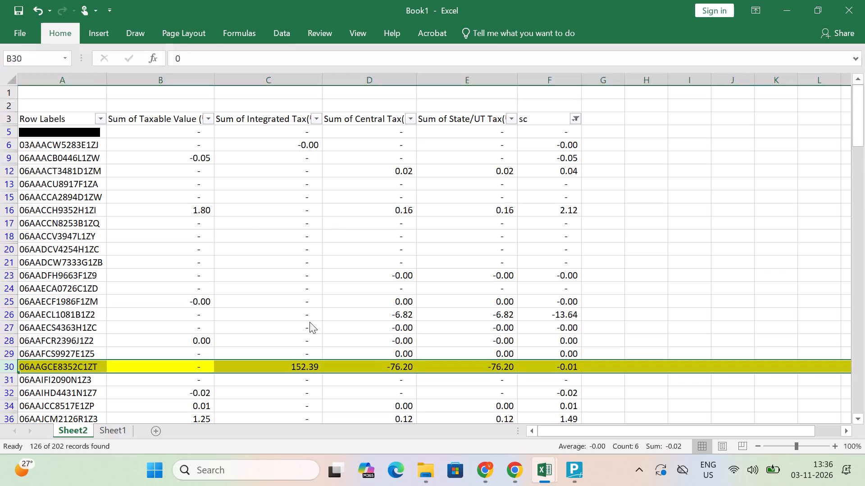
{"action": "scroll", "coordinate": [310, 322], "scroll_direction": "down", "scroll_amount": 7}
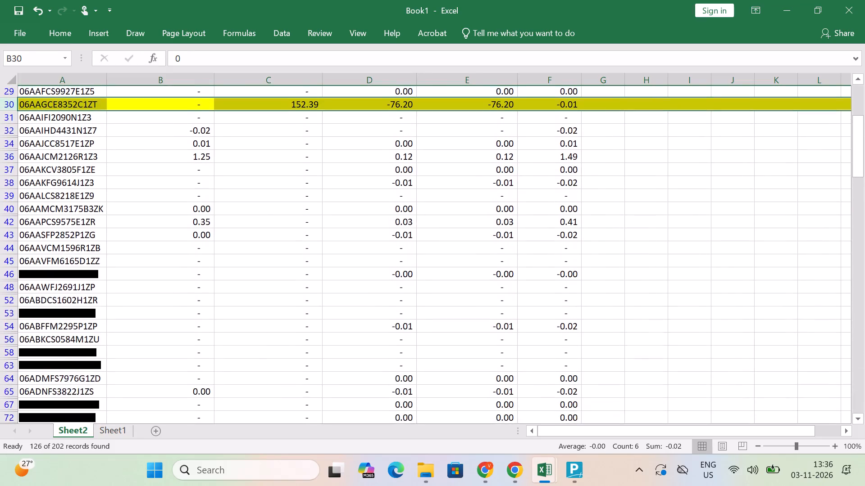
{"action": "scroll", "coordinate": [310, 322], "scroll_direction": "down", "scroll_amount": 8}
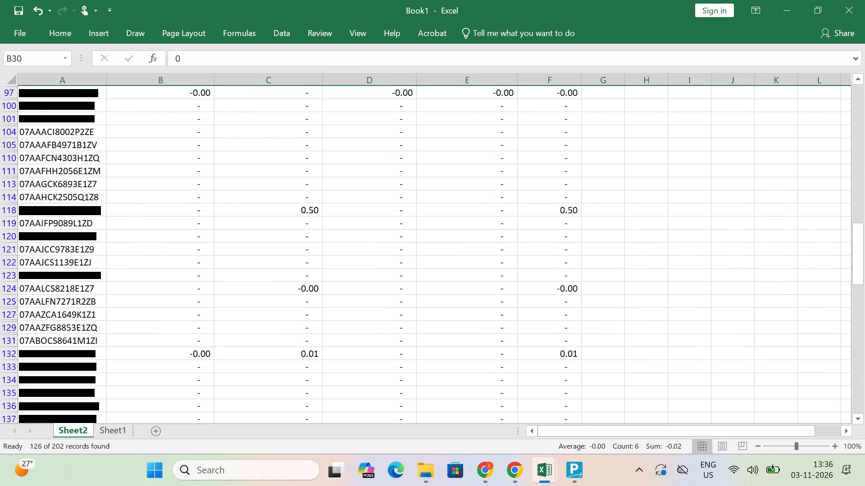
{"action": "scroll", "coordinate": [310, 322], "scroll_direction": "down", "scroll_amount": 10}
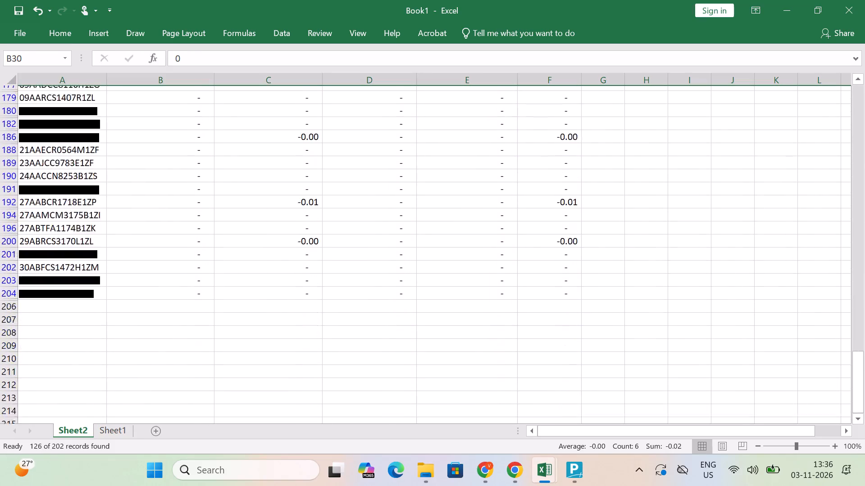
{"action": "scroll", "coordinate": [310, 322], "scroll_direction": "down", "scroll_amount": 2}
{"action": "scroll", "coordinate": [310, 322], "scroll_direction": "up", "scroll_amount": 14}
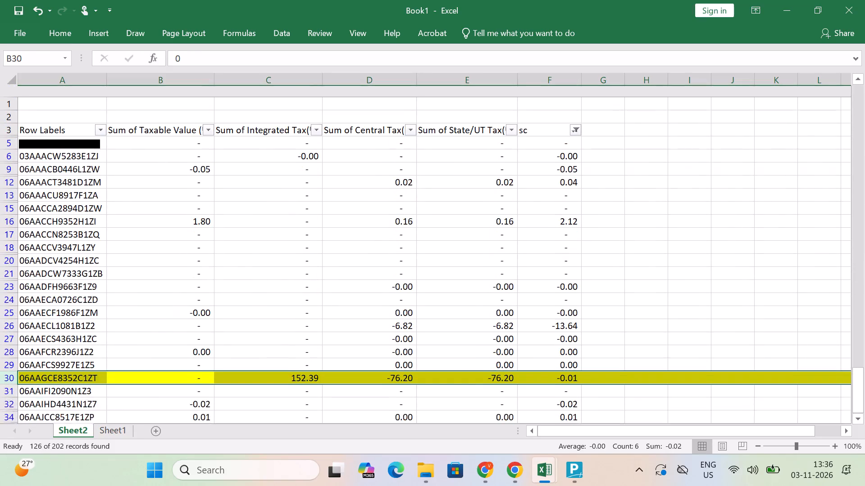
Filter the Sum of Integrated Tax column by colour to show only rows with no fill.
{"action": "left_click", "coordinate": [288, 120]}
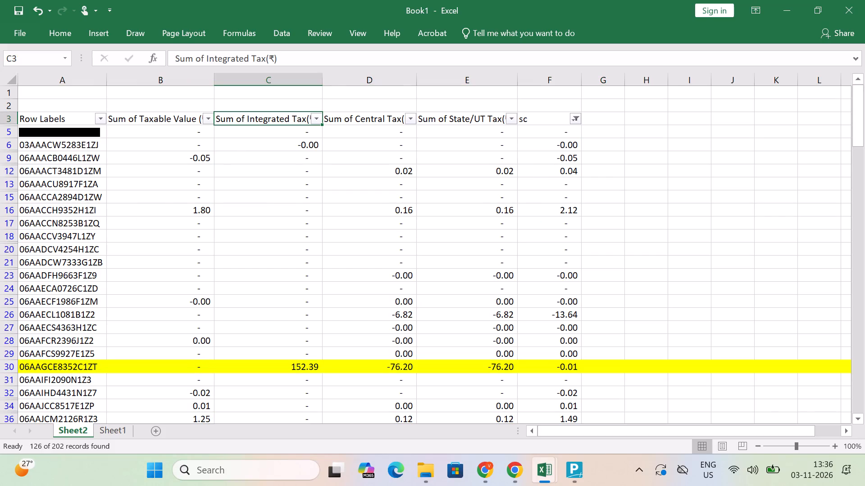
{"action": "left_click", "coordinate": [319, 123]}
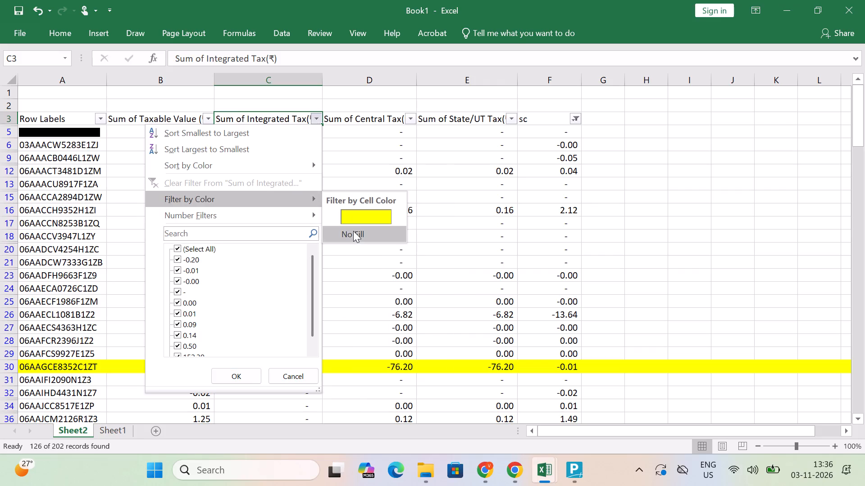
{"action": "left_click", "coordinate": [353, 231]}
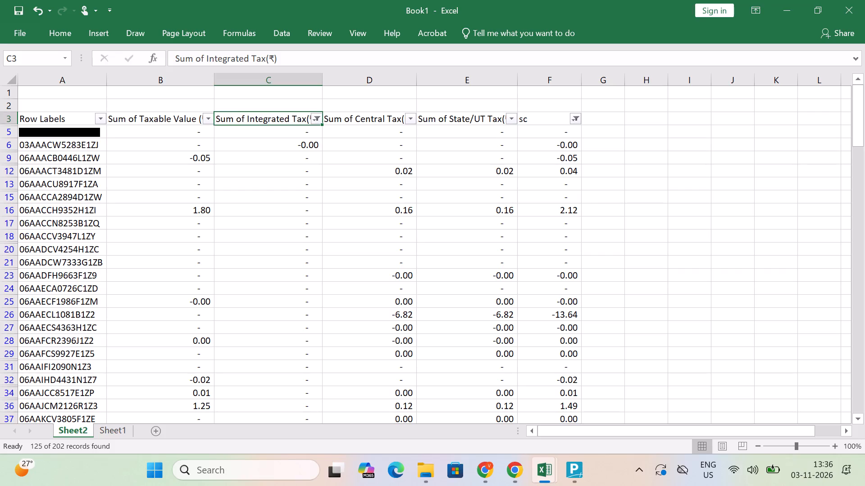
Copy only the visible supplier GSTINs from A5 down into a new workbook starting at A4, and autofit the column width.
{"action": "key", "text": "ctrl+Left"}
{"action": "key", "text": "Down"}
{"action": "key", "text": "ctrl+shift+Down"}
{"action": "key", "text": "shift+Up"}
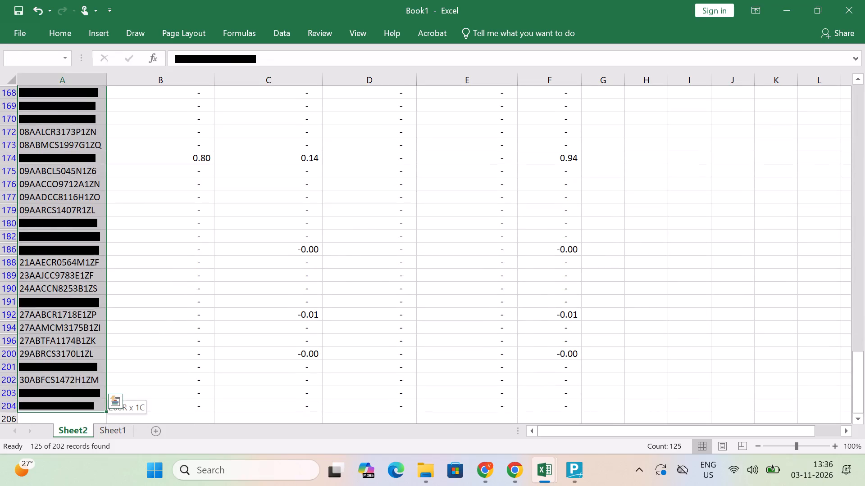
{"action": "key", "text": "shift+Down"}
{"action": "key", "text": "alt+semicolon"}
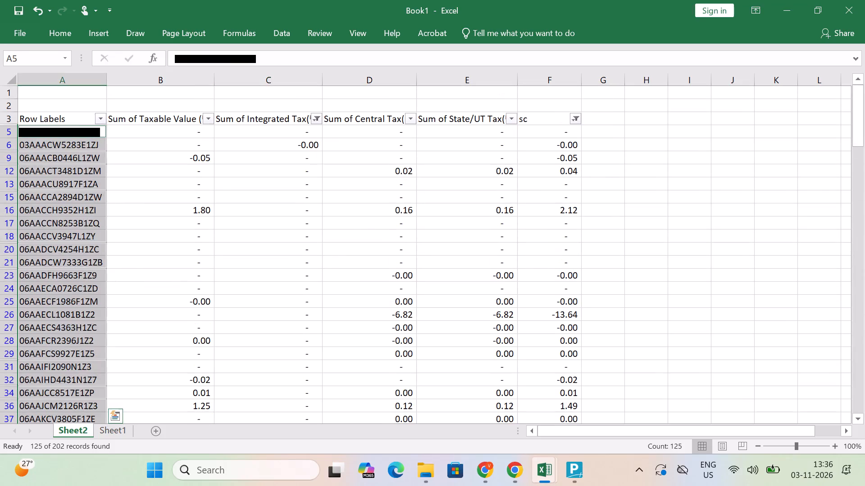
{"action": "key", "text": "ctrl+c"}
{"action": "key", "text": "ctrl+n"}
{"action": "key", "text": "Down"}
{"action": "key", "text": "Down"}
{"action": "key", "text": "Down"}
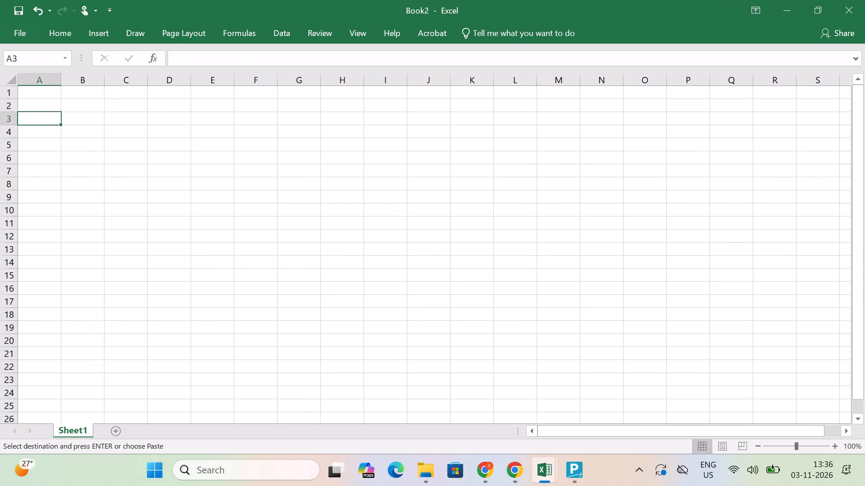
{"action": "key", "text": "ctrl+v"}
{"action": "key", "text": "alt+h"}
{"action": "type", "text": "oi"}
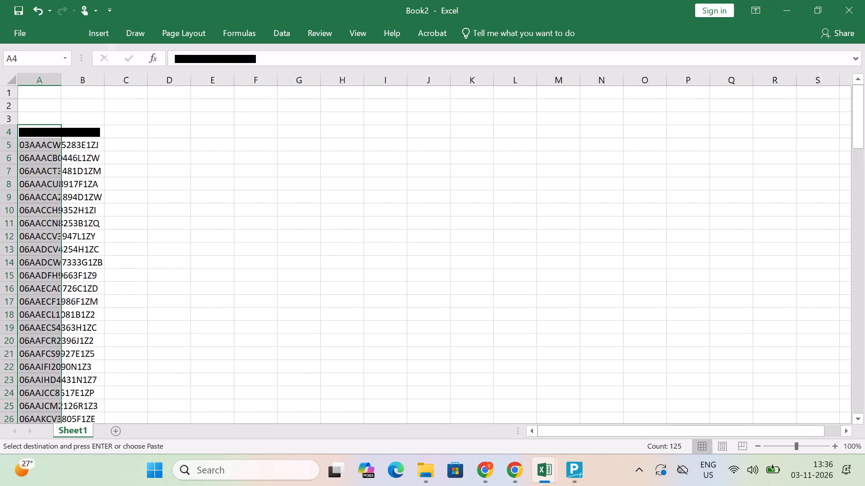
Enter Match in B4 beside the first pasted GSTIN.
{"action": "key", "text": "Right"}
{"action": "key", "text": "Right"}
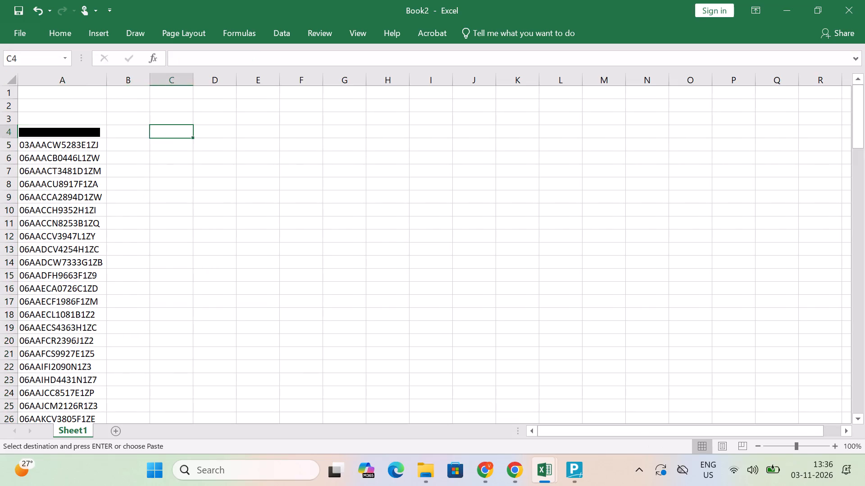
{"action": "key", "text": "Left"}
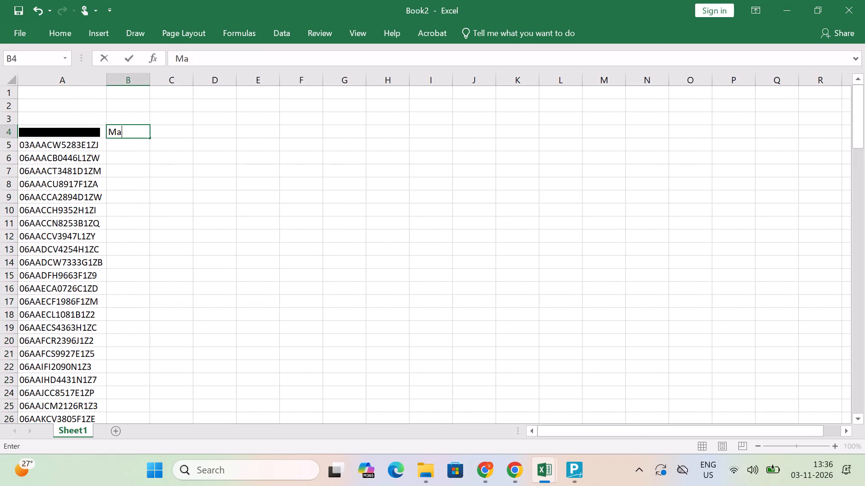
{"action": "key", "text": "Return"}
Fill Match from B4 down column B beside every listed supplier GSTIN.
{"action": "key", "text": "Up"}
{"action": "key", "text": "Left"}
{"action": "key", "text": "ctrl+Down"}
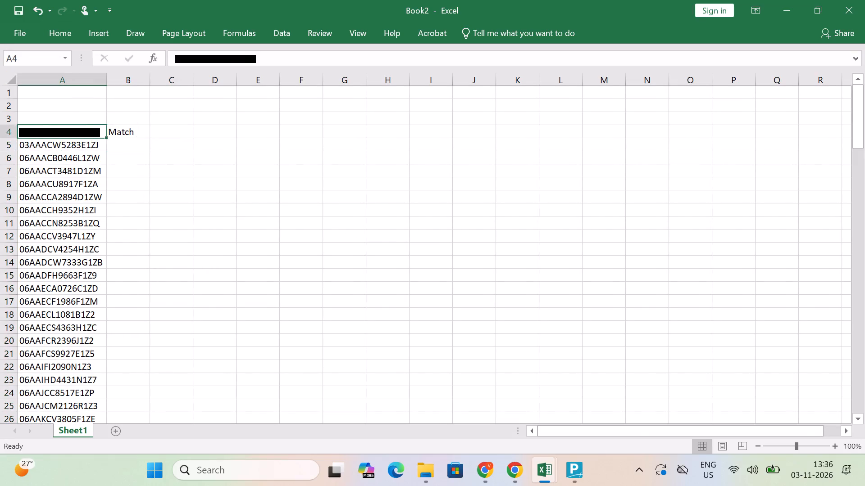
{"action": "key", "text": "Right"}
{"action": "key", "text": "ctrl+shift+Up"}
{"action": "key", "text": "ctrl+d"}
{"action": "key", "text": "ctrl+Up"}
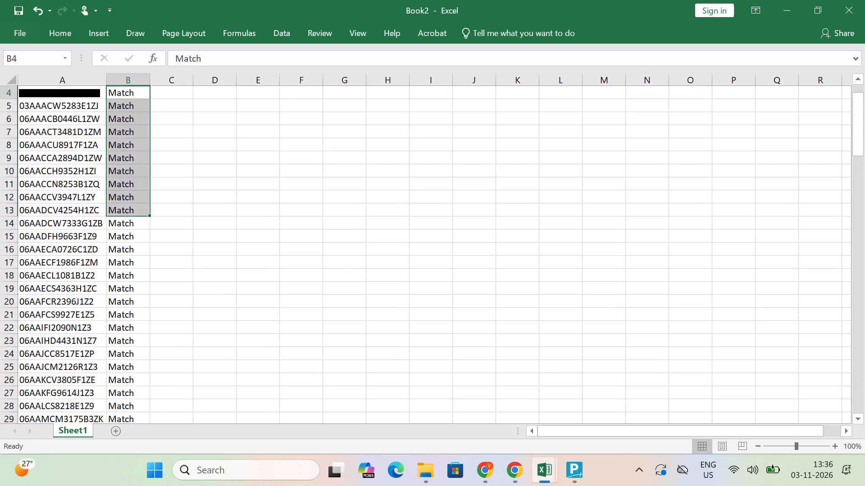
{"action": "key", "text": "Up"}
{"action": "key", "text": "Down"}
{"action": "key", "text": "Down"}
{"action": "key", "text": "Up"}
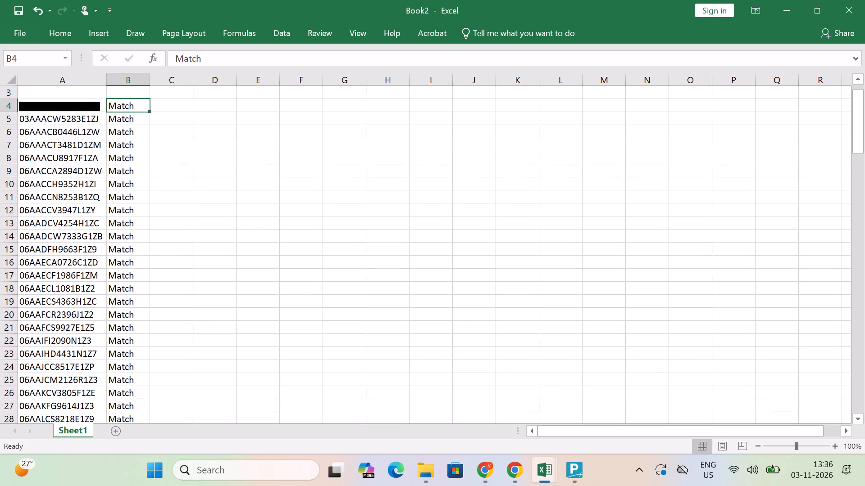
In the Reco workbook, enter an exact-match VLOOKUP in remarks cell N4, looking up GSTIN A4 in Book2's Sheet1 list and returning column 2.
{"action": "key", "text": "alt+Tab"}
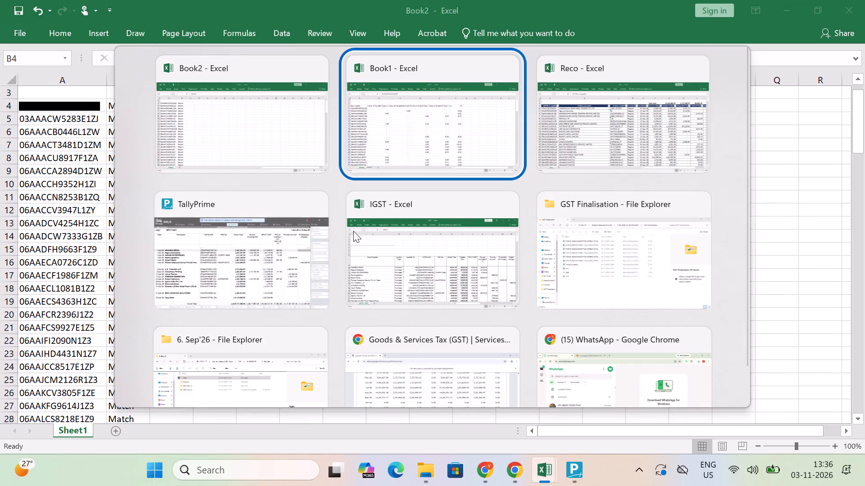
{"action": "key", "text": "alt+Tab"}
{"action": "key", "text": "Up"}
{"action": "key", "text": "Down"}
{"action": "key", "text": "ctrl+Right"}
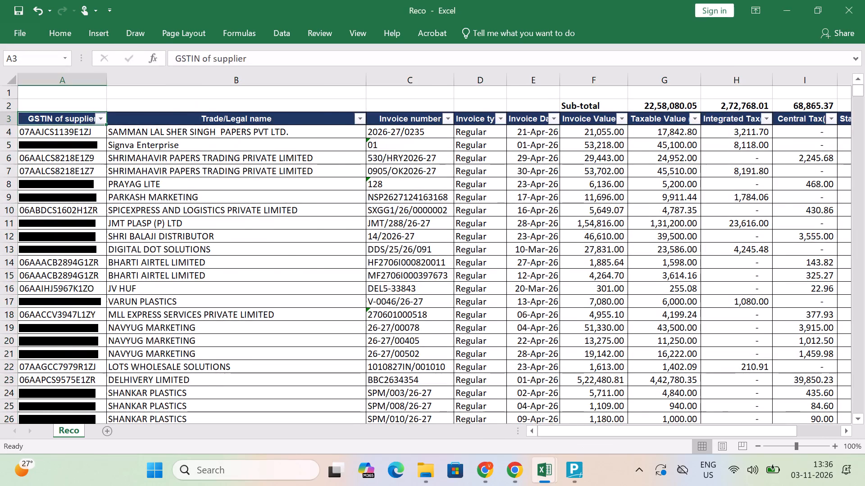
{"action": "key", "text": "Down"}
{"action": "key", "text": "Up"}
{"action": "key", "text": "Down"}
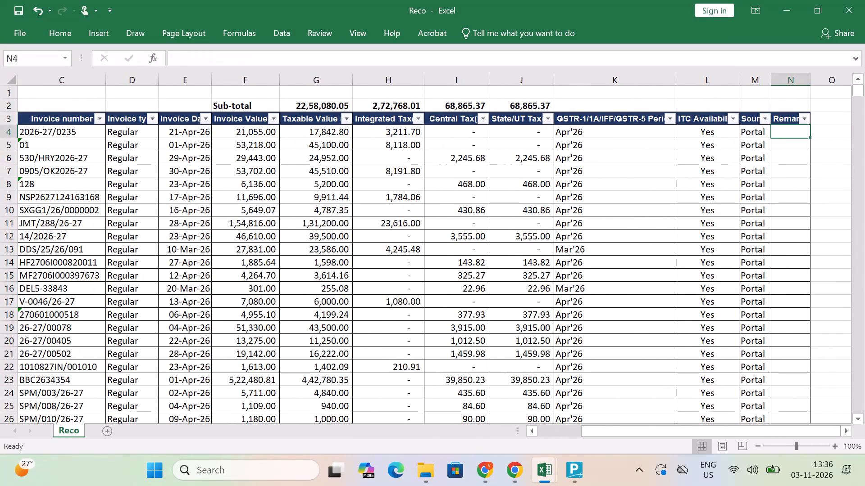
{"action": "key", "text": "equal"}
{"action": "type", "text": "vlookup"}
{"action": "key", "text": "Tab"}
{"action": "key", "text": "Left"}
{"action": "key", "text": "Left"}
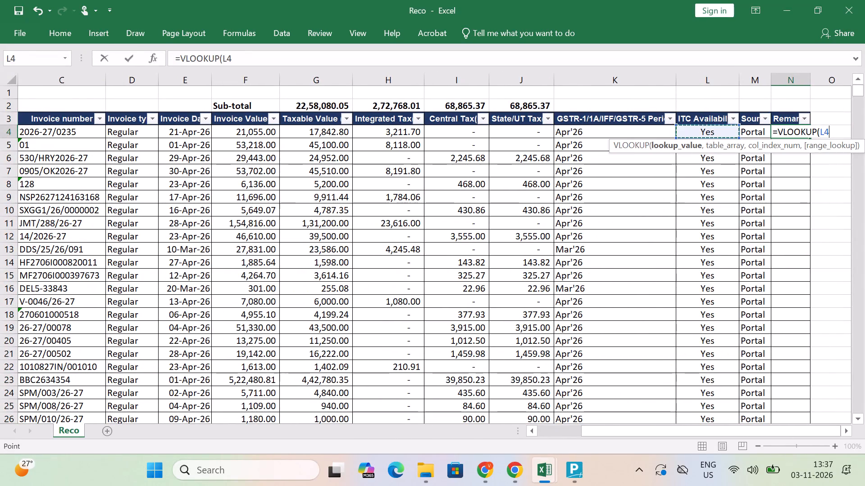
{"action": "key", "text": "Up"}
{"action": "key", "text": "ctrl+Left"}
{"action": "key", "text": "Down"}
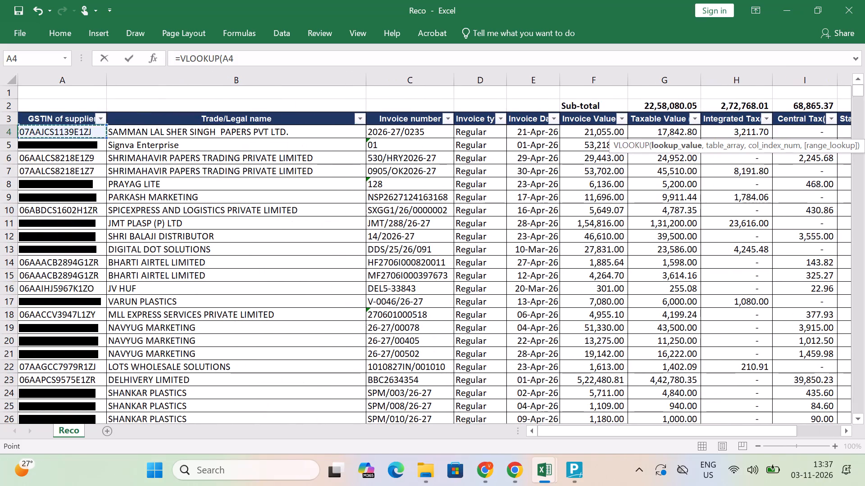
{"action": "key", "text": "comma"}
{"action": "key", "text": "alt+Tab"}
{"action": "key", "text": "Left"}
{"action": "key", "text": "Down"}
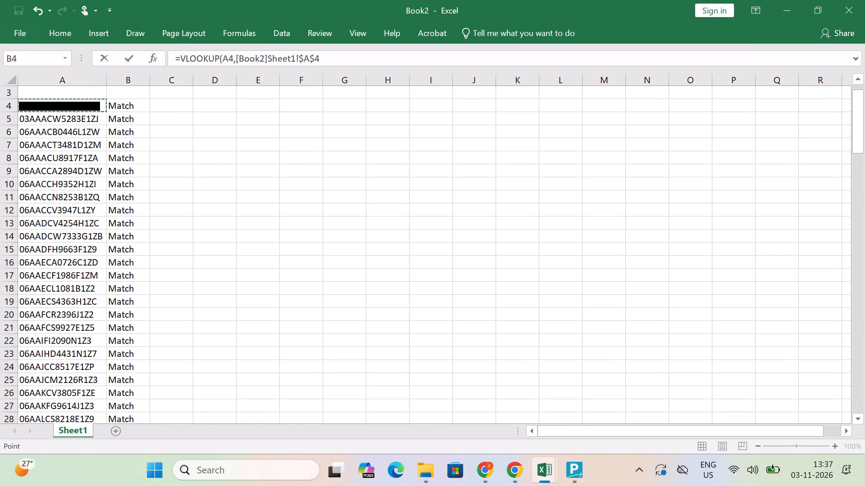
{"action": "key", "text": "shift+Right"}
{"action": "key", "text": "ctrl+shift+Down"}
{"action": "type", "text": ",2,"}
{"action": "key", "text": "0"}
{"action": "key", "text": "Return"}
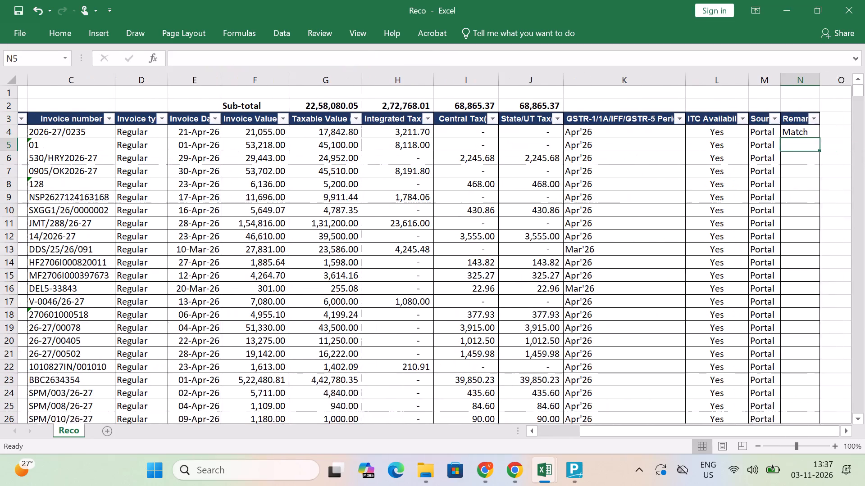
Fill the N4 VLOOKUP formula down the remarks column for all invoice rows.
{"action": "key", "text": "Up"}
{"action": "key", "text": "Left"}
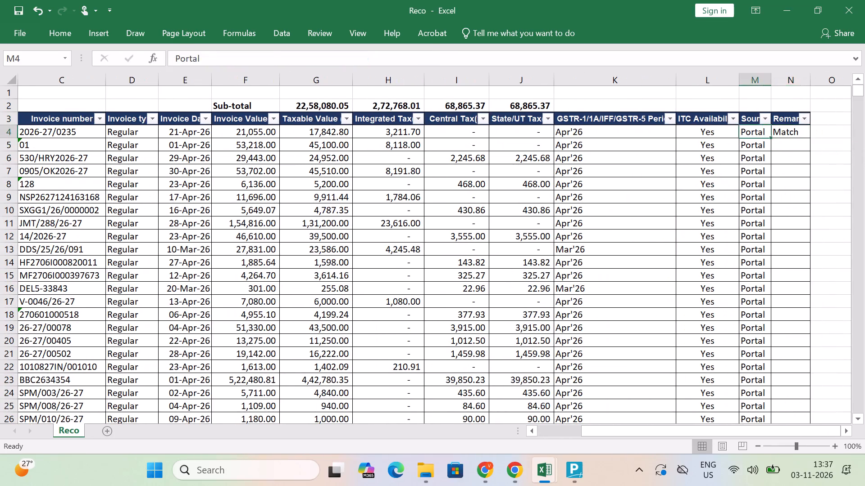